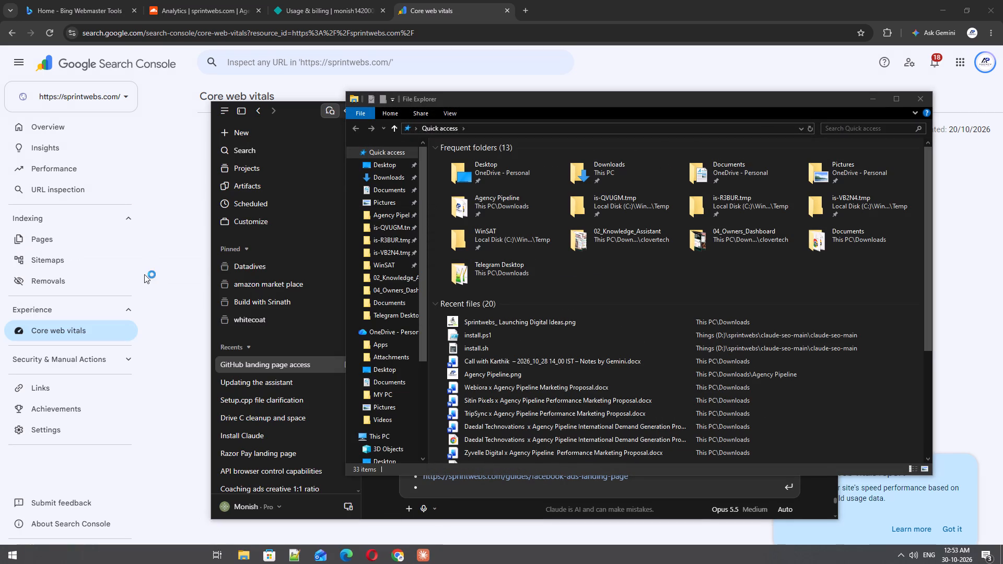
{"action": "left_click", "coordinate": [561, 323]}
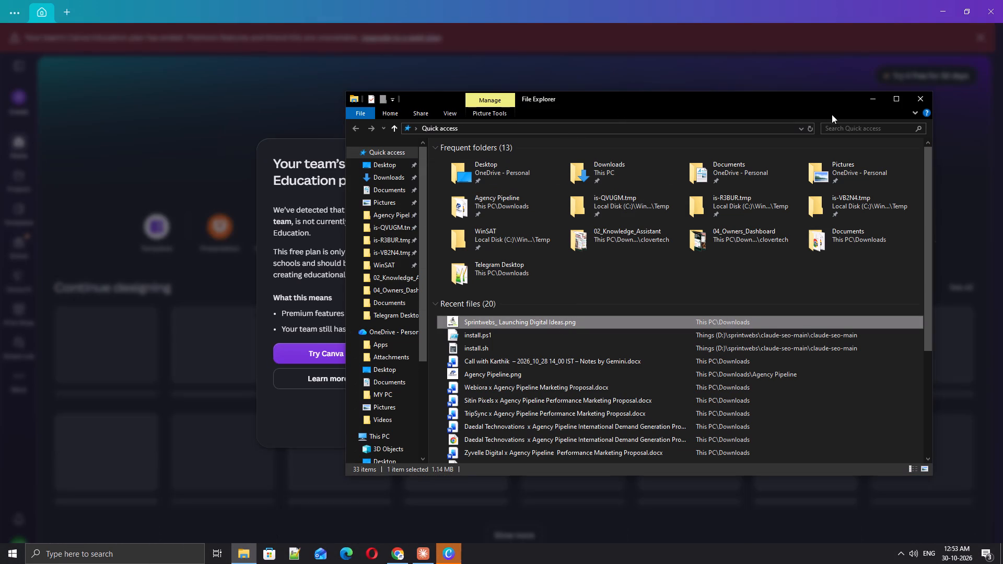
{"action": "left_click", "coordinate": [874, 104]}
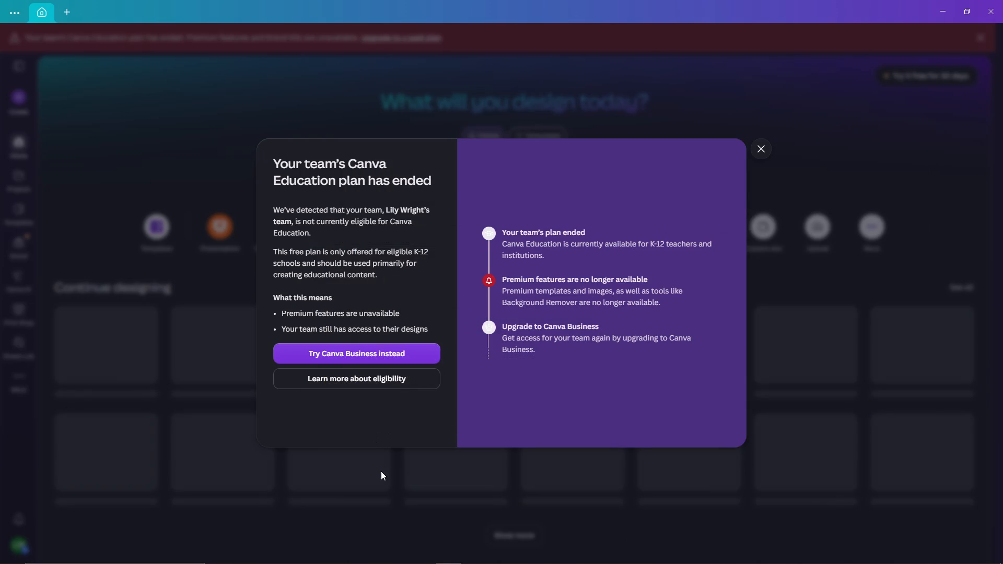
{"action": "left_click", "coordinate": [382, 473]}
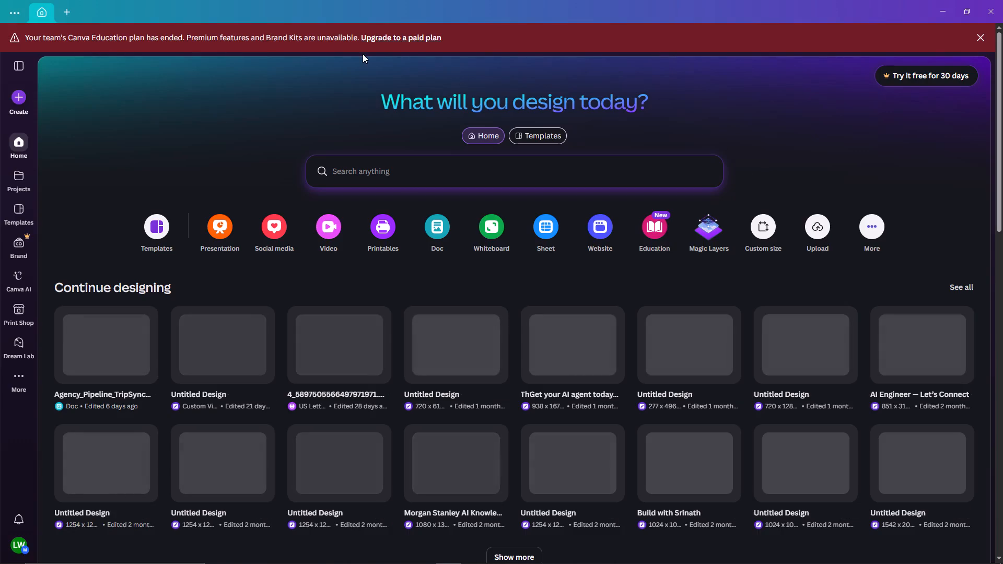
Switch the Canva account to the team further down the team list that has Canva Education access.
{"action": "left_click", "coordinate": [18, 541]}
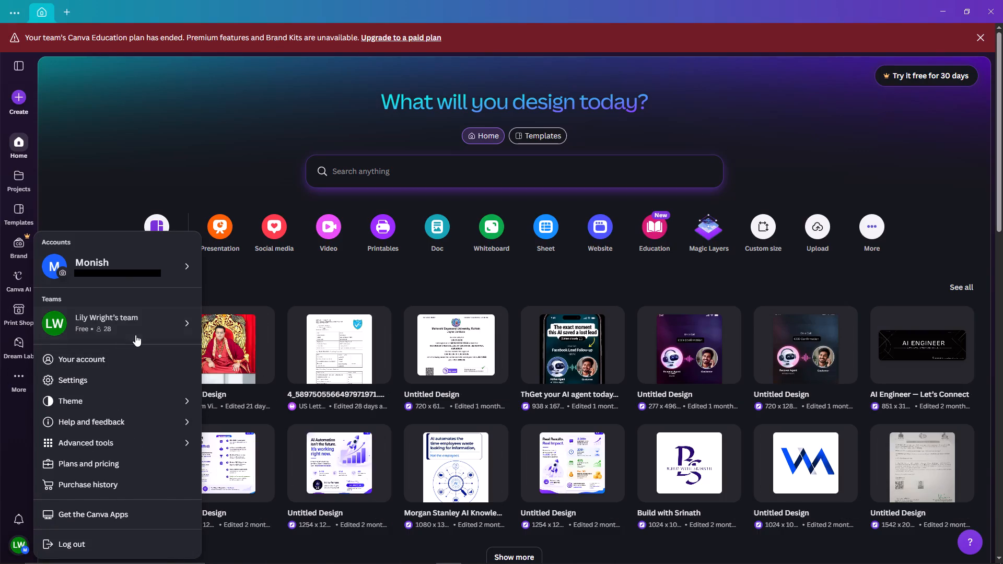
{"action": "left_click", "coordinate": [179, 321]}
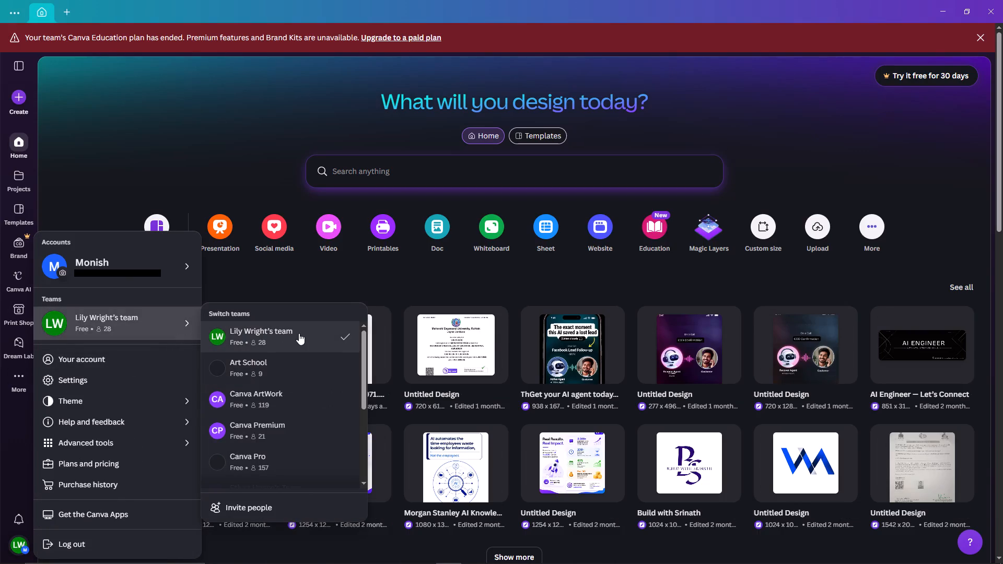
{"action": "scroll", "coordinate": [299, 372], "scroll_direction": "down", "scroll_amount": 2}
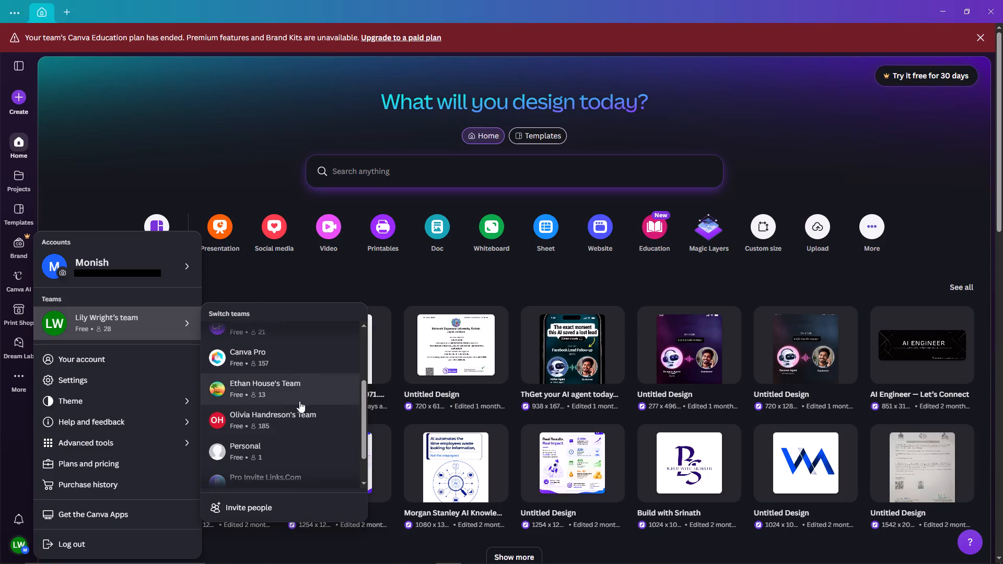
{"action": "scroll", "coordinate": [301, 416], "scroll_direction": "down", "scroll_amount": 2}
{"action": "left_click", "coordinate": [298, 467]}
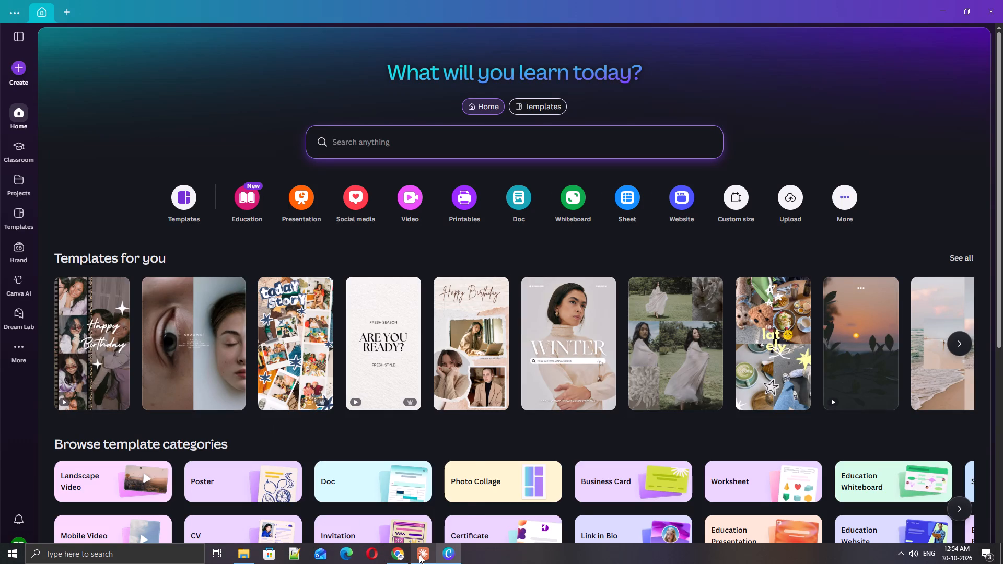
Upload Sprintwebs_ Launching Digital Ideas.png from the recent files in File Explorer to Canva.
{"action": "left_click", "coordinate": [410, 556]}
{"action": "left_click", "coordinate": [449, 556]}
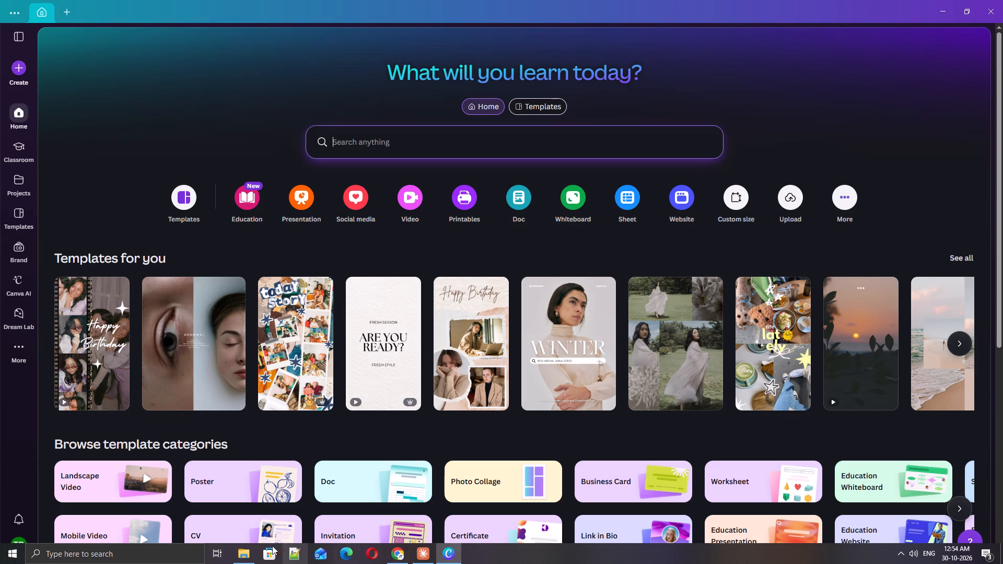
{"action": "left_click", "coordinate": [244, 551]}
{"action": "left_click_drag", "start_coordinate": [505, 322], "coordinate": [275, 169]}
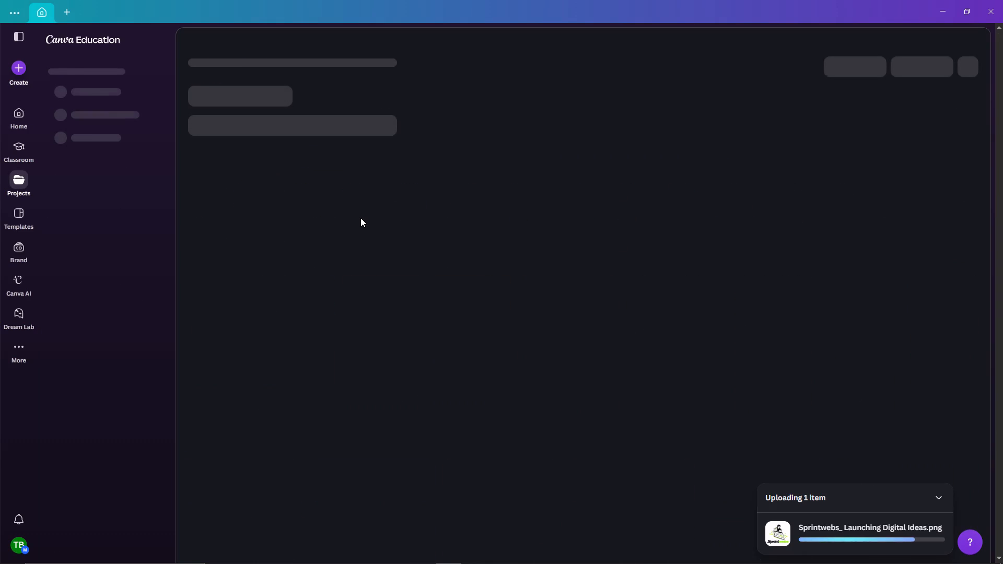
Open the uploaded Sprintwebs logo image in the Canva editor as a new design.
{"action": "left_click", "coordinate": [255, 187]}
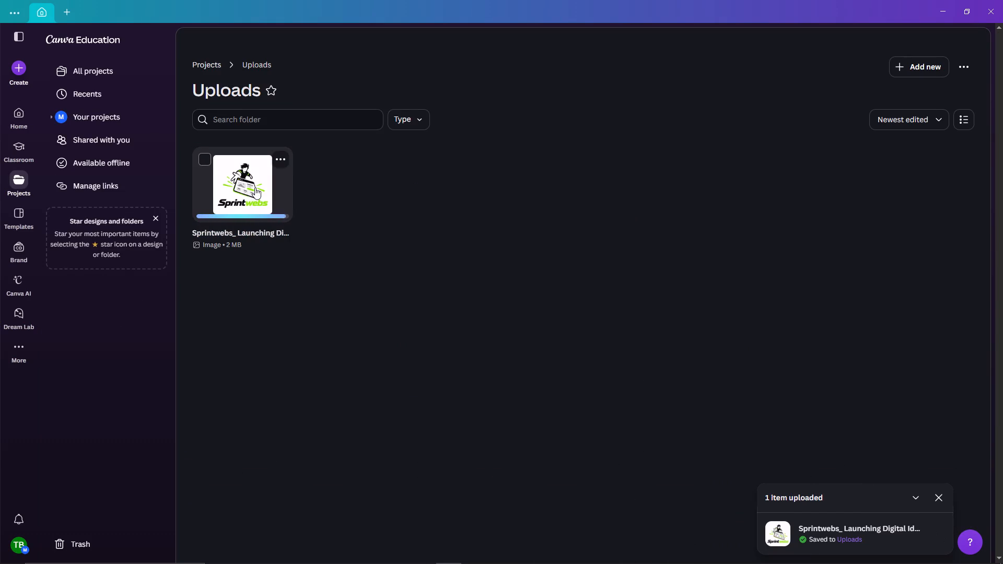
{"action": "double_click", "coordinate": [255, 187]}
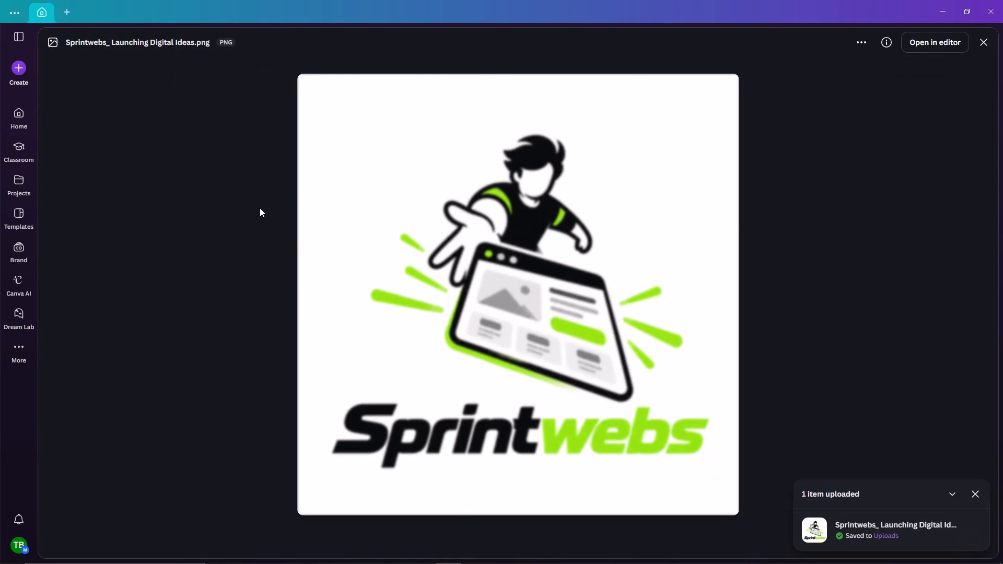
{"action": "left_click", "coordinate": [949, 44]}
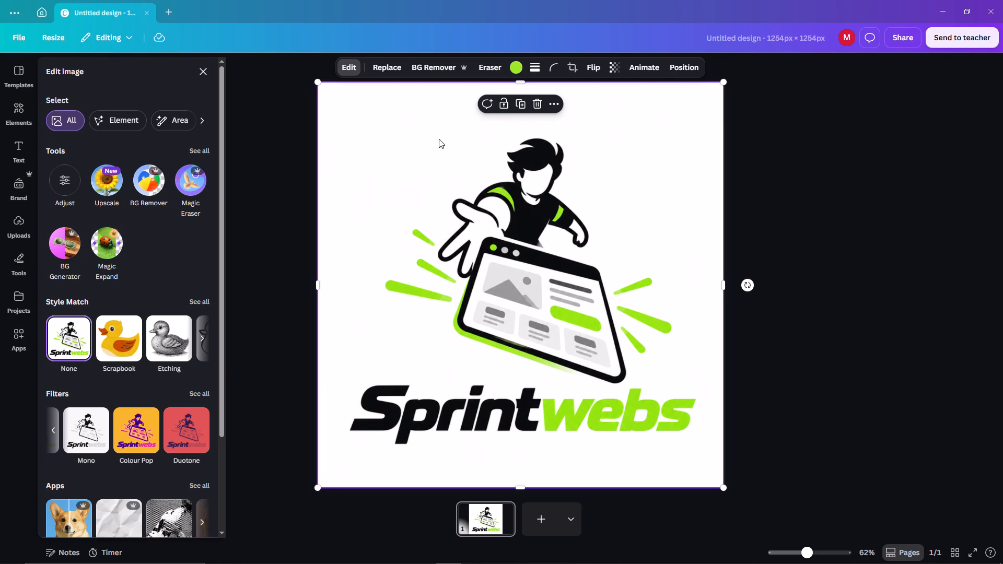
Remove the background of the Sprintwebs logo with BG Remover and check the result on the canvas.
{"action": "left_click", "coordinate": [436, 65]}
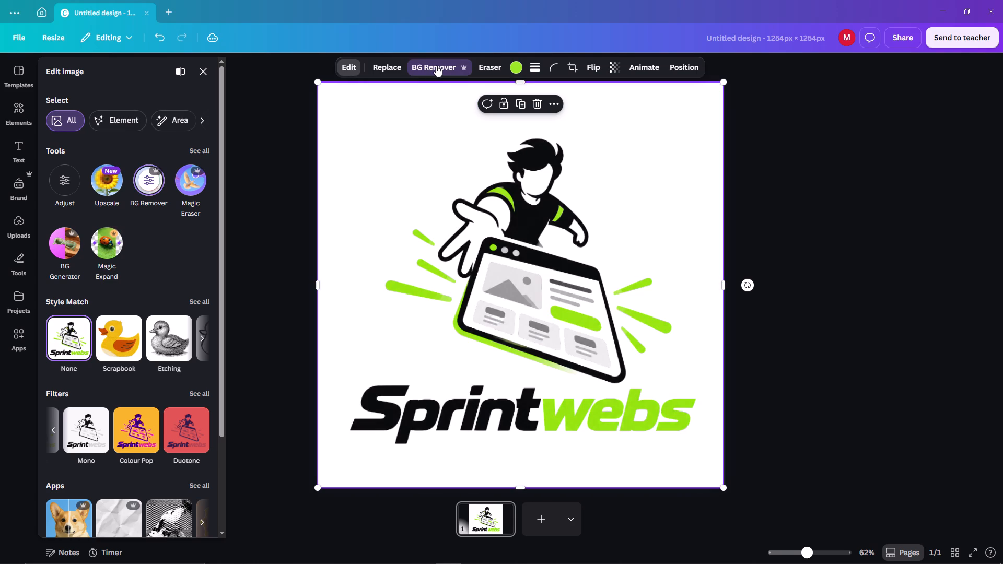
{"action": "left_click", "coordinate": [507, 221]}
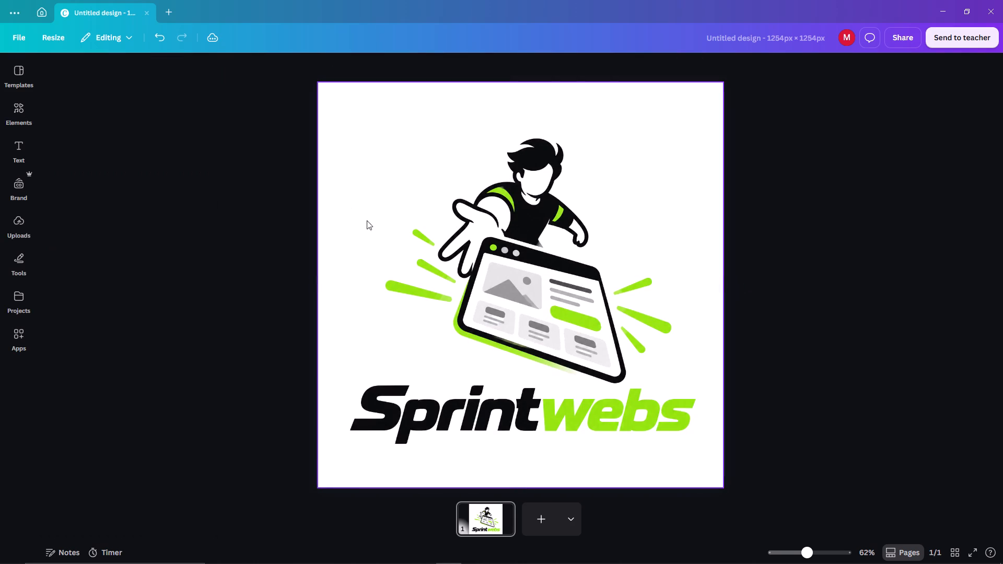
{"action": "left_click", "coordinate": [393, 225]}
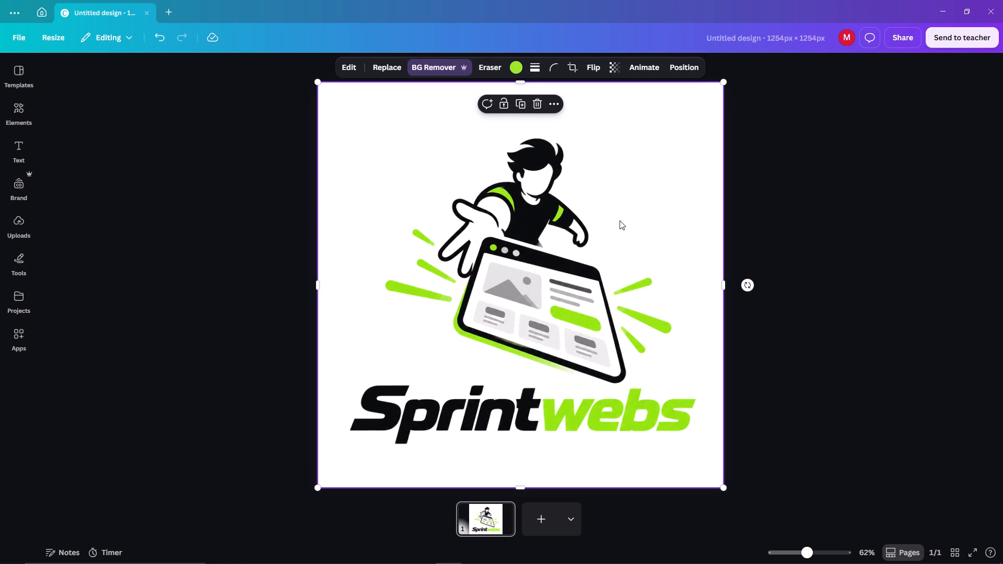
{"action": "left_click", "coordinate": [787, 196]}
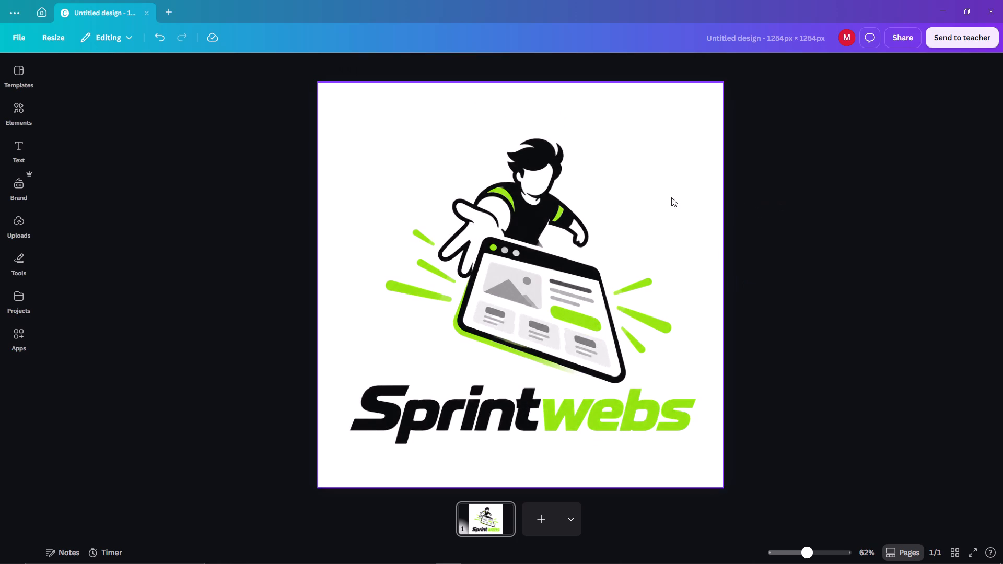
{"action": "left_click", "coordinate": [447, 164]}
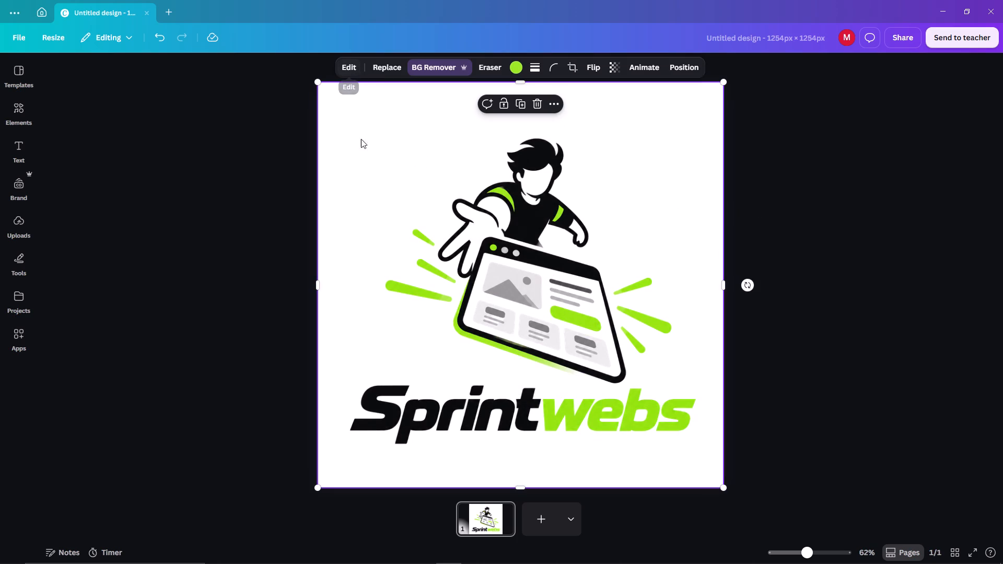
{"action": "left_click", "coordinate": [387, 177]}
{"action": "left_click", "coordinate": [387, 177]}
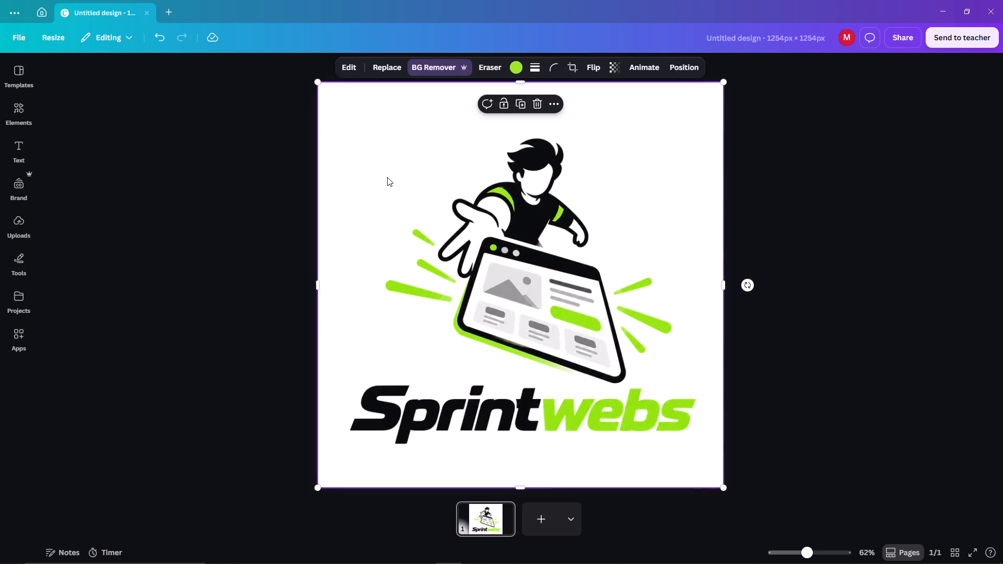
Search the Canva apps for "svg maker".
{"action": "left_click", "coordinate": [26, 336]}
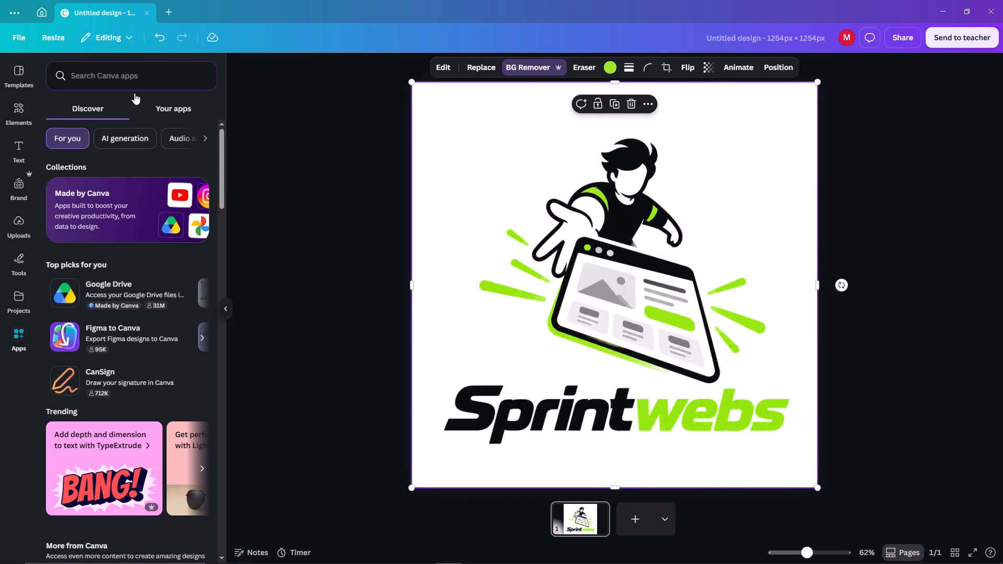
{"action": "left_click", "coordinate": [142, 81]}
{"action": "type", "text": "svg"}
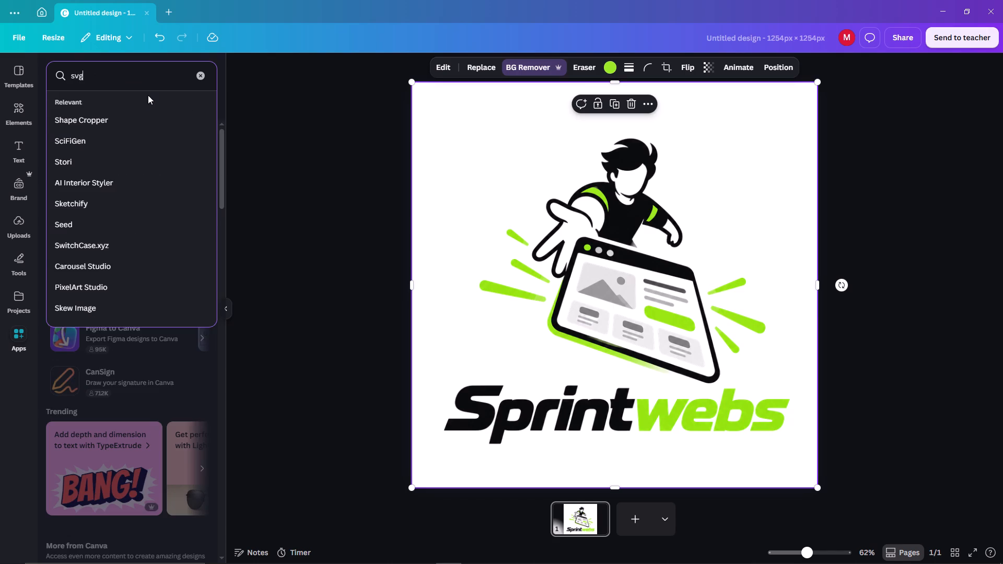
{"action": "key", "text": "space"}
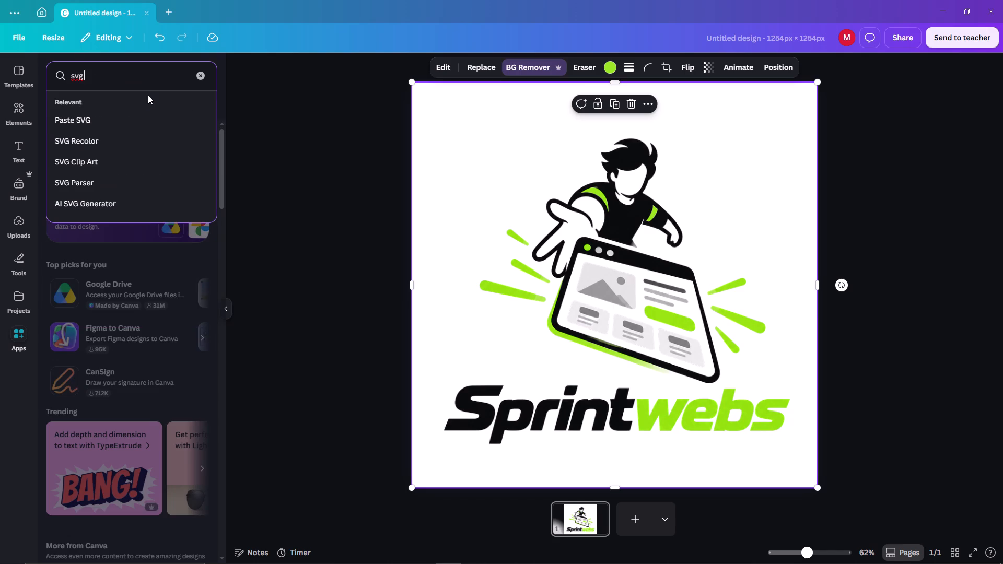
{"action": "type", "text": "maker"}
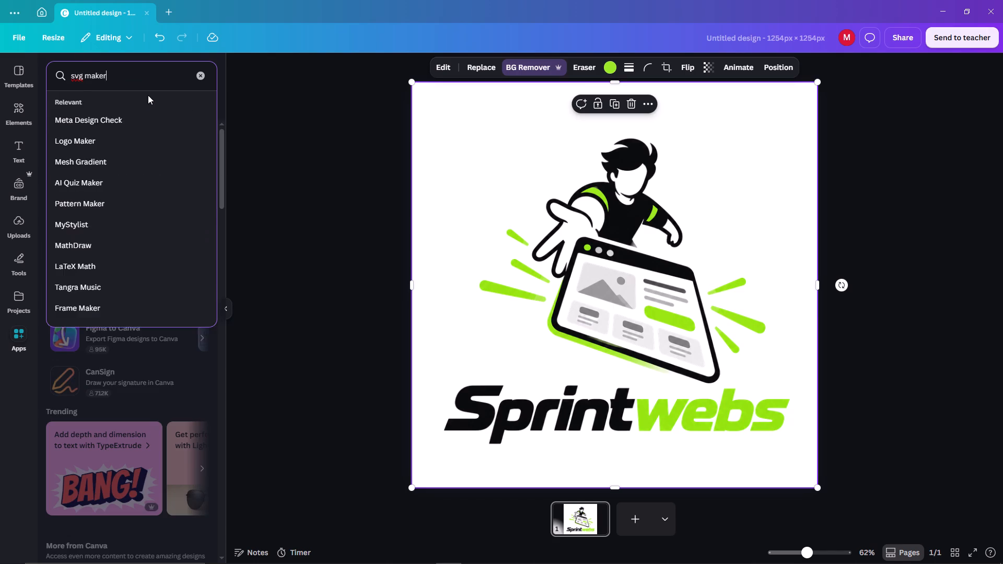
{"action": "key", "text": "Return"}
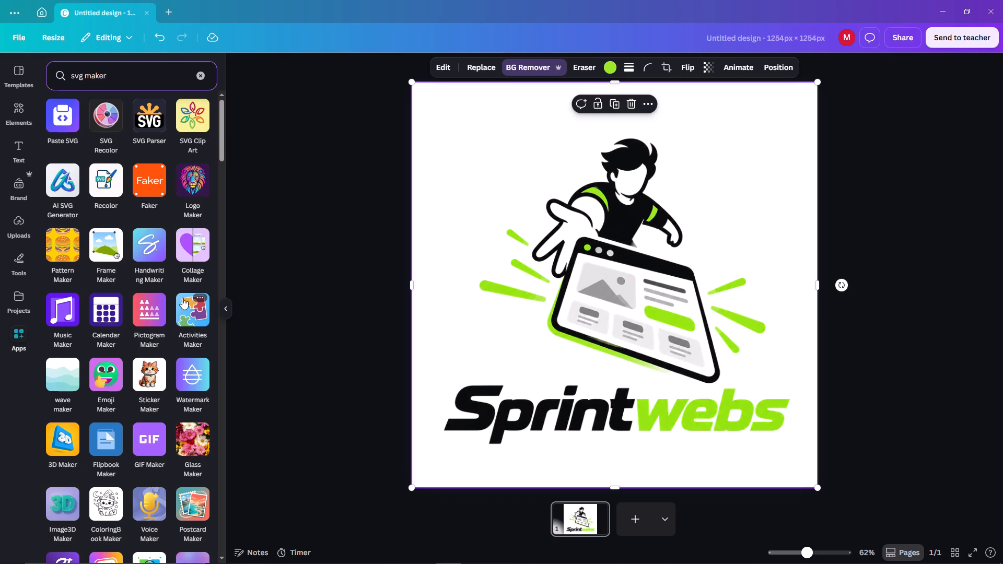
Find the Vectorizer app further down the search results and open it for the Sprintwebs logo.
{"action": "scroll", "coordinate": [193, 291], "scroll_direction": "down", "scroll_amount": 2}
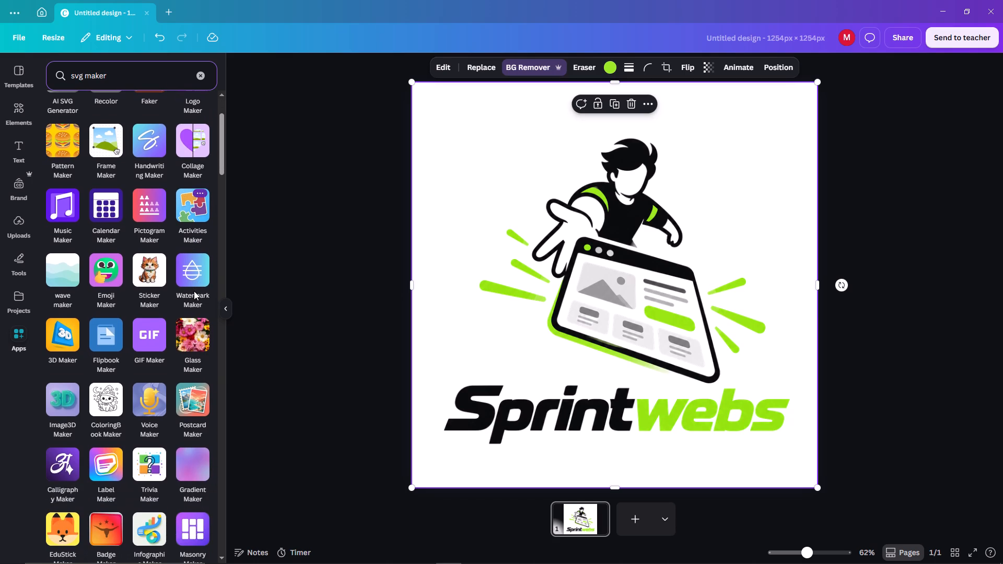
{"action": "scroll", "coordinate": [194, 291], "scroll_direction": "down", "scroll_amount": 2}
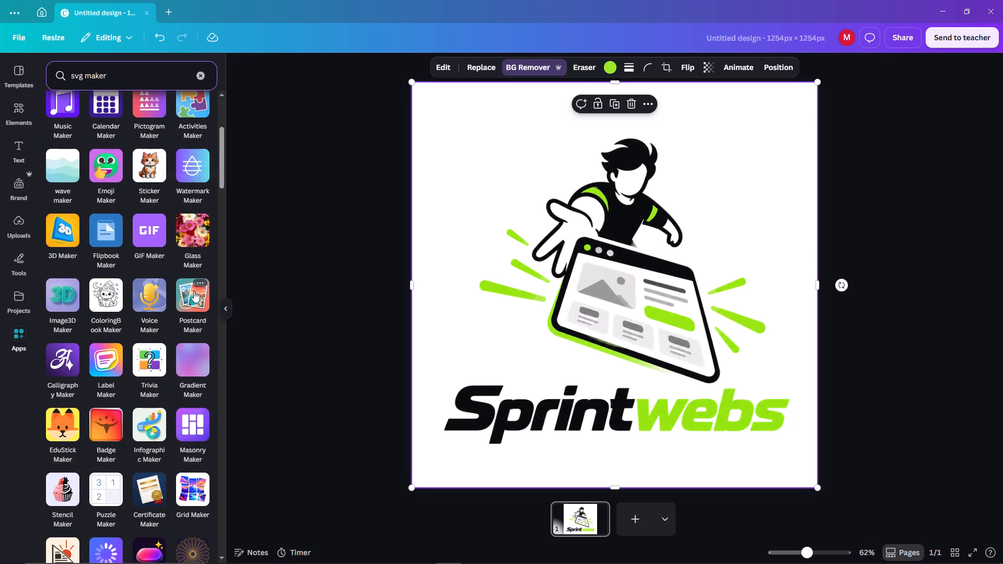
{"action": "scroll", "coordinate": [195, 290], "scroll_direction": "down", "scroll_amount": 1}
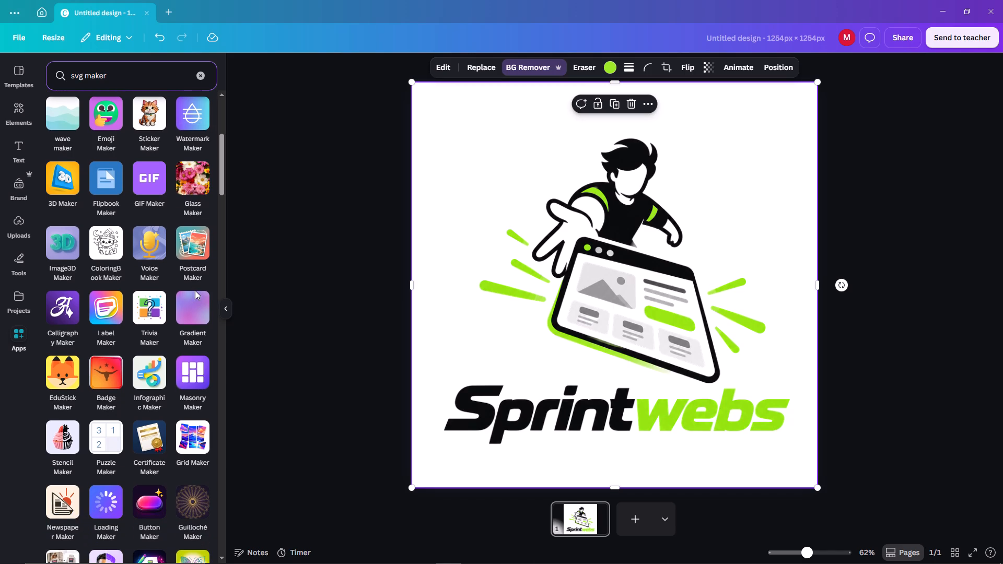
{"action": "scroll", "coordinate": [200, 290], "scroll_direction": "down", "scroll_amount": 3}
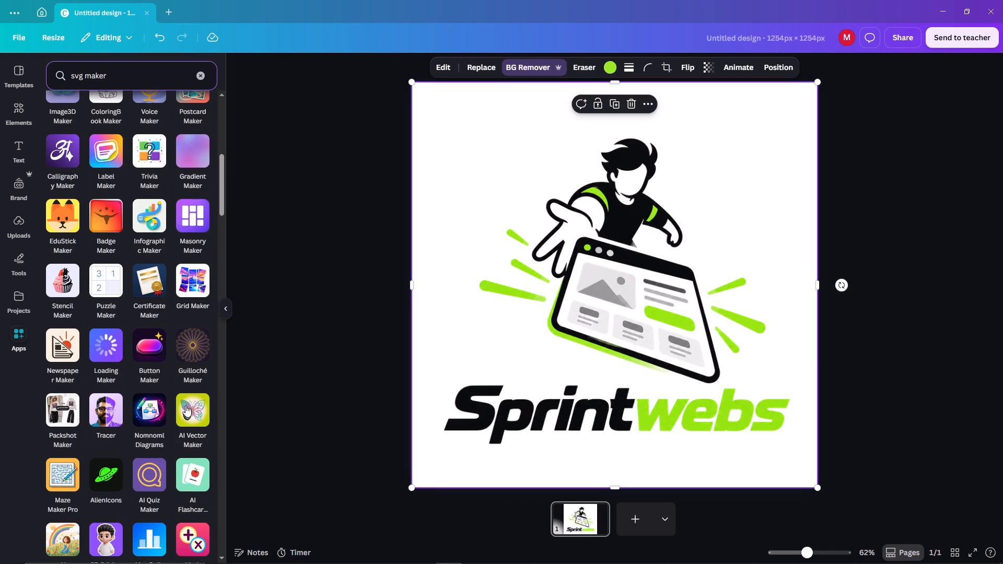
{"action": "scroll", "coordinate": [192, 394], "scroll_direction": "down", "scroll_amount": 6}
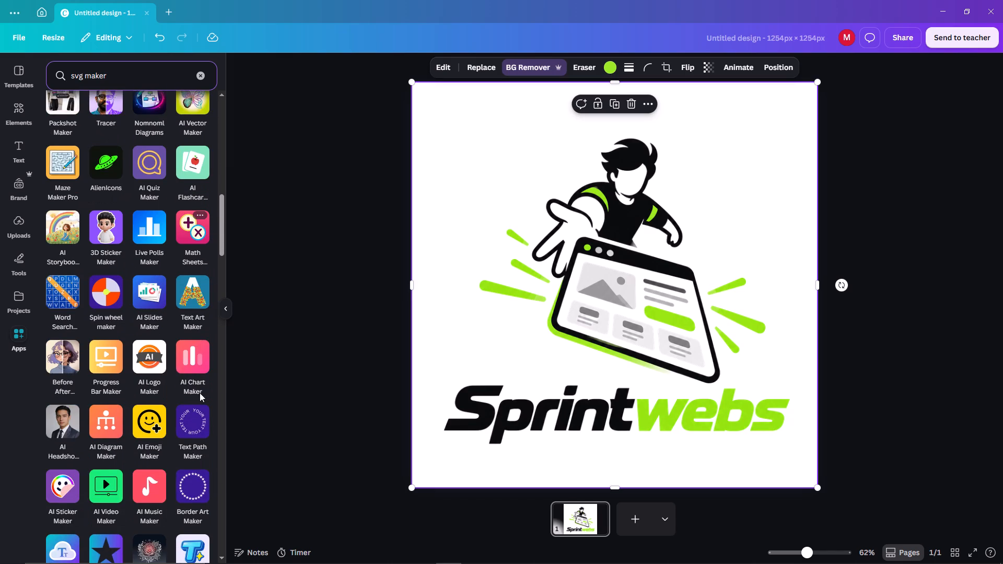
{"action": "scroll", "coordinate": [200, 393], "scroll_direction": "down", "scroll_amount": 2}
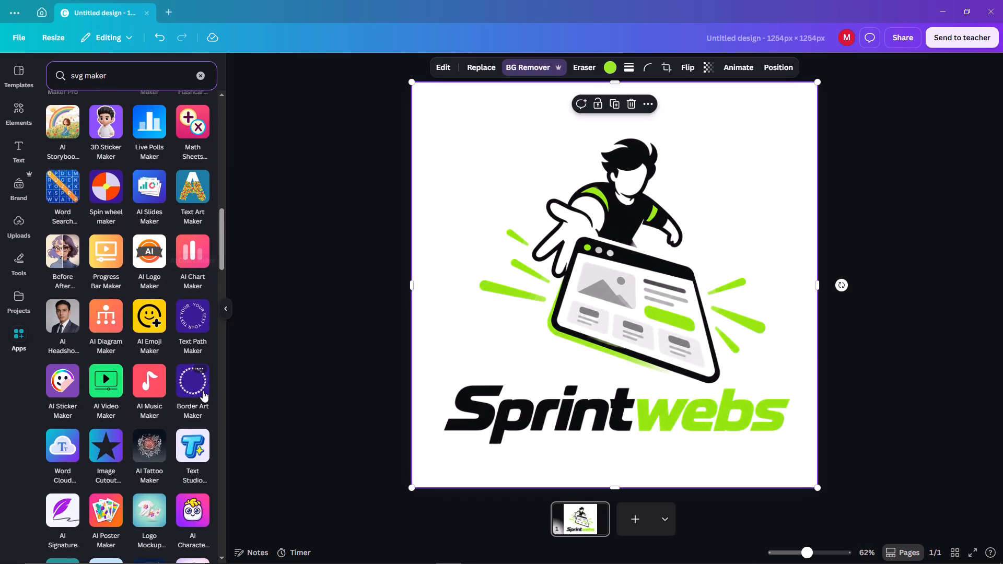
{"action": "scroll", "coordinate": [203, 391], "scroll_direction": "down", "scroll_amount": 4}
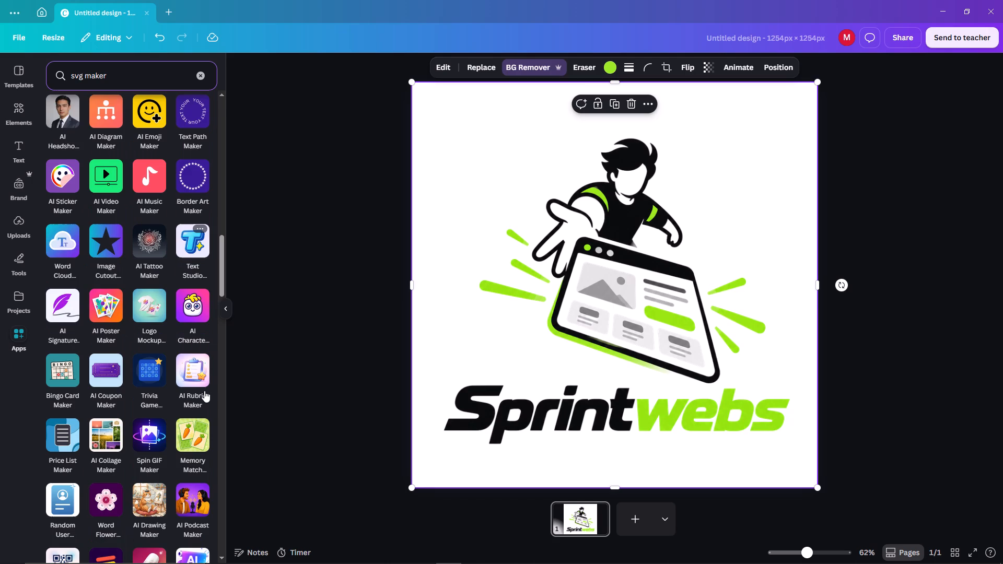
{"action": "scroll", "coordinate": [204, 391], "scroll_direction": "down", "scroll_amount": 7}
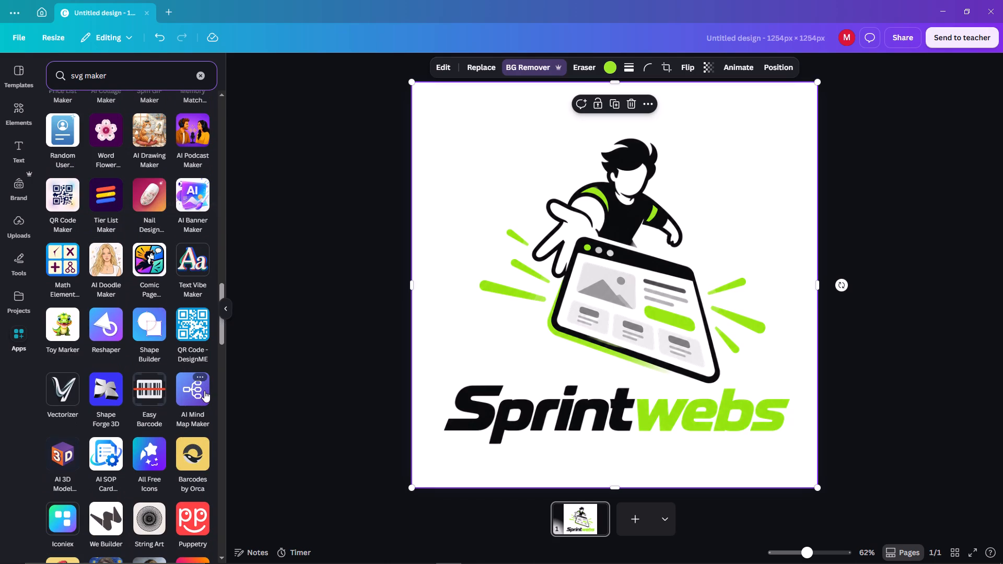
{"action": "left_click", "coordinate": [72, 399]}
{"action": "left_click", "coordinate": [143, 510]}
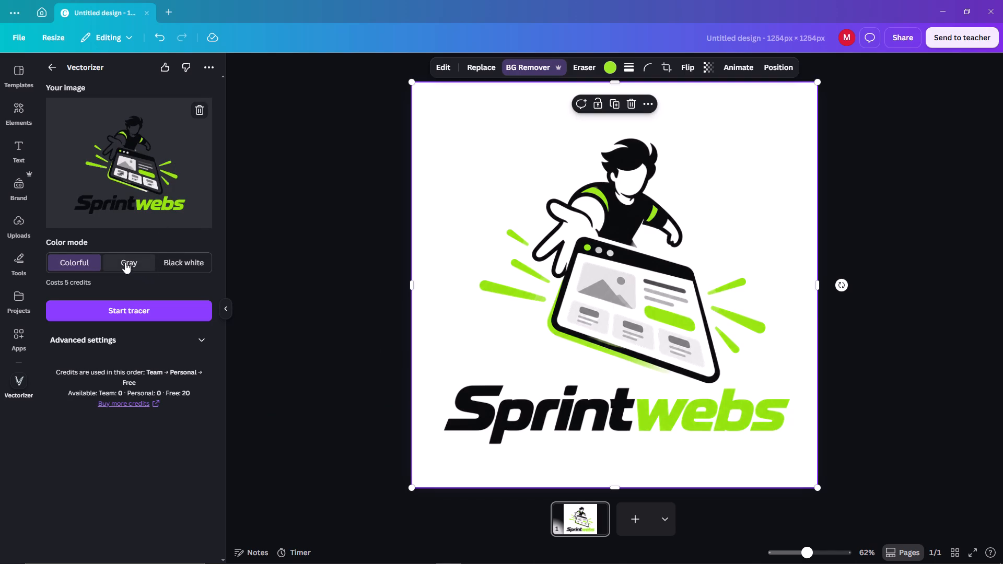
Trace the logo with Vectorizer in Colorful mode and place the vector in the upper-left area of page 1.
{"action": "left_click", "coordinate": [125, 312]}
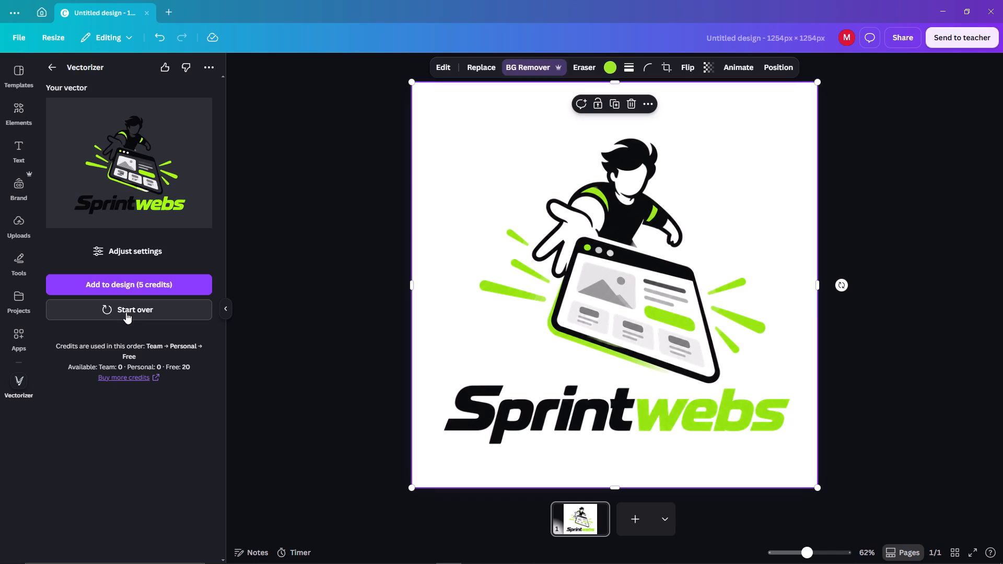
{"action": "left_click", "coordinate": [165, 288]}
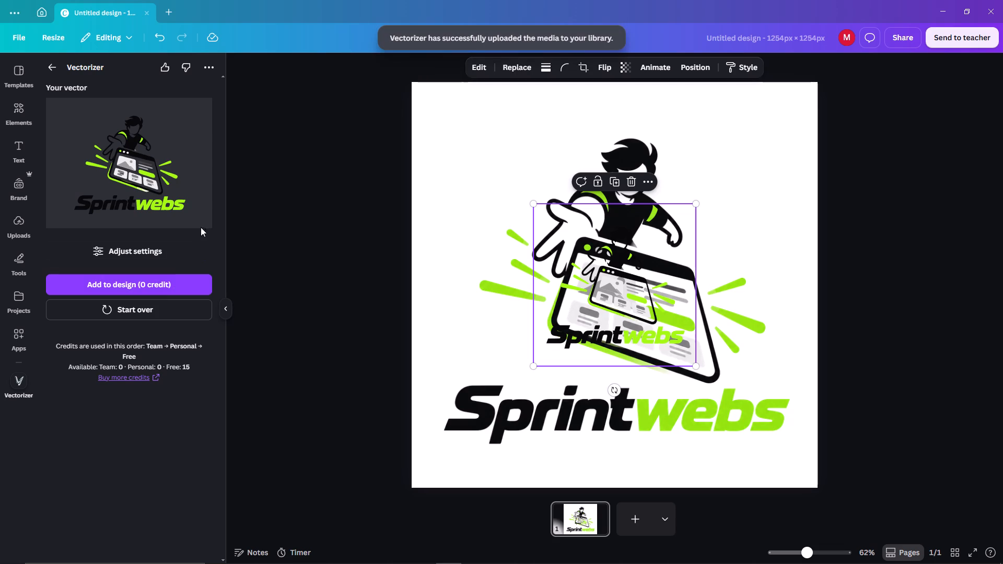
{"action": "left_click", "coordinate": [170, 183]}
{"action": "left_click_drag", "start_coordinate": [624, 295], "coordinate": [507, 169]}
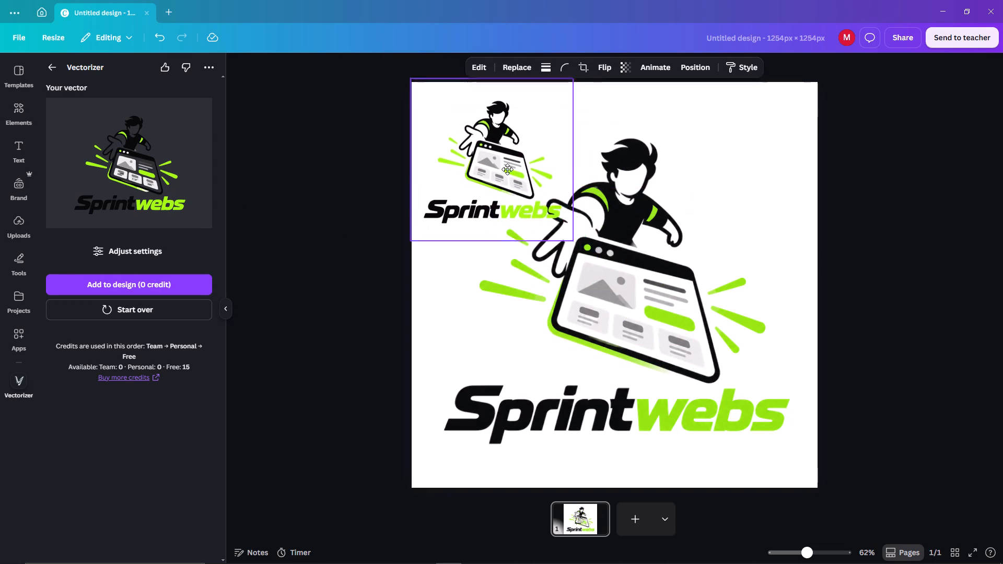
{"action": "left_click_drag", "start_coordinate": [507, 169], "coordinate": [516, 206]}
Add a second page and copy the vector logo from page 1 onto it.
{"action": "left_click", "coordinate": [638, 519]}
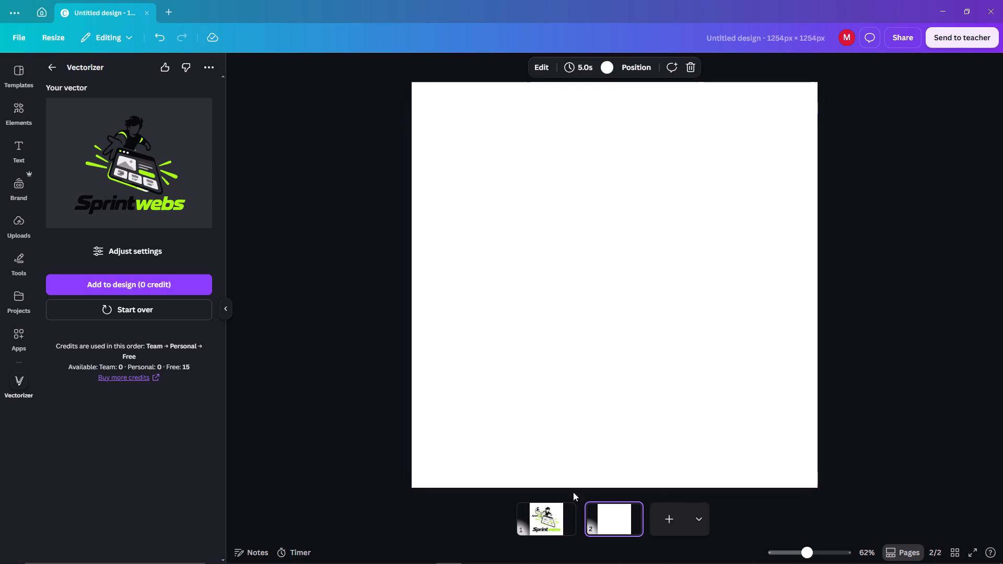
{"action": "left_click", "coordinate": [550, 508]}
{"action": "left_click", "coordinate": [558, 225]}
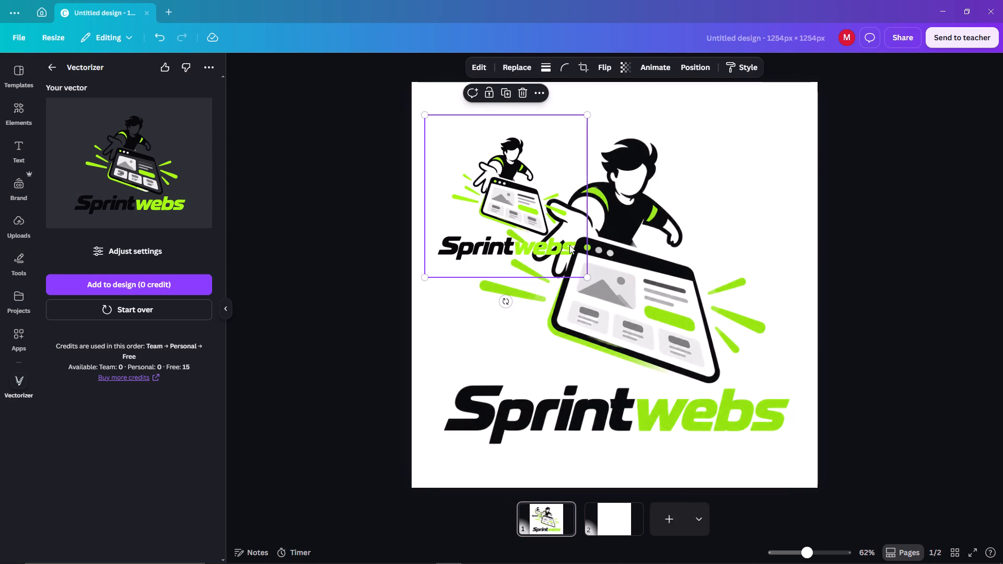
{"action": "key", "text": "ctrl+c"}
{"action": "left_click", "coordinate": [619, 533]}
{"action": "left_click", "coordinate": [610, 525]}
{"action": "key", "text": "ctrl+v"}
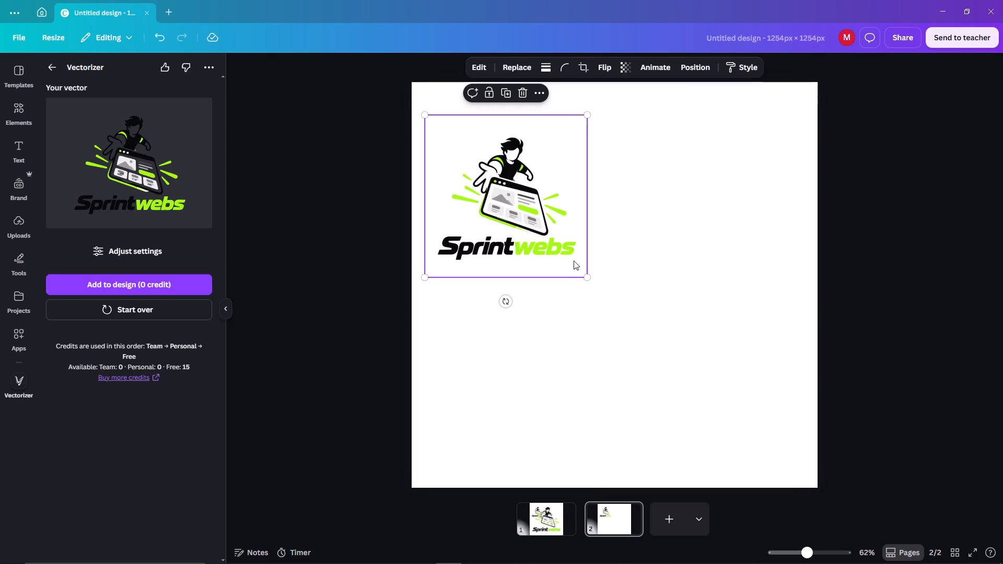
Scale and position the vector logo on page 2 so it fills the whole page at 1,254 × 1,254.
{"action": "left_click_drag", "start_coordinate": [587, 279], "coordinate": [670, 348]}
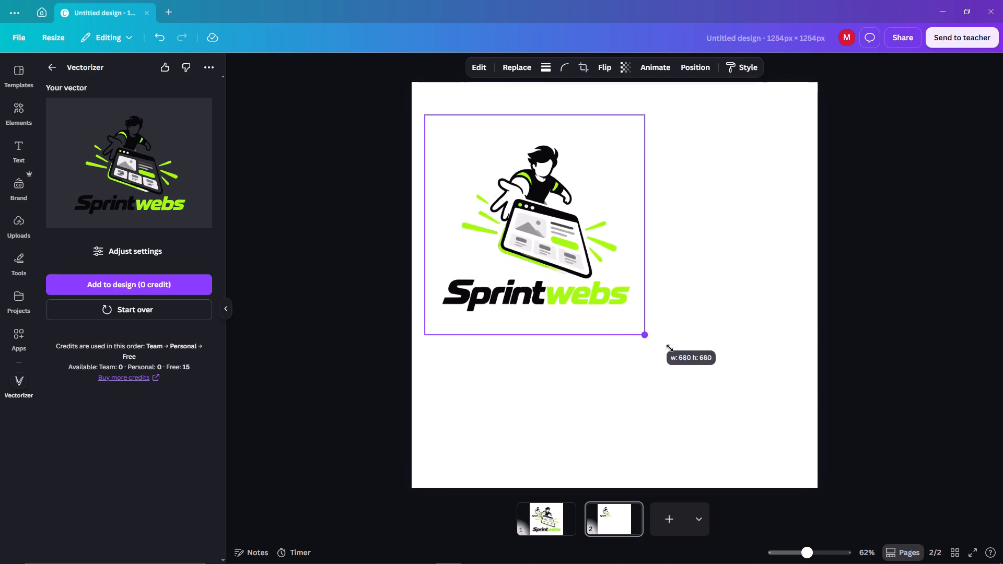
{"action": "left_click_drag", "start_coordinate": [670, 348], "coordinate": [832, 466]}
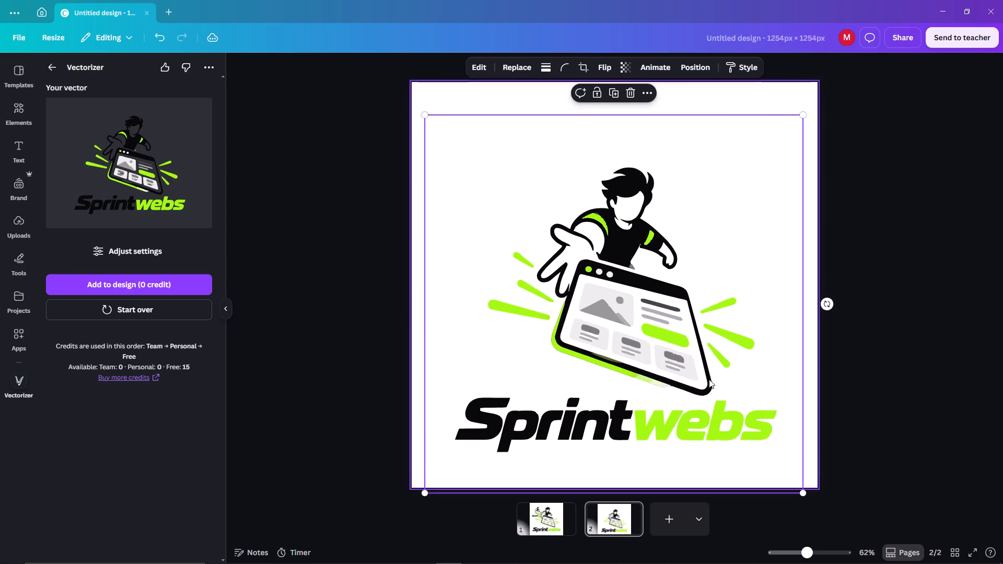
{"action": "left_click_drag", "start_coordinate": [697, 369], "coordinate": [714, 365]}
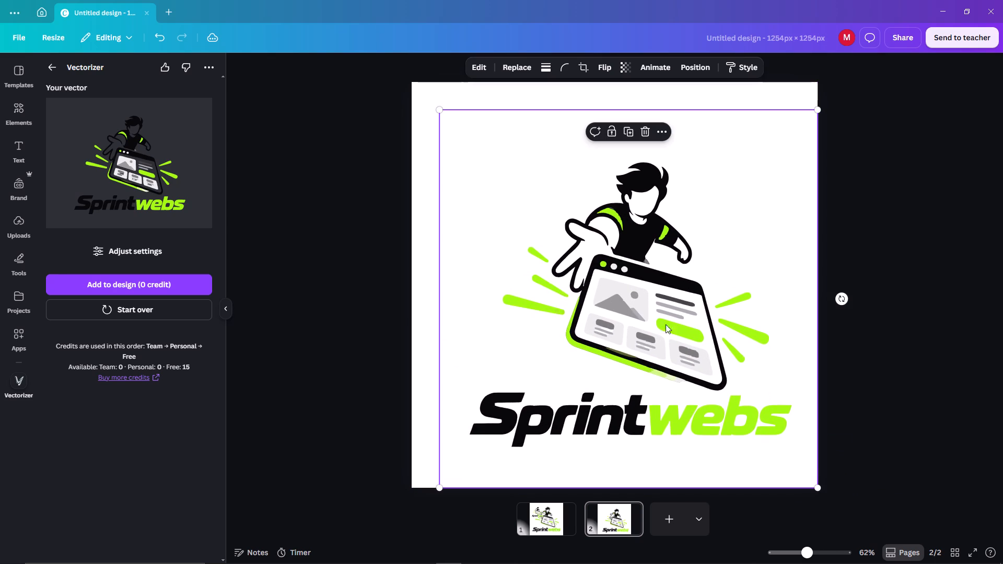
{"action": "left_click_drag", "start_coordinate": [440, 111], "coordinate": [410, 87]}
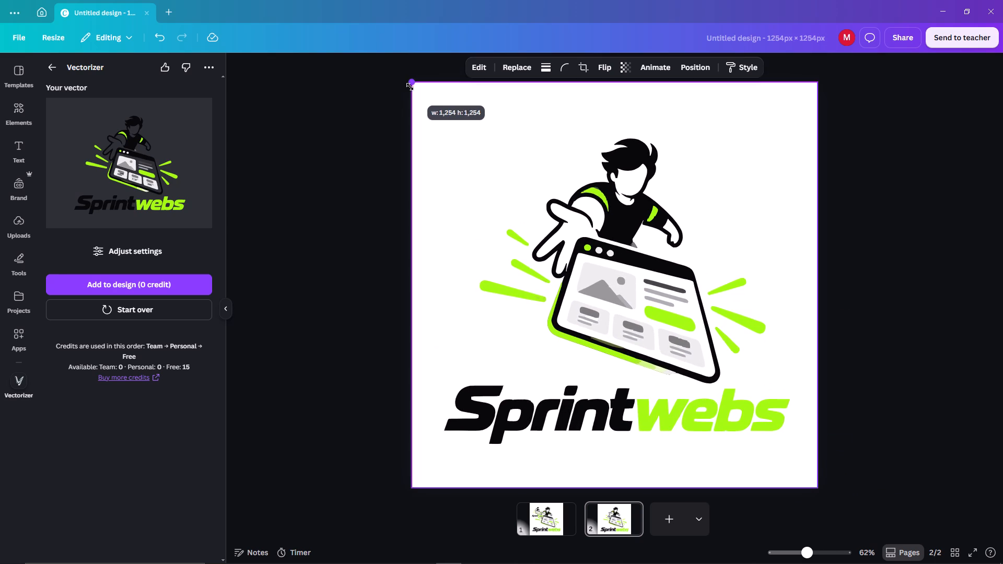
{"action": "left_click_drag", "start_coordinate": [410, 87], "coordinate": [409, 87]}
Add a third page and copy the full-page vector logo from page 2 onto it.
{"action": "left_click", "coordinate": [666, 514]}
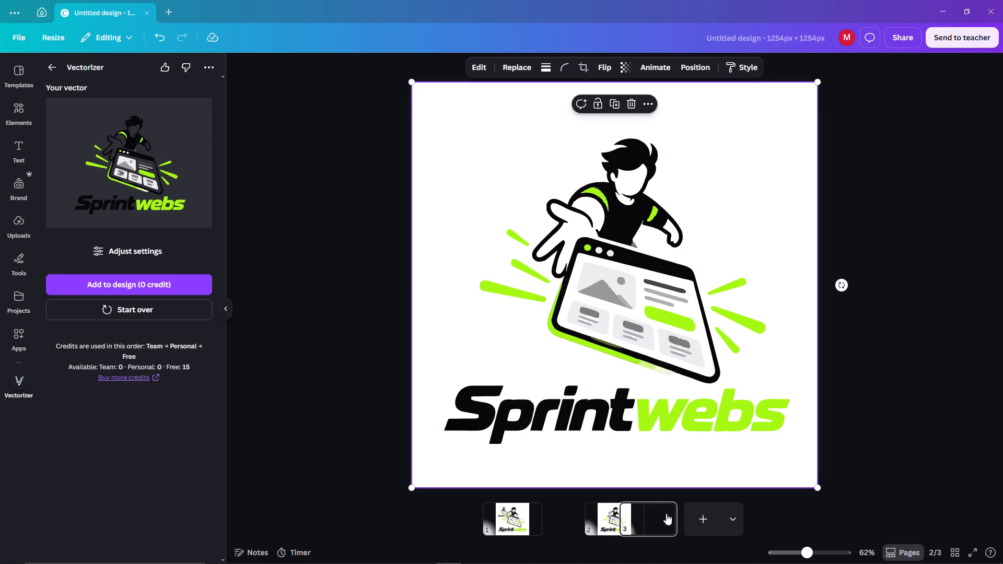
{"action": "left_click", "coordinate": [610, 298]}
{"action": "left_click", "coordinate": [577, 518]}
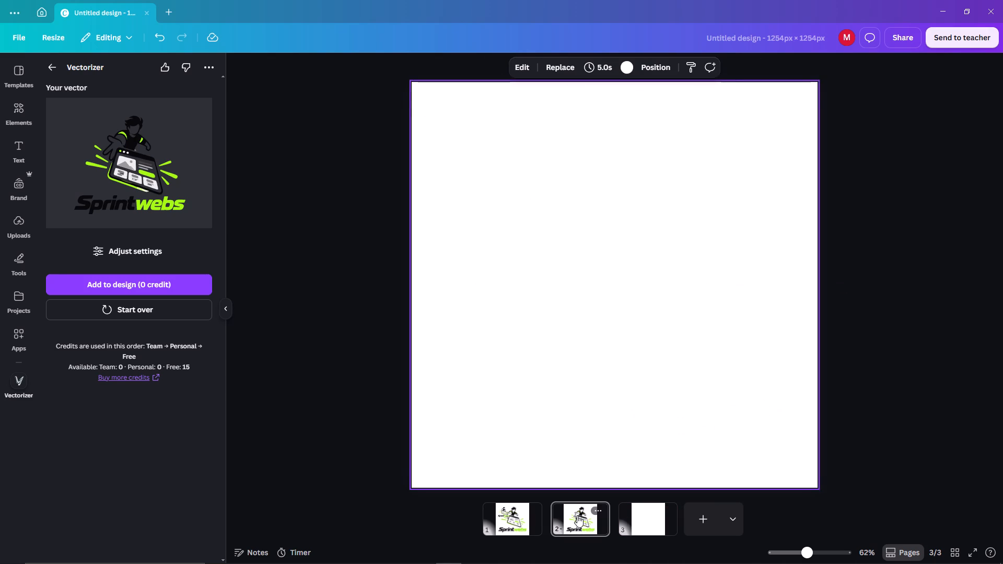
{"action": "left_click", "coordinate": [595, 307]}
{"action": "key", "text": "ctrl+c"}
{"action": "left_click", "coordinate": [656, 512]}
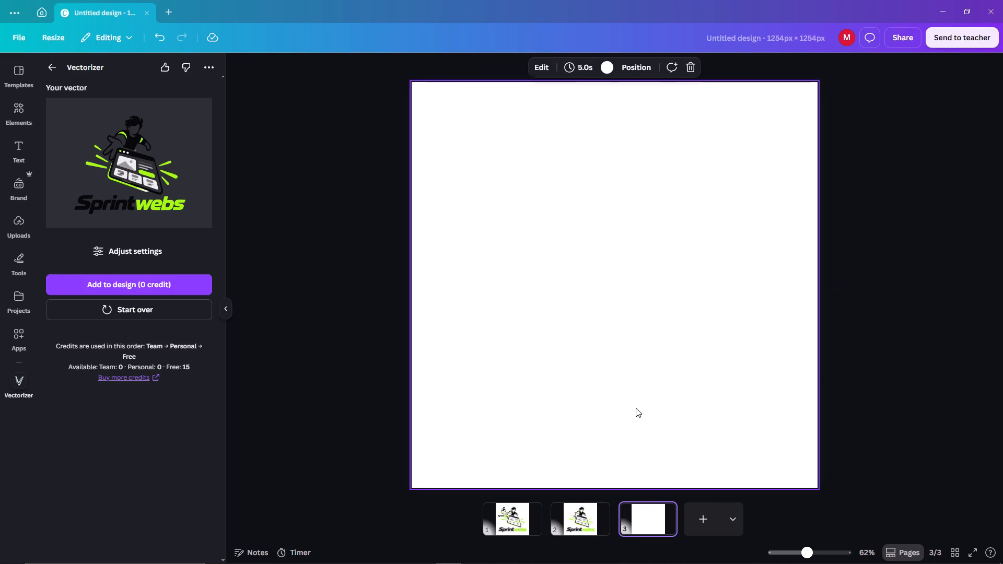
{"action": "key", "text": "ctrl+v"}
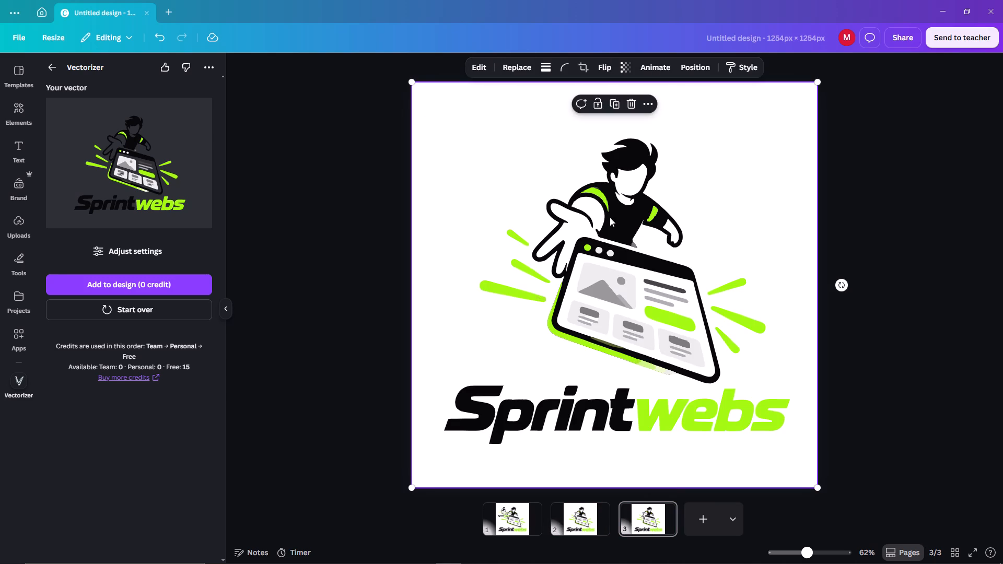
Shift the logo down on page 3 to expose the page, and set the page background to the near-black photo colour.
{"action": "left_click", "coordinate": [774, 109]}
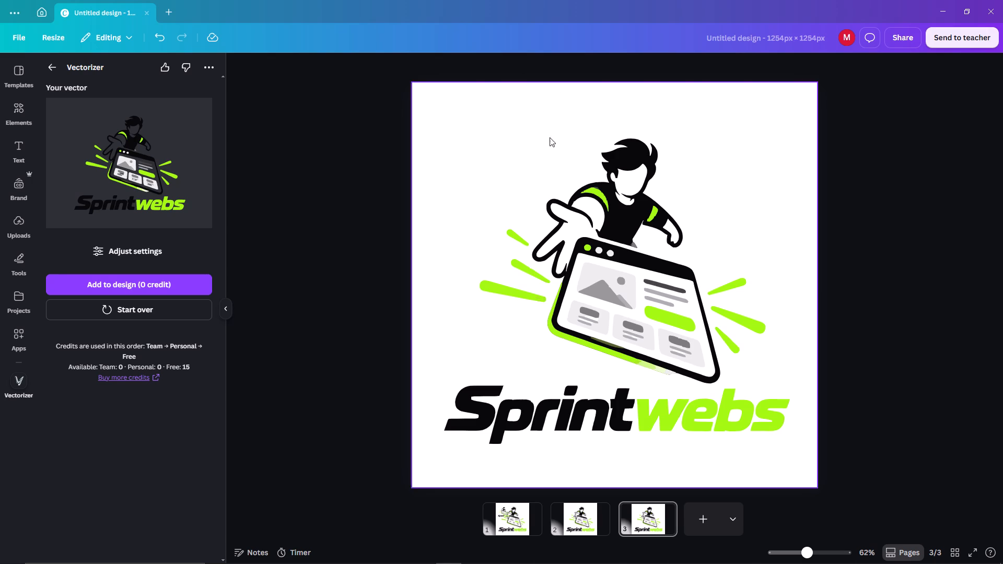
{"action": "left_click", "coordinate": [550, 137]}
{"action": "left_click_drag", "start_coordinate": [511, 124], "coordinate": [517, 192]}
{"action": "left_click", "coordinate": [518, 115]}
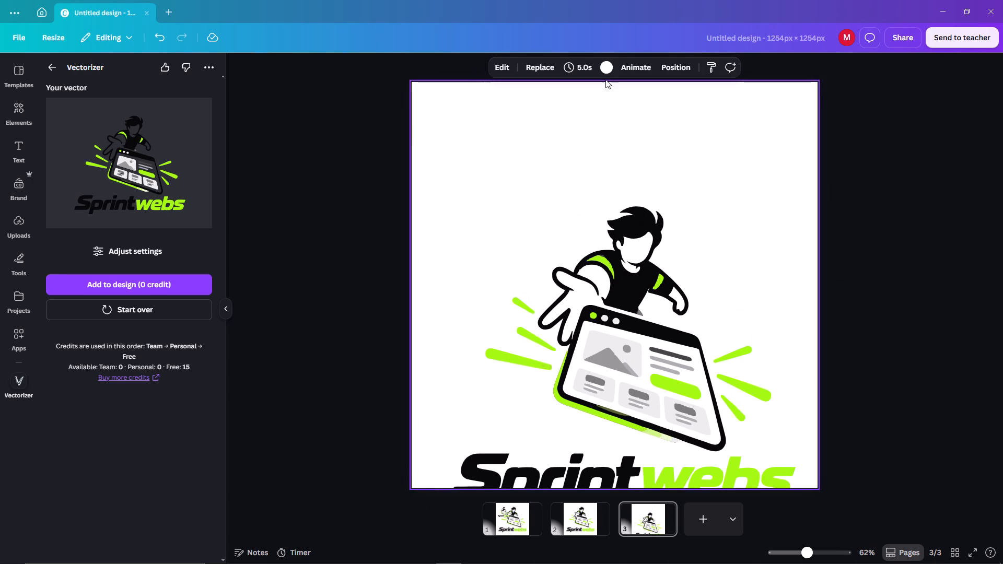
{"action": "left_click", "coordinate": [607, 68]}
{"action": "left_click", "coordinate": [111, 241]}
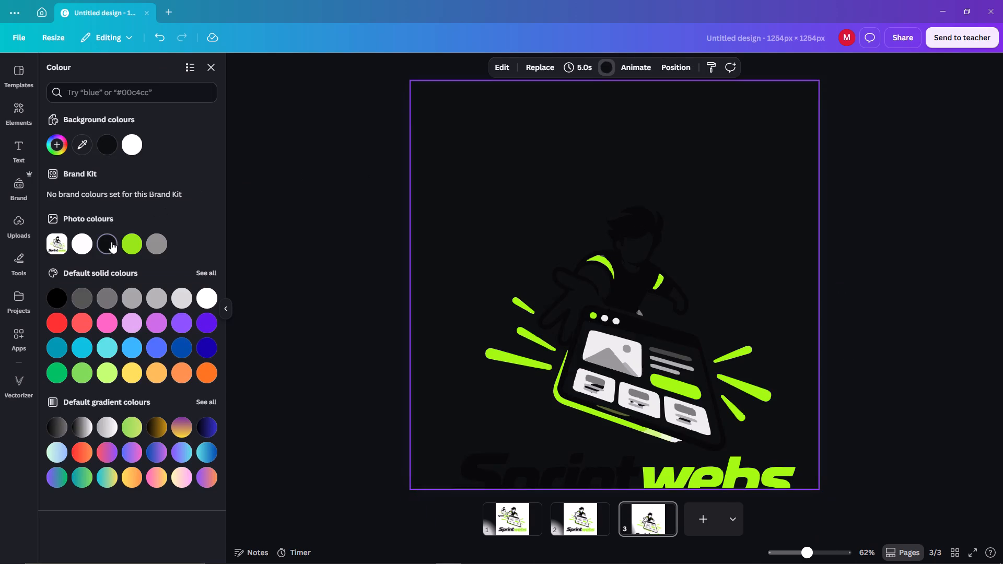
Move the logo on page 3 back up so it is centred and fills the whole dark page.
{"action": "left_click", "coordinate": [544, 305]}
{"action": "left_click_drag", "start_coordinate": [613, 333], "coordinate": [599, 259]}
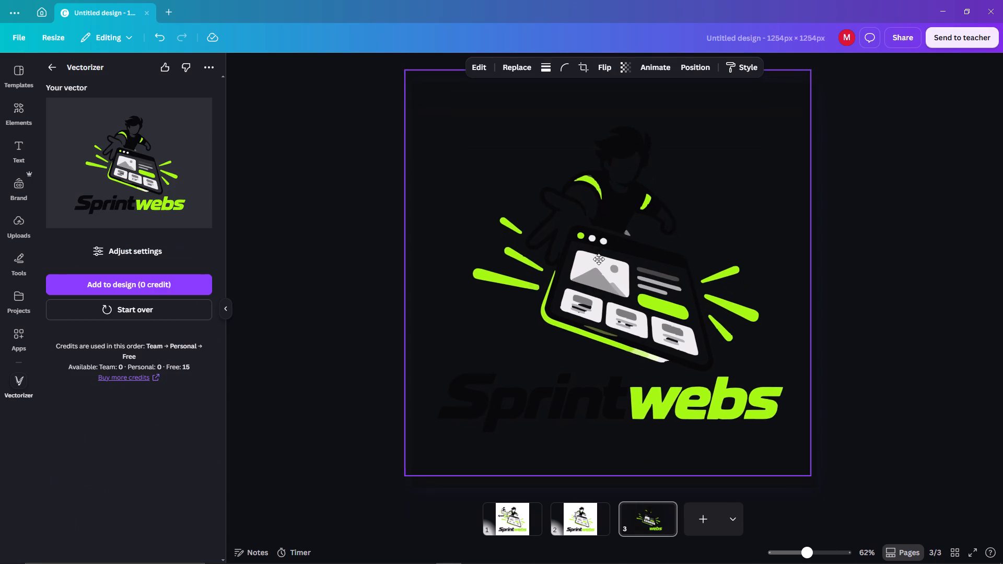
{"action": "left_click_drag", "start_coordinate": [599, 259], "coordinate": [605, 263]}
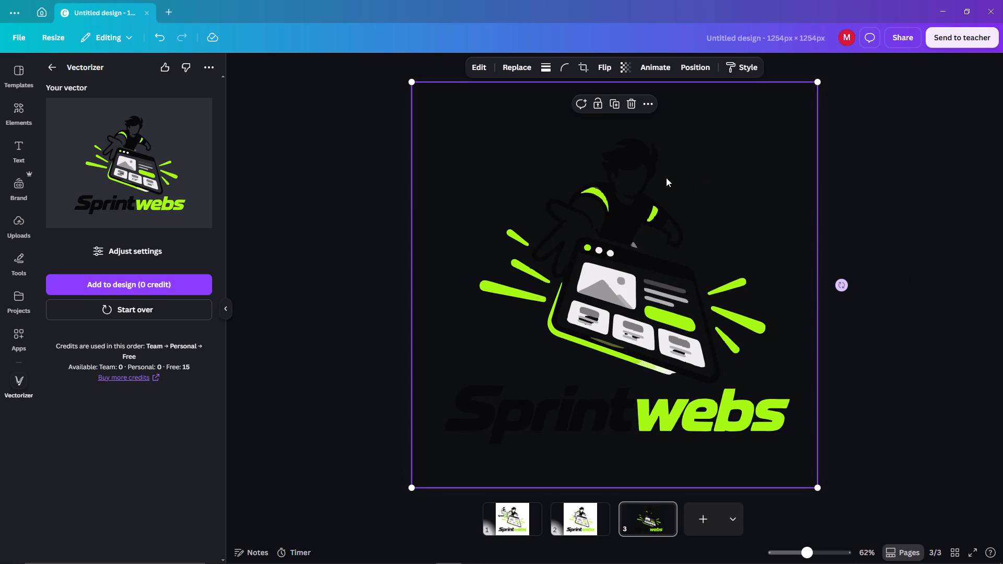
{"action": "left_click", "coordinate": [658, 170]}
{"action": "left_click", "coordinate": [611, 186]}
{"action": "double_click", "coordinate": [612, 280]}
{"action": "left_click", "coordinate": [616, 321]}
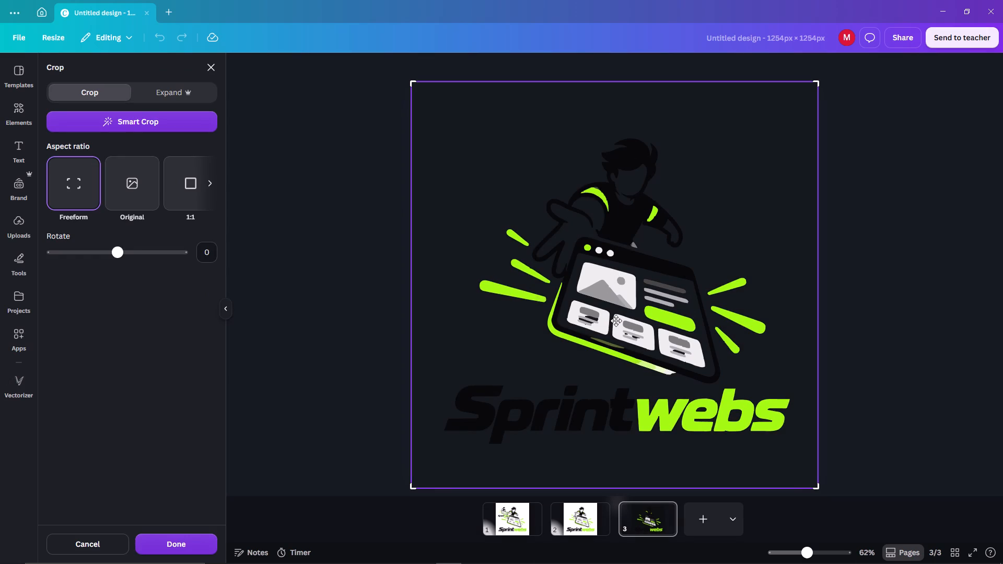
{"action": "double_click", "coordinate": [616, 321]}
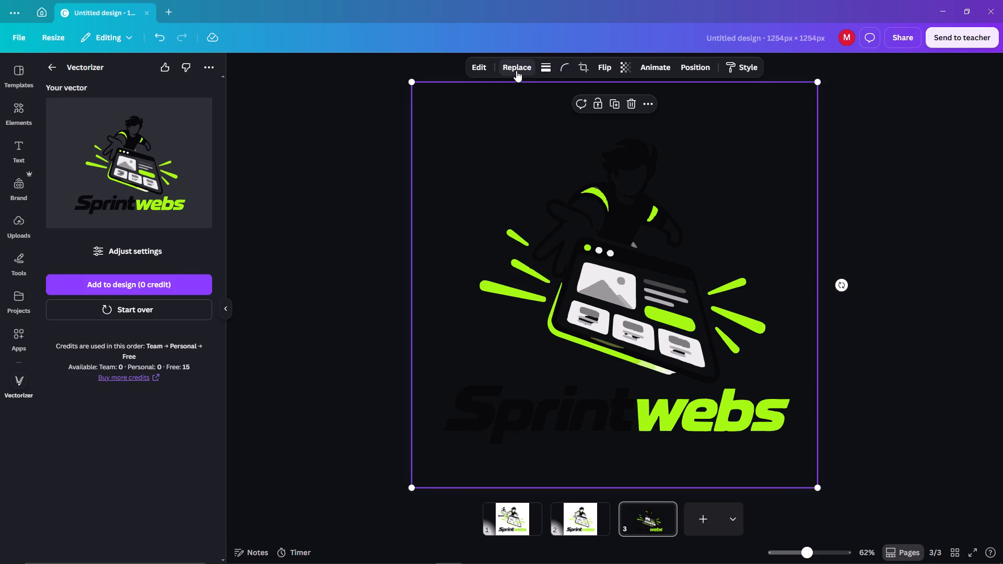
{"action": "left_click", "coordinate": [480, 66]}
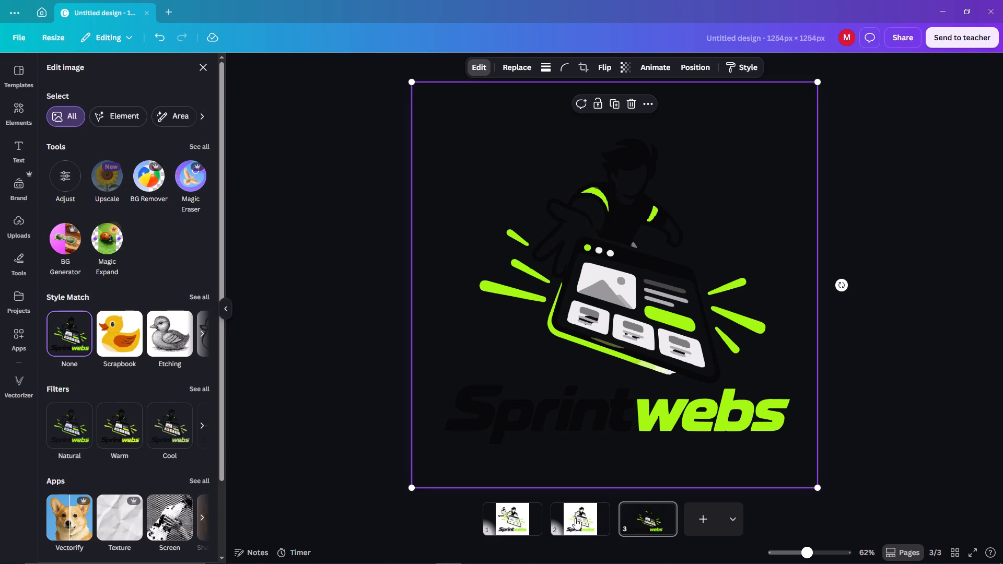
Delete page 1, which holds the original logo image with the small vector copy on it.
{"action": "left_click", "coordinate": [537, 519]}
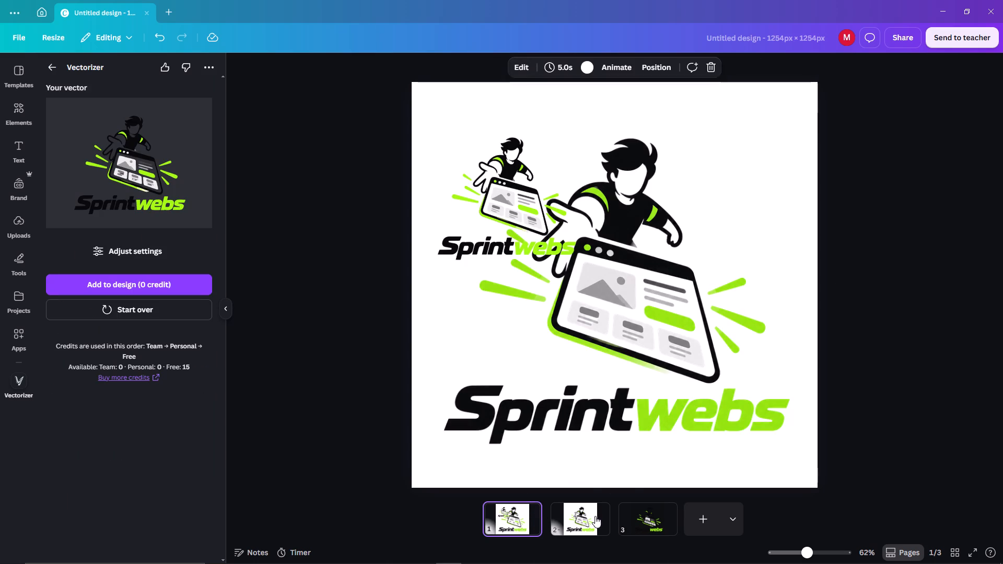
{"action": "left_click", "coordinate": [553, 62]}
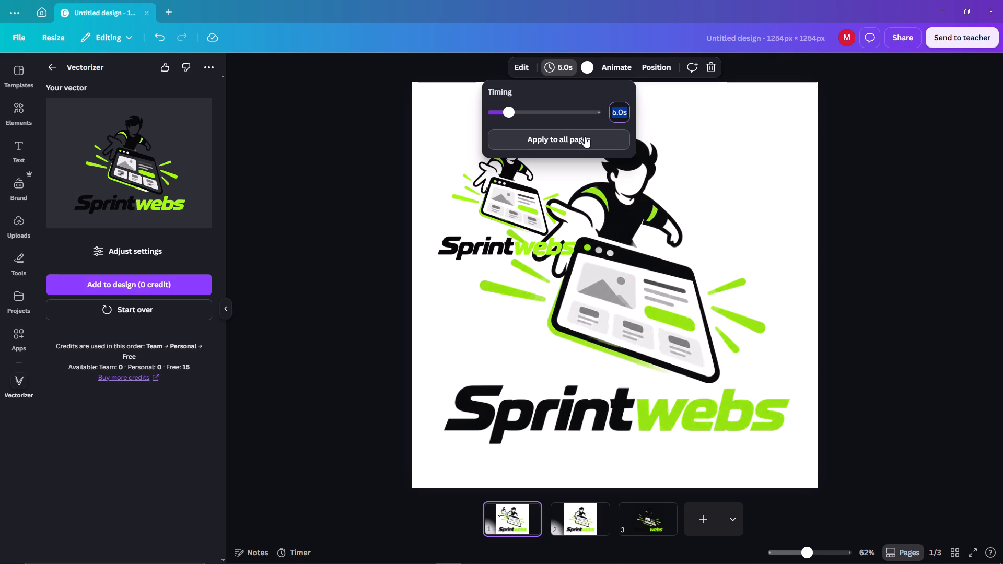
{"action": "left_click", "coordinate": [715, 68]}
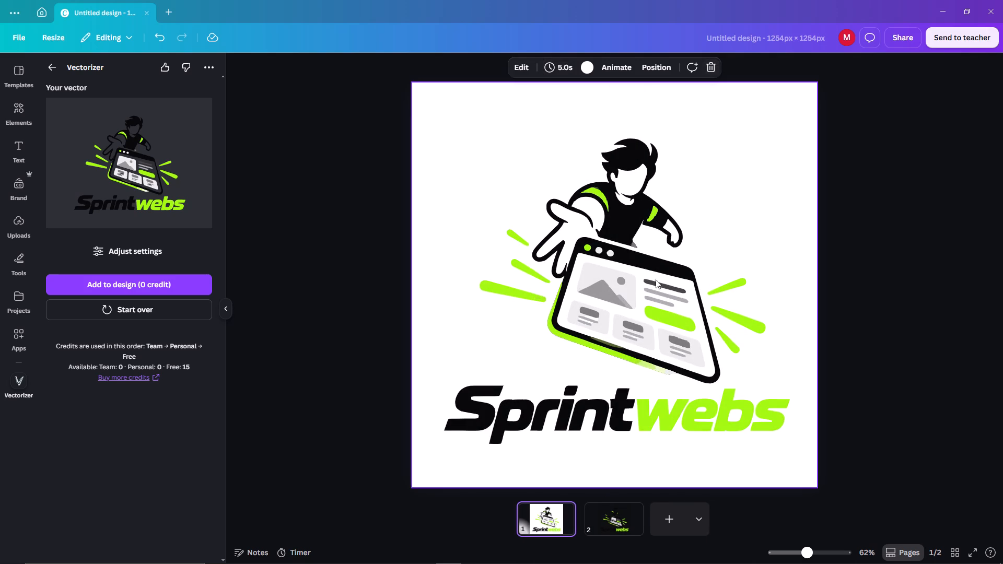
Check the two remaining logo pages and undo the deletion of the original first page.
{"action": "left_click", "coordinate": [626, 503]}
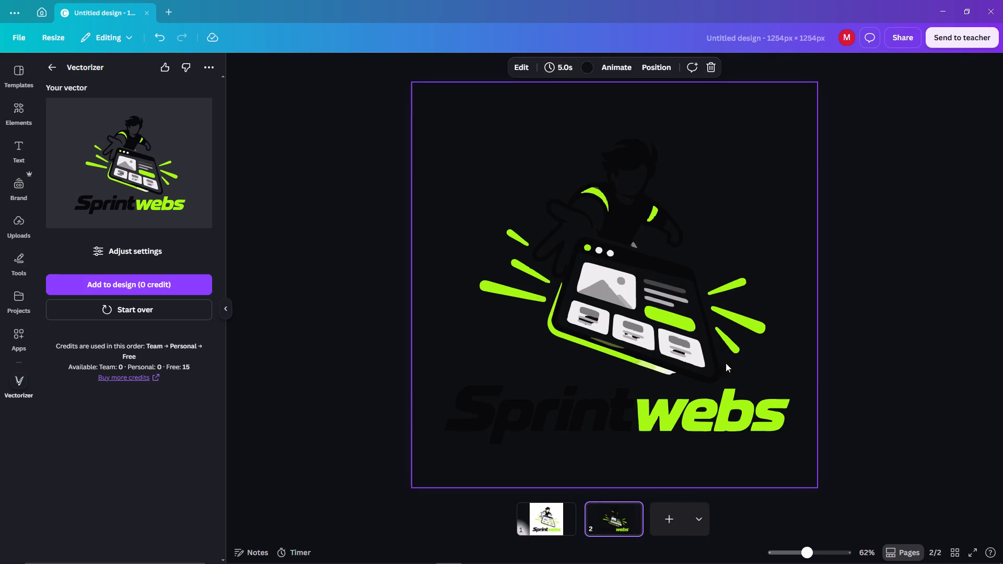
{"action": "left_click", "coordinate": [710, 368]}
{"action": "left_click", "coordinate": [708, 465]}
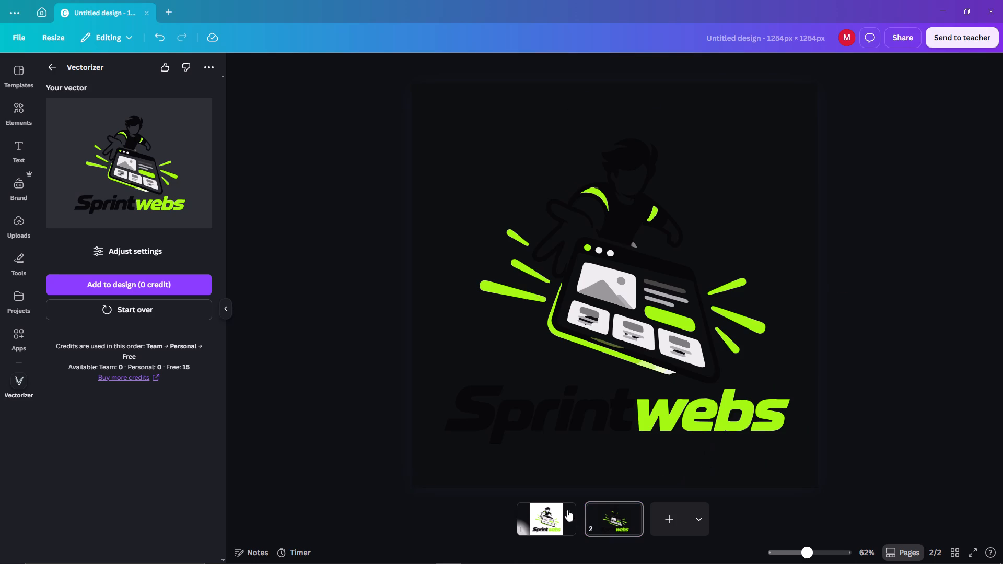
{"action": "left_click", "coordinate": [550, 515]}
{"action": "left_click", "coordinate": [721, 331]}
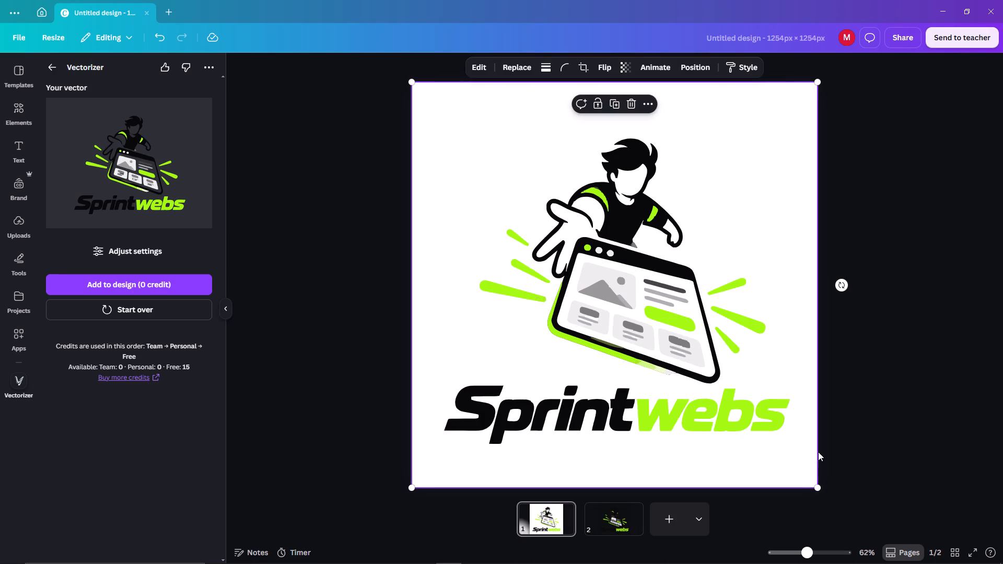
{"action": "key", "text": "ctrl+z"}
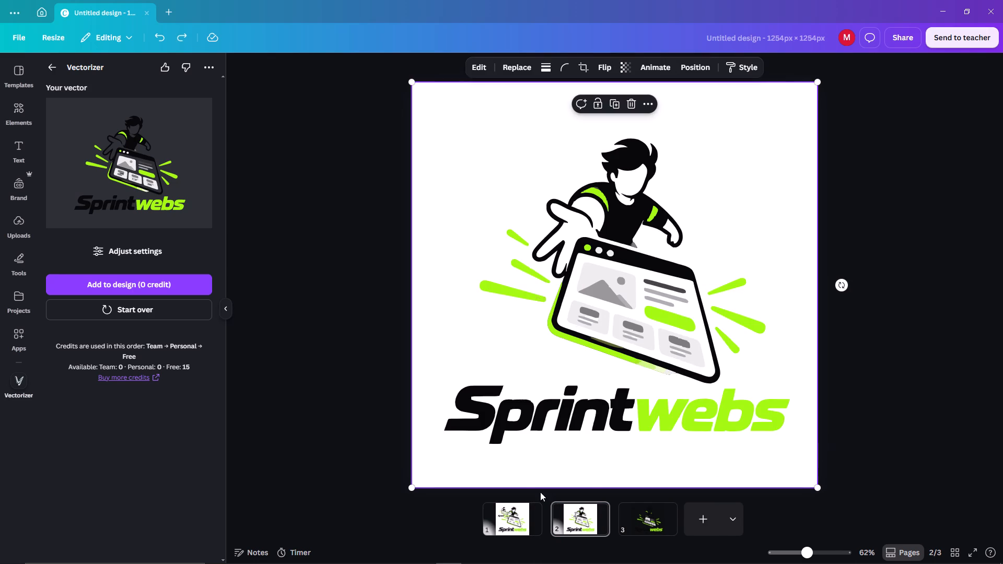
Move the small vector logo on page 1 across to the right edge of the page, beside the large logo's figure.
{"action": "left_click", "coordinate": [511, 507]}
{"action": "left_click", "coordinate": [507, 193]}
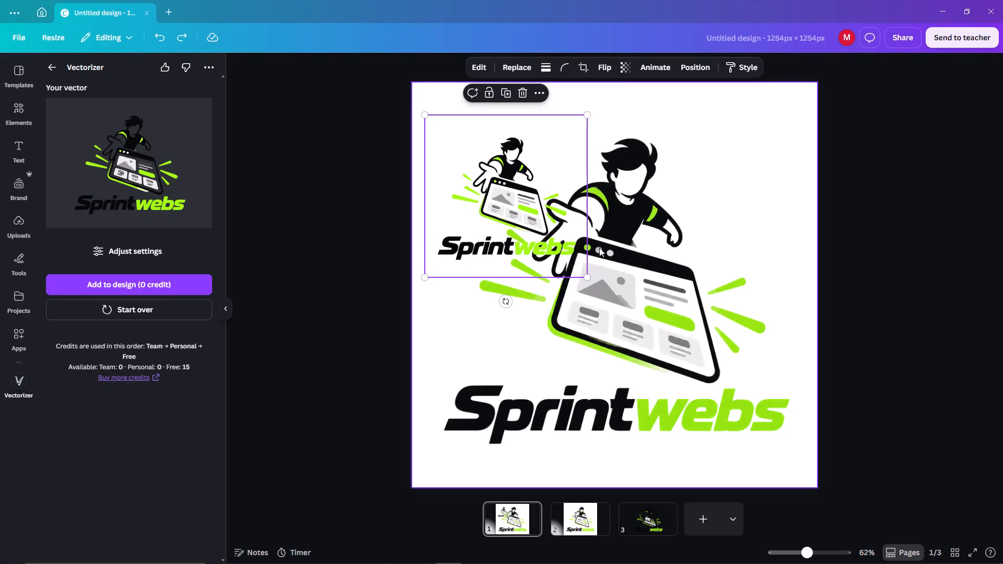
{"action": "left_click_drag", "start_coordinate": [529, 206], "coordinate": [769, 239]}
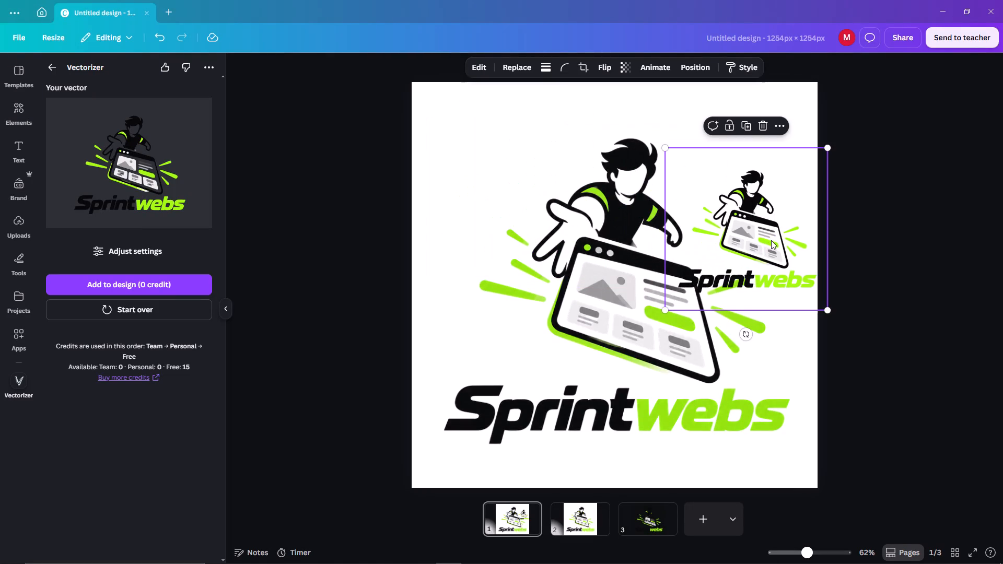
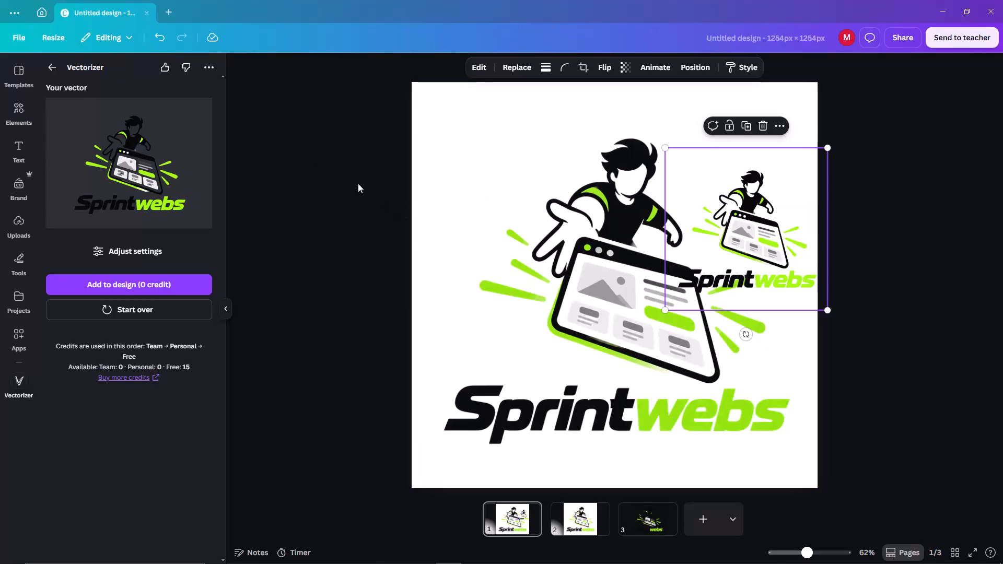
Leave the Vectorizer result and go to page 2, which holds the full-size light-background logo.
{"action": "left_click", "coordinate": [59, 64]}
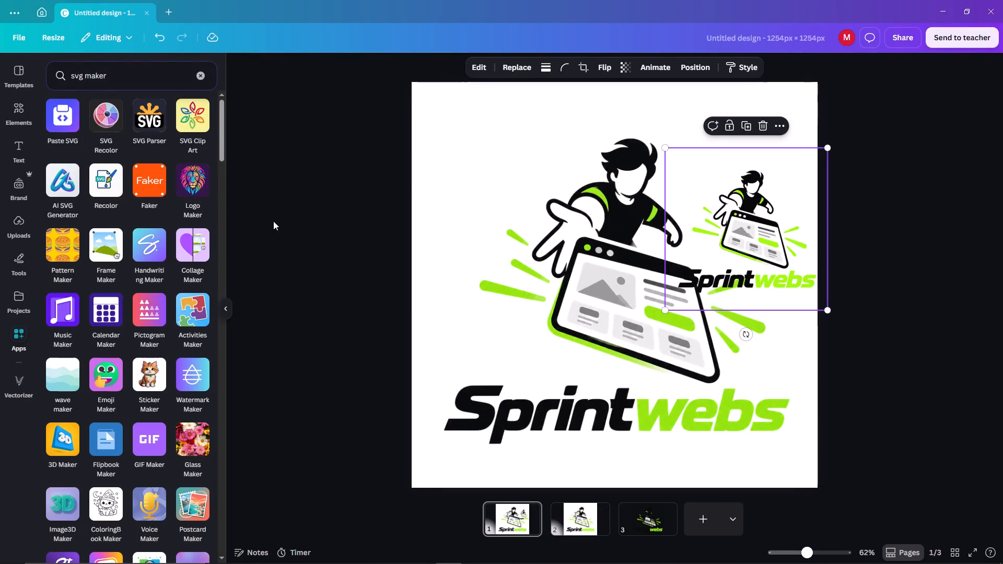
{"action": "left_click", "coordinate": [598, 524]}
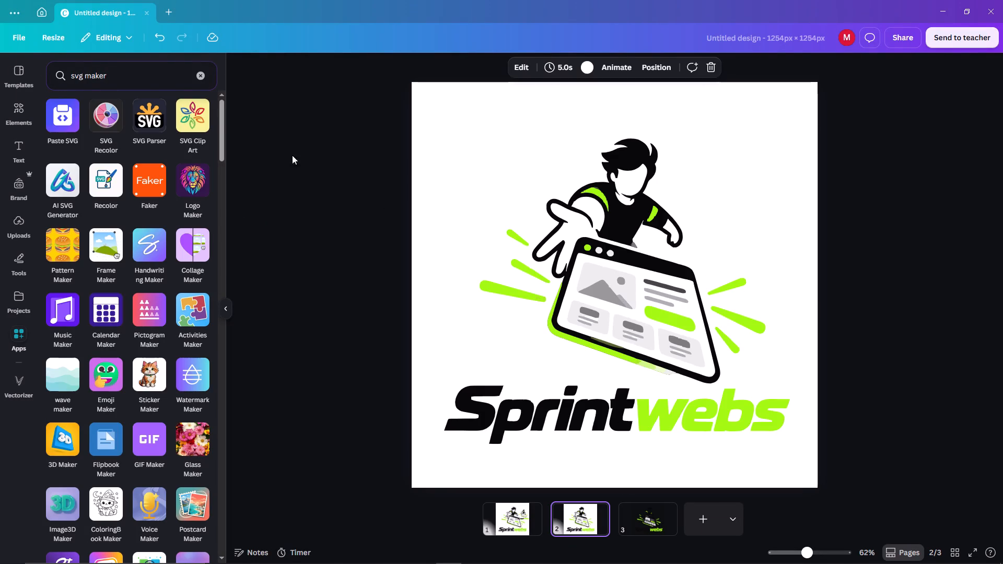
Create a new custom-size design, 1024 px wide and 1024 px high.
{"action": "left_click", "coordinate": [170, 2]}
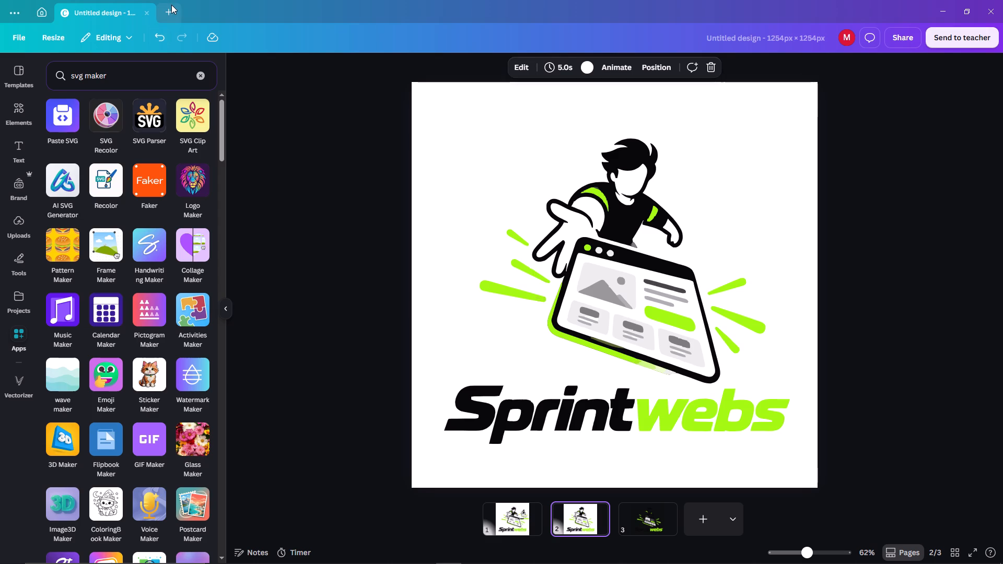
{"action": "left_click", "coordinate": [174, 8]}
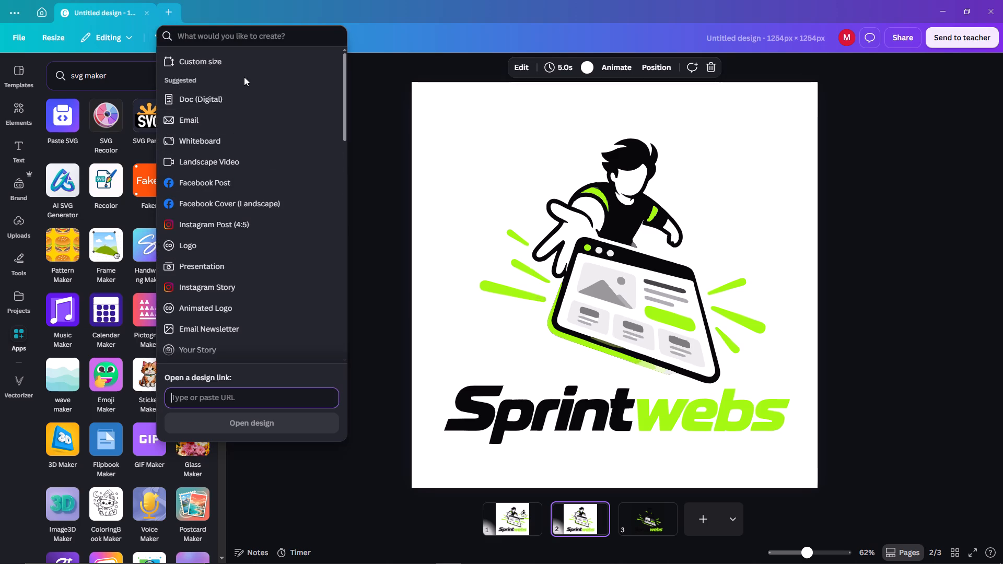
{"action": "left_click", "coordinate": [168, 11]}
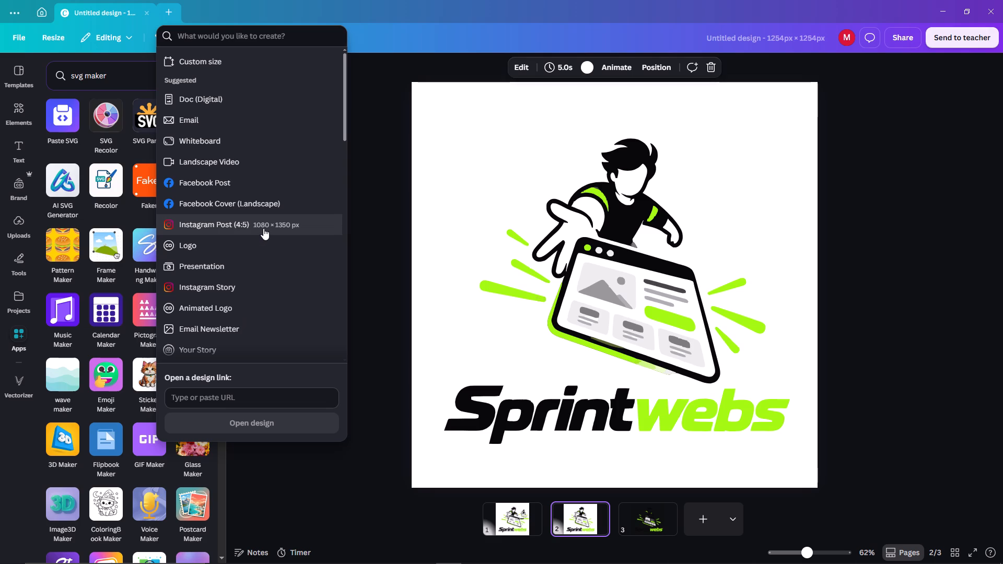
{"action": "scroll", "coordinate": [263, 231], "scroll_direction": "down", "scroll_amount": 3}
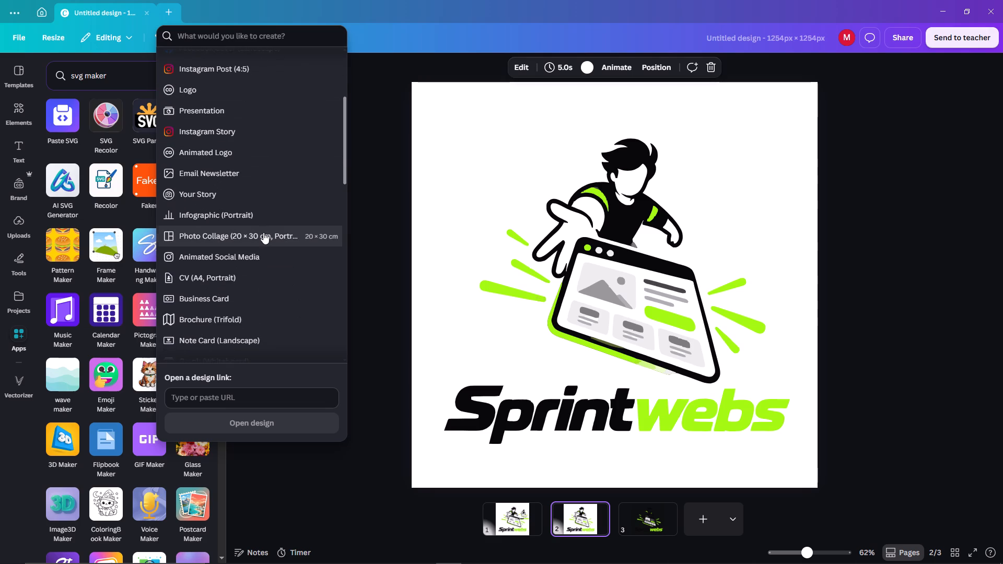
{"action": "scroll", "coordinate": [266, 277], "scroll_direction": "down", "scroll_amount": 7}
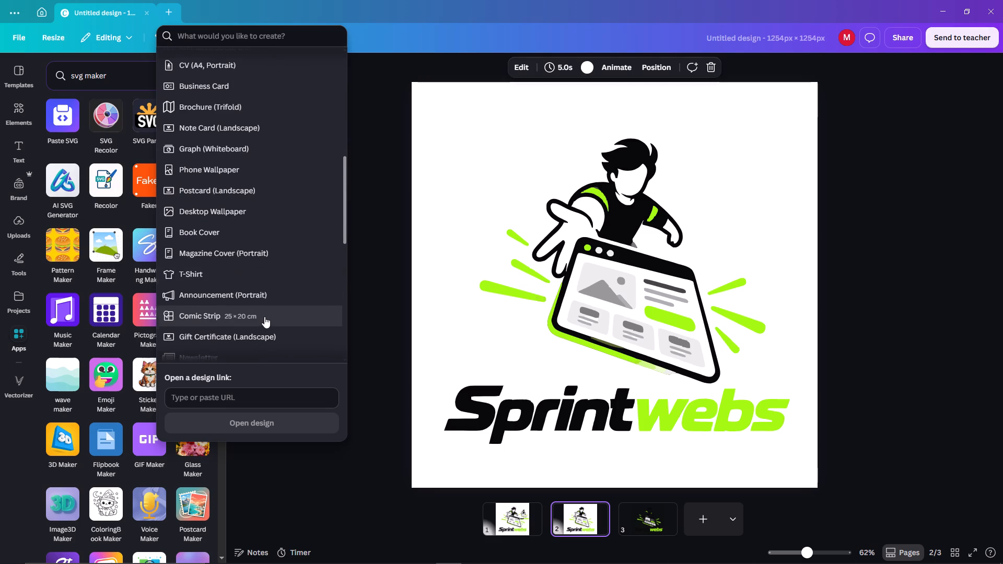
{"action": "scroll", "coordinate": [264, 316], "scroll_direction": "up", "scroll_amount": 12}
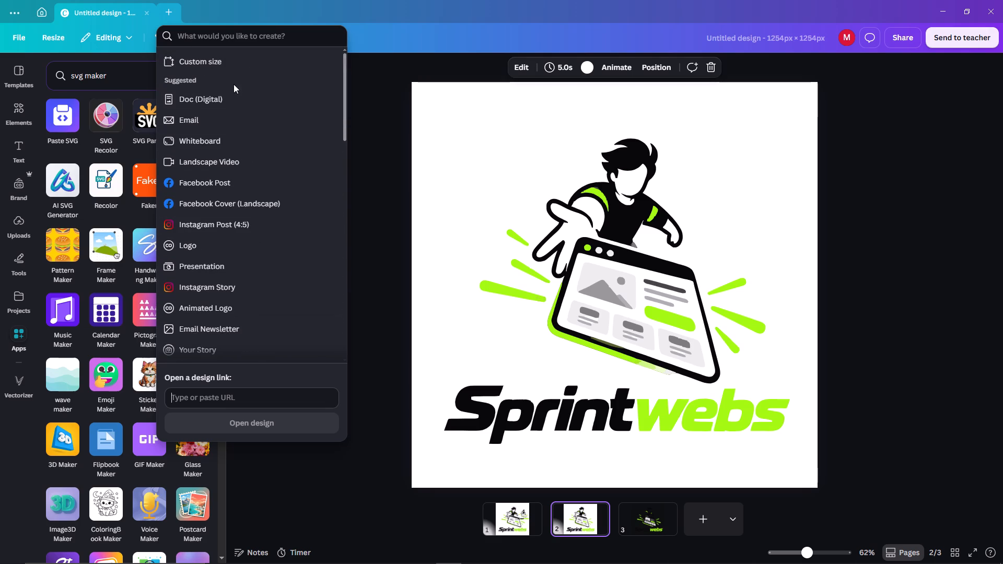
{"action": "left_click", "coordinate": [231, 64]}
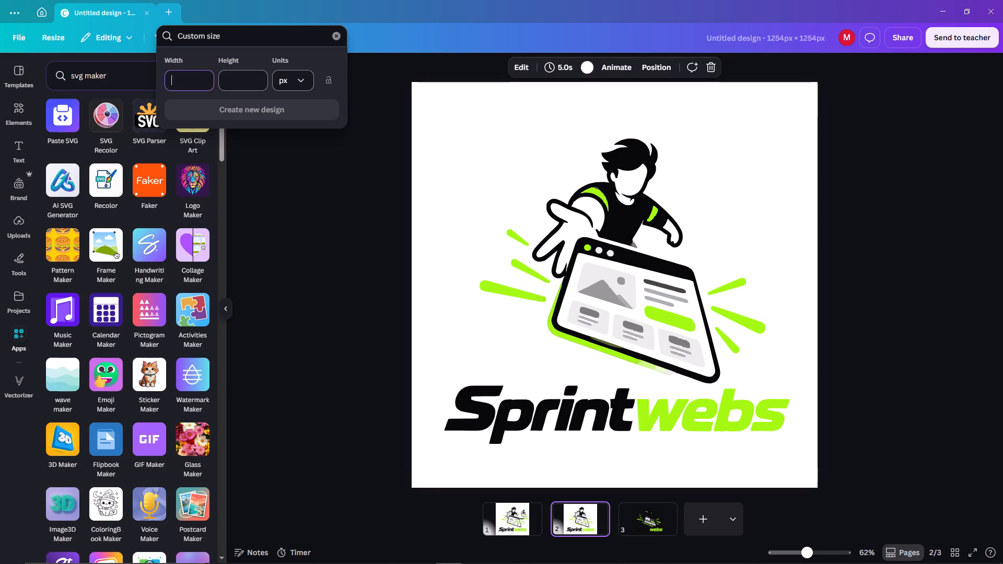
{"action": "left_click", "coordinate": [297, 80]}
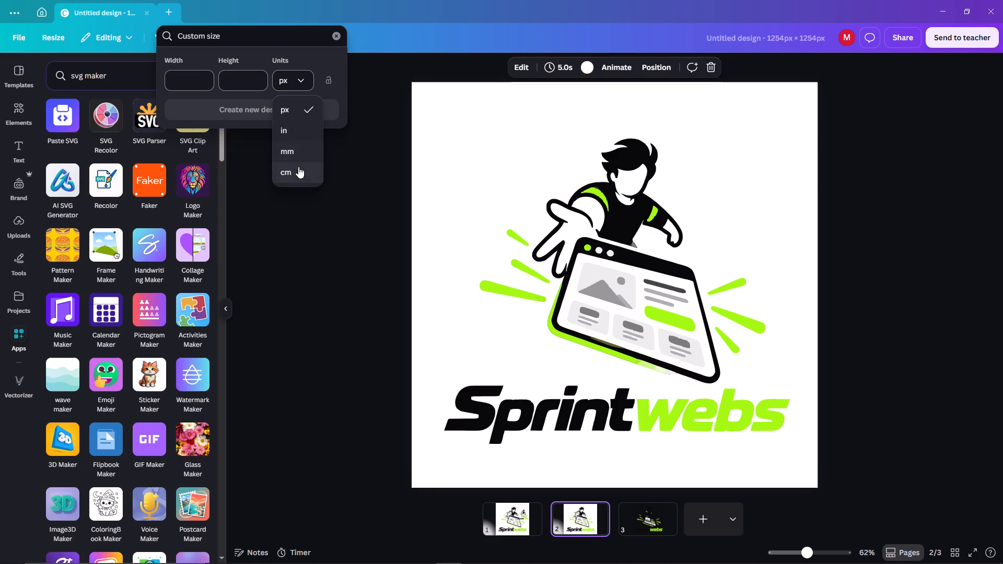
{"action": "left_click", "coordinate": [194, 85]}
{"action": "key", "text": "1"}
{"action": "left_click", "coordinate": [244, 82]}
{"action": "key", "text": "1"}
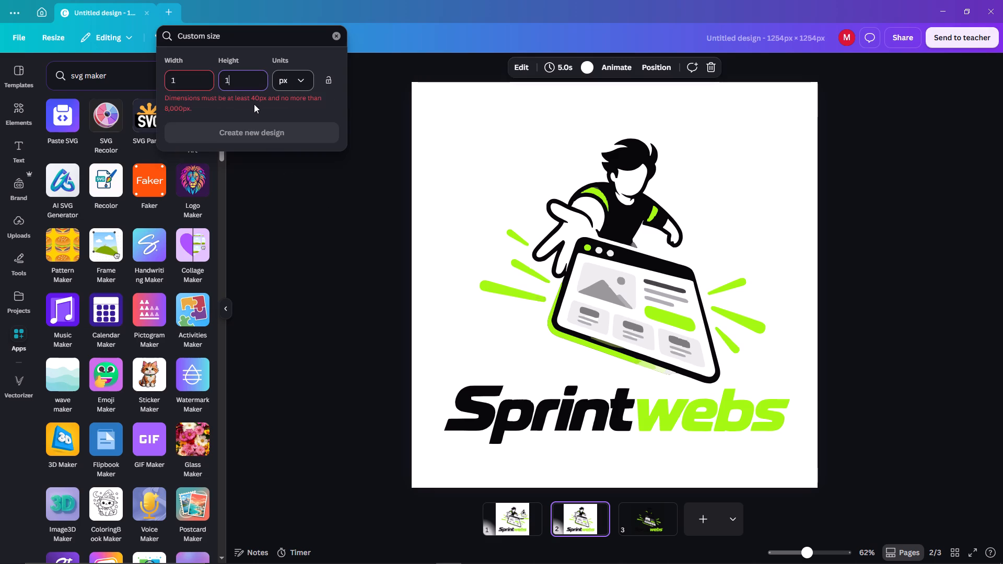
{"action": "left_click", "coordinate": [189, 84]}
{"action": "key", "text": "0"}
{"action": "key", "text": "2"}
{"action": "key", "text": "4"}
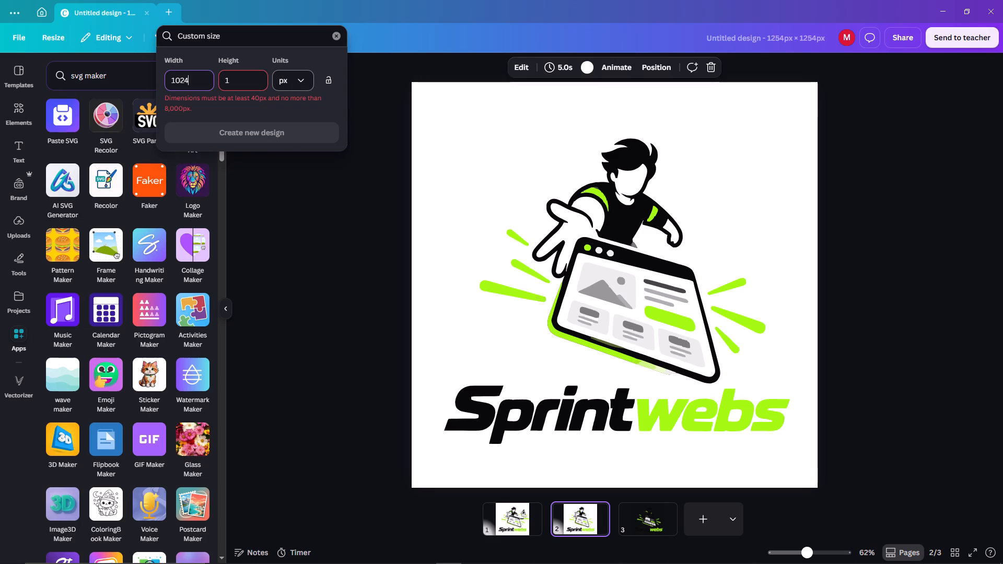
{"action": "left_click", "coordinate": [247, 77]}
{"action": "type", "text": "024"}
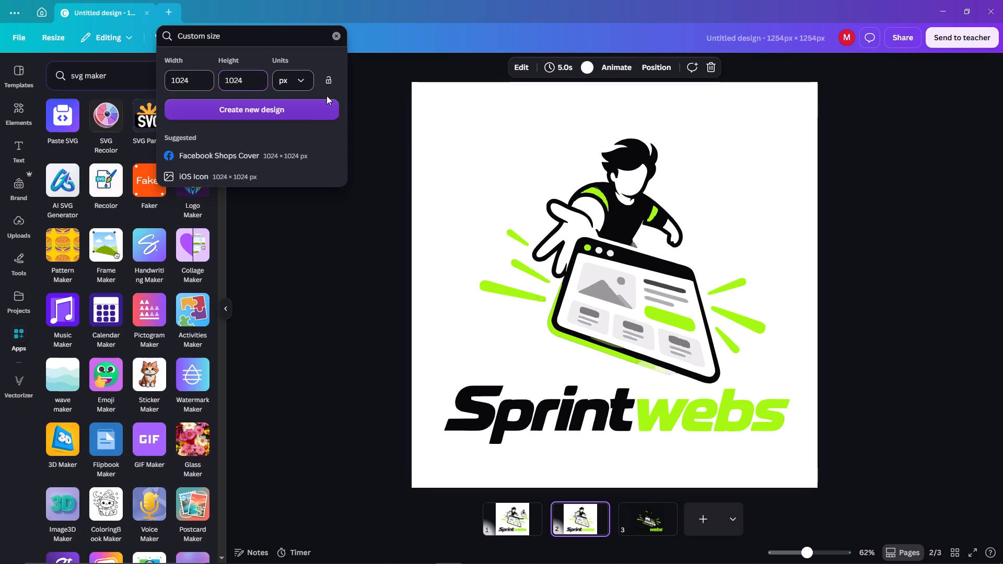
{"action": "left_click", "coordinate": [283, 108]}
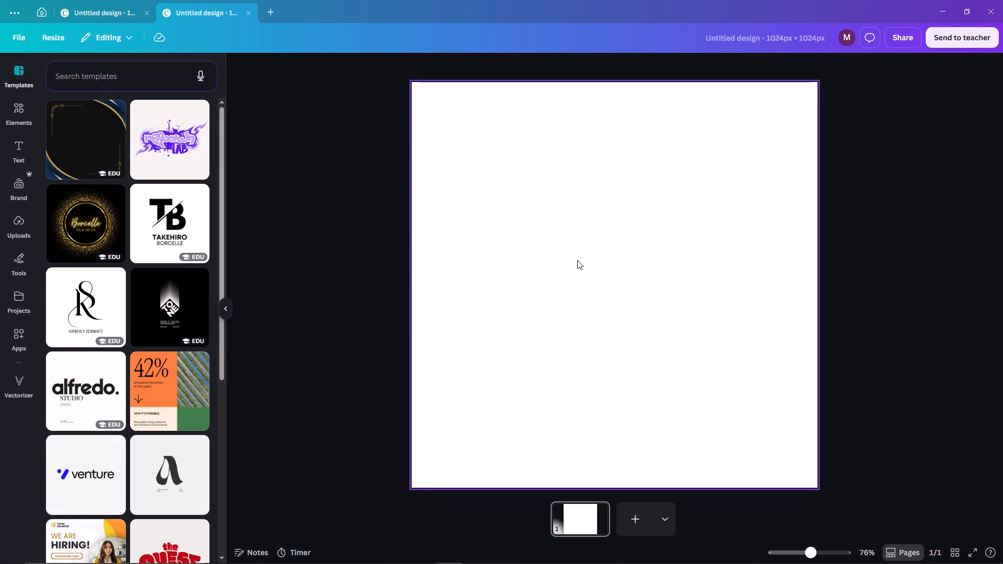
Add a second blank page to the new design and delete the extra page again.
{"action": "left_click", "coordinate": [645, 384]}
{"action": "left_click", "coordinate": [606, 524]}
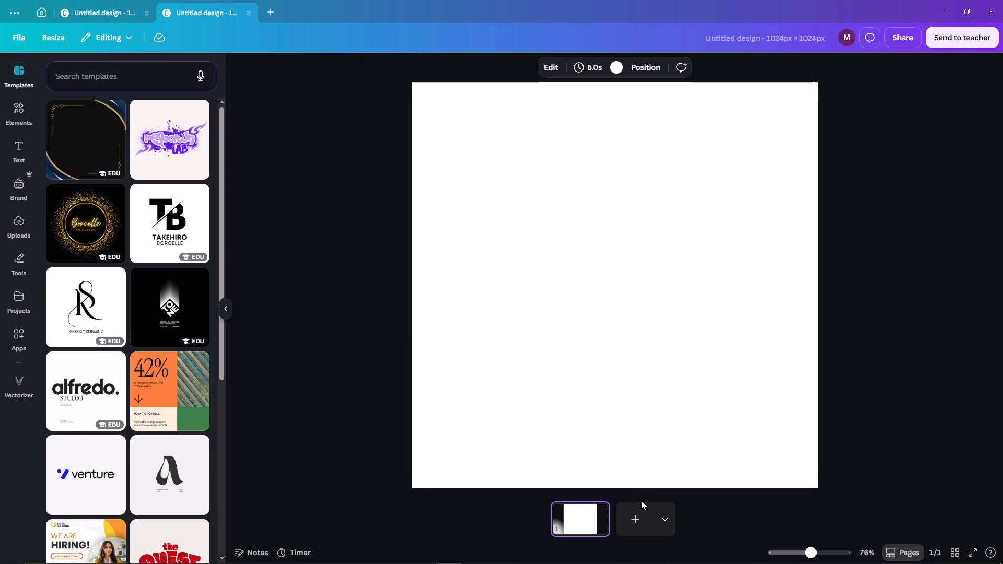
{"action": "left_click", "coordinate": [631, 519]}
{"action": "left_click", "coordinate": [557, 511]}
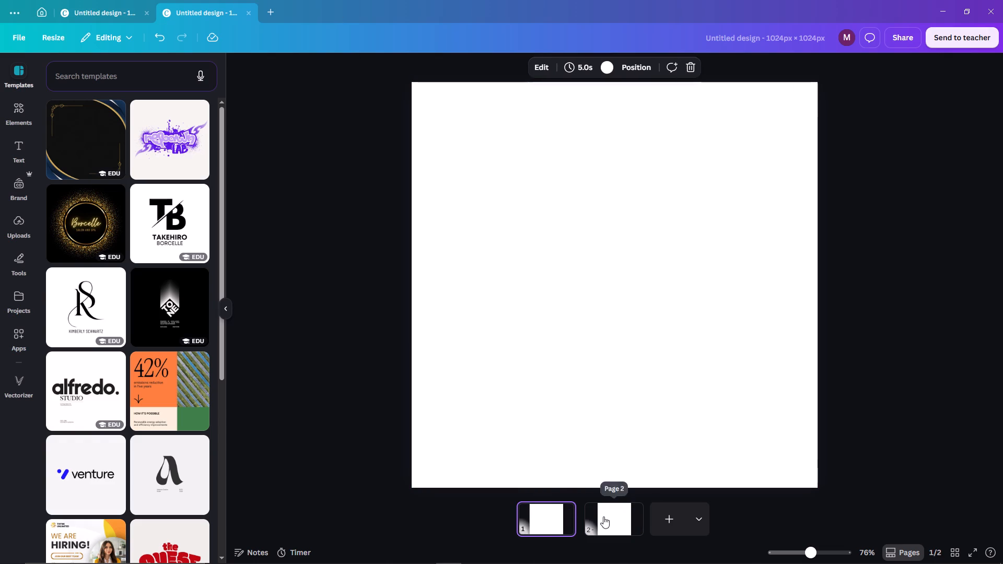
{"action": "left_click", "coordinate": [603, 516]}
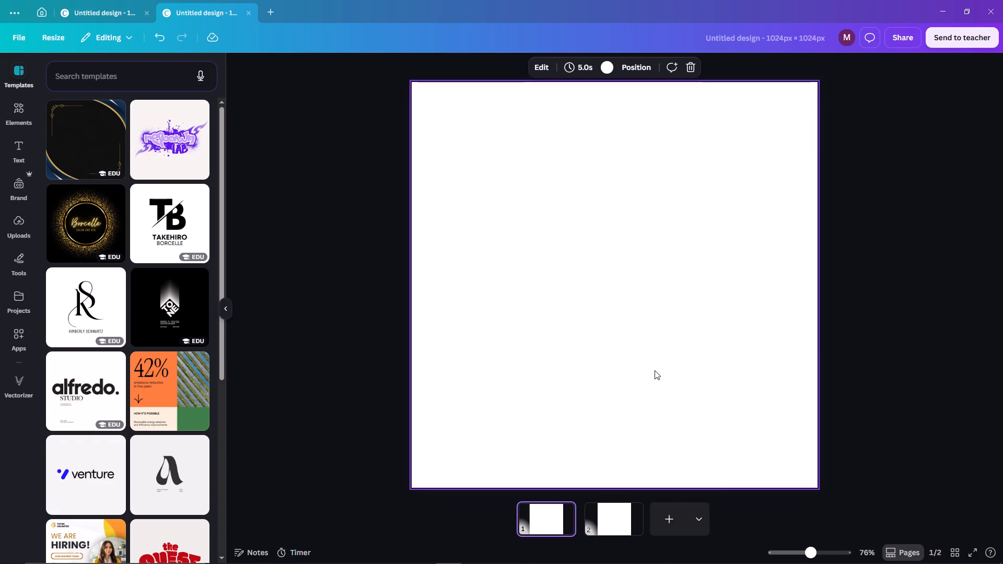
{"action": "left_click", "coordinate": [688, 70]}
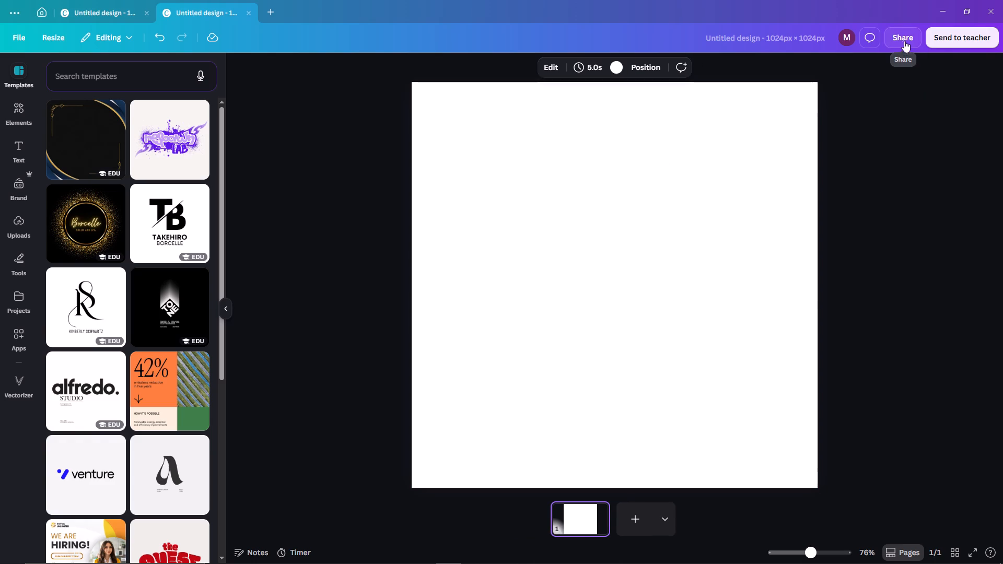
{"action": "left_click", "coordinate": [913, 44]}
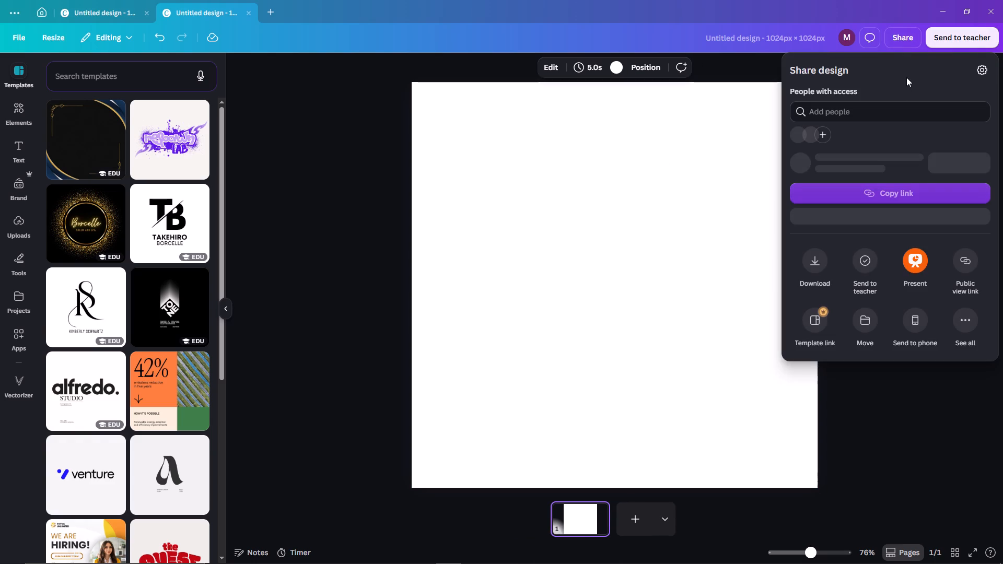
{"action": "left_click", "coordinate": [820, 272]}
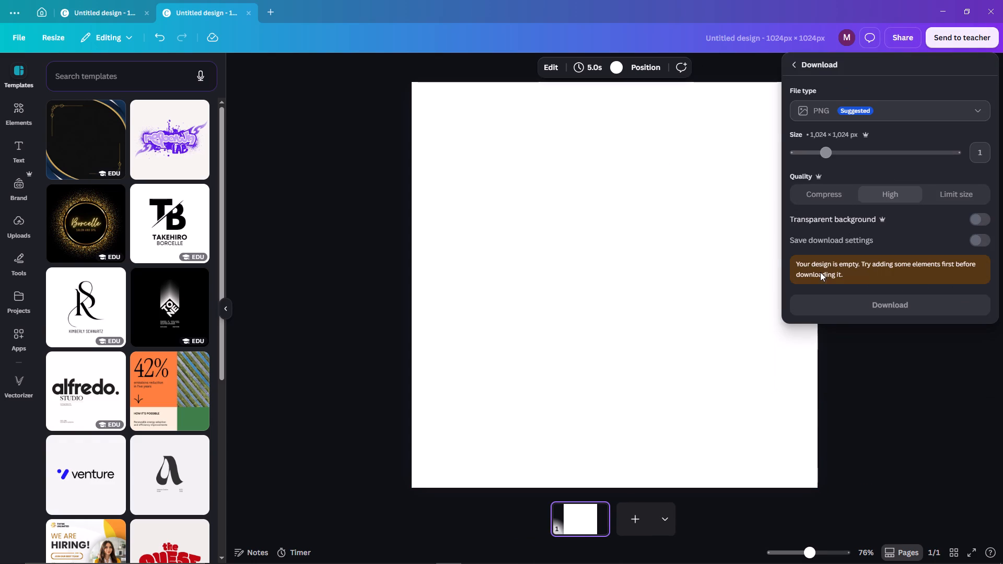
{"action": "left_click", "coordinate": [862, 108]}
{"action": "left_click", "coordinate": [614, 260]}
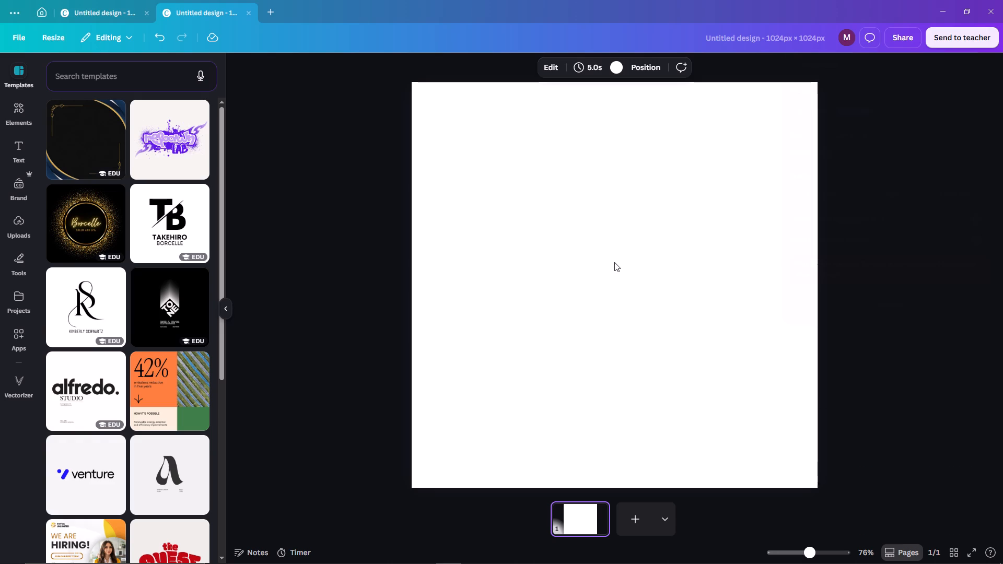
Paste the copied light-background Sprintwebs logo onto the blank page.
{"action": "key", "text": "ctrl+v"}
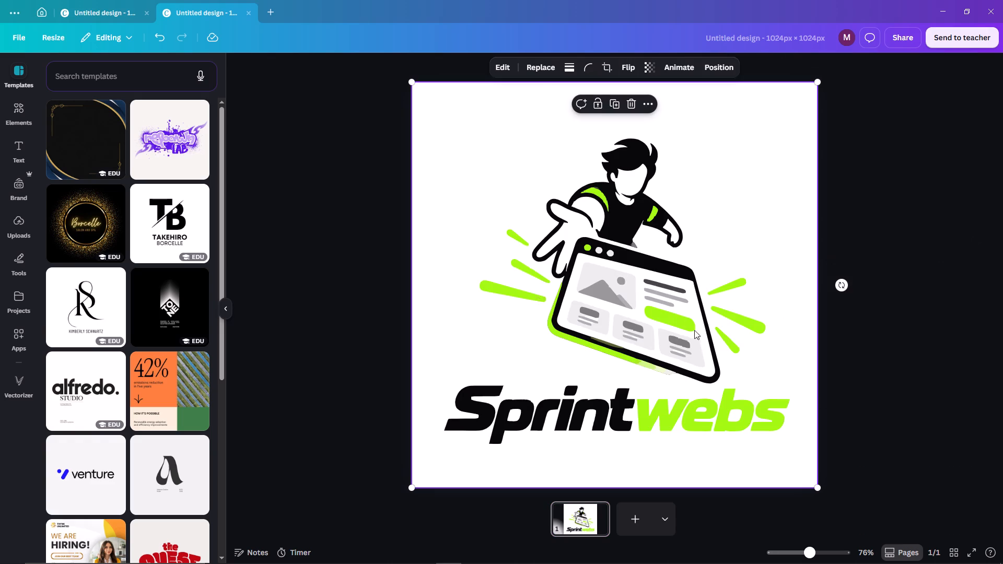
Set the download options for the logo design to SVG file type with a transparent background.
{"action": "left_click", "coordinate": [901, 38]}
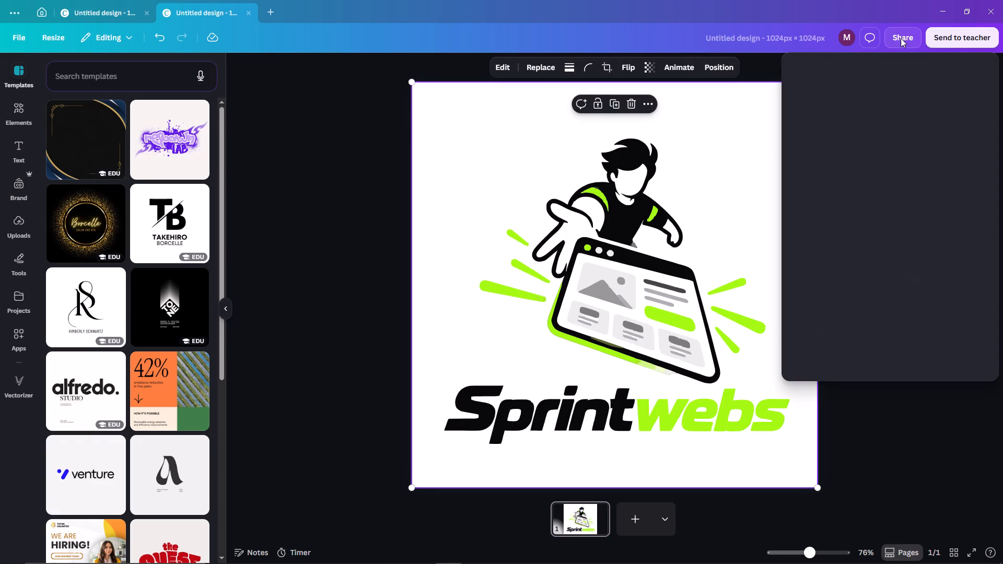
{"action": "left_click", "coordinate": [809, 298]}
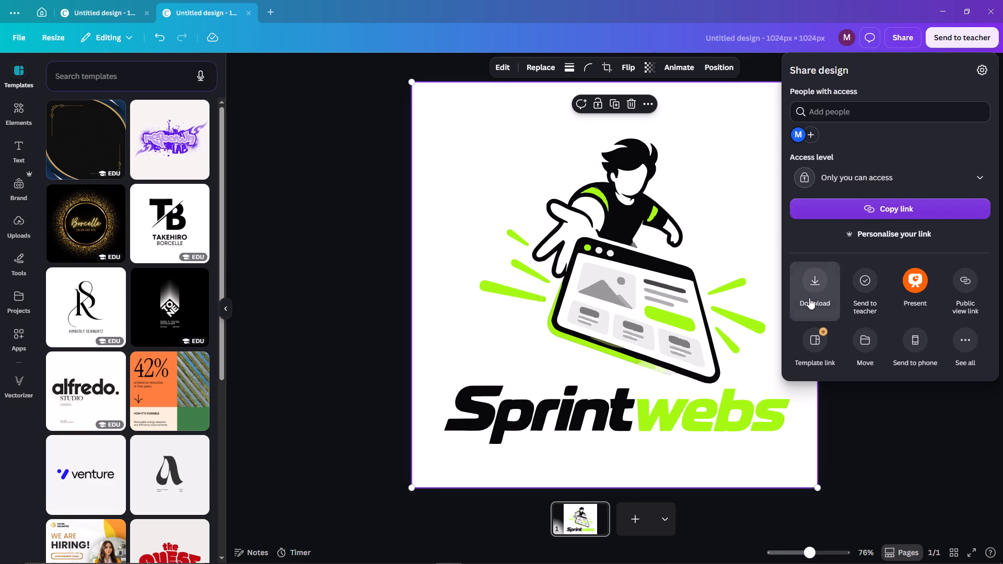
{"action": "left_click", "coordinate": [980, 220]}
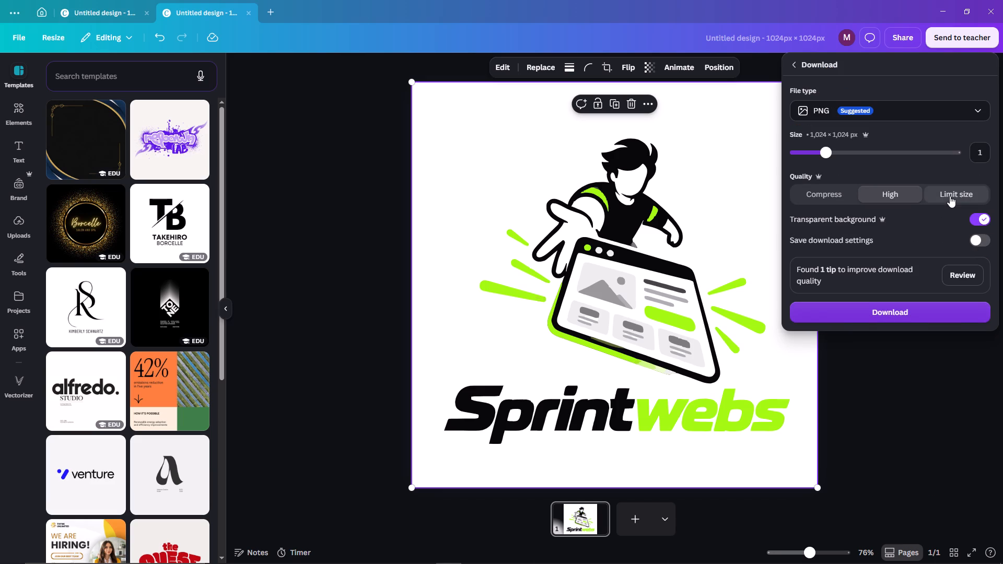
{"action": "left_click", "coordinate": [890, 194]}
{"action": "left_click", "coordinate": [916, 104]}
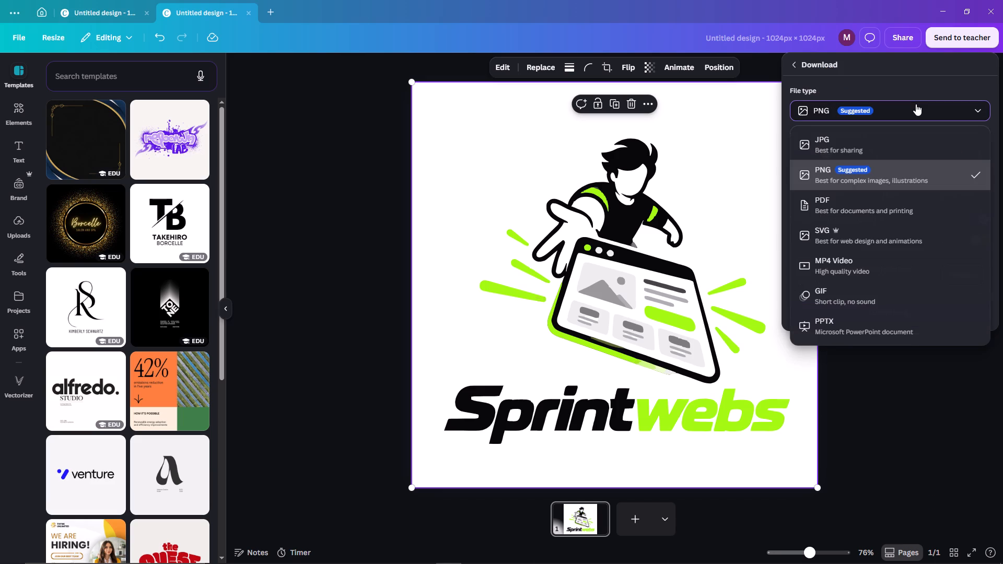
{"action": "left_click", "coordinate": [894, 239]}
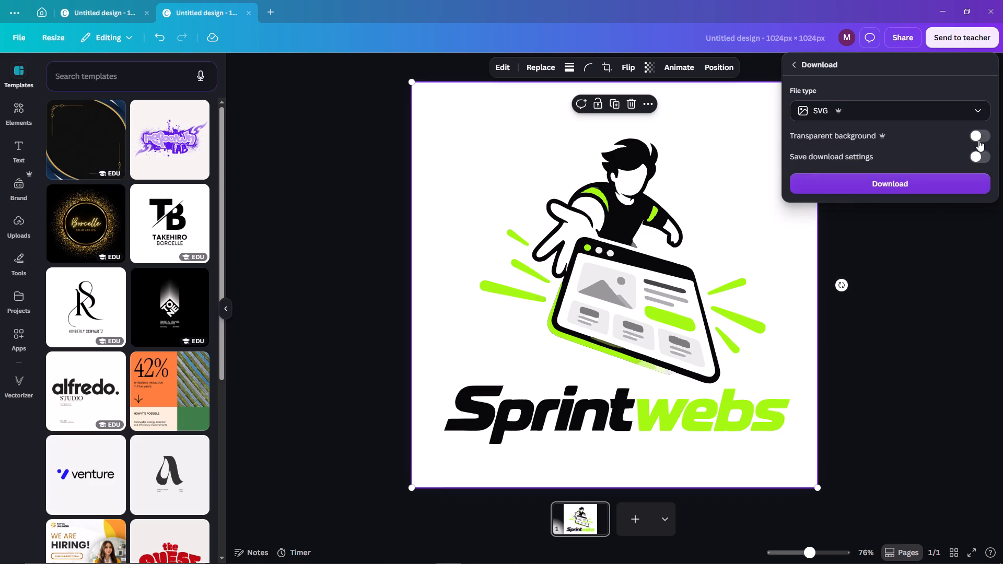
{"action": "left_click", "coordinate": [983, 138]}
Review the download tips, dismiss the Check transparency tip, and return to the logo without downloading.
{"action": "left_click_drag", "start_coordinate": [936, 226], "coordinate": [951, 194]}
{"action": "left_click", "coordinate": [960, 189]}
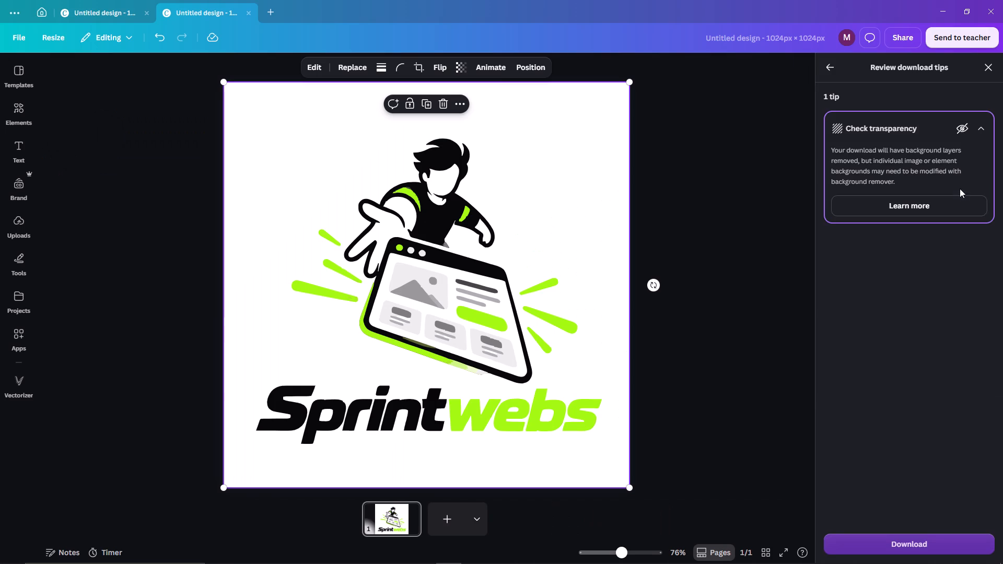
{"action": "left_click", "coordinate": [952, 147]}
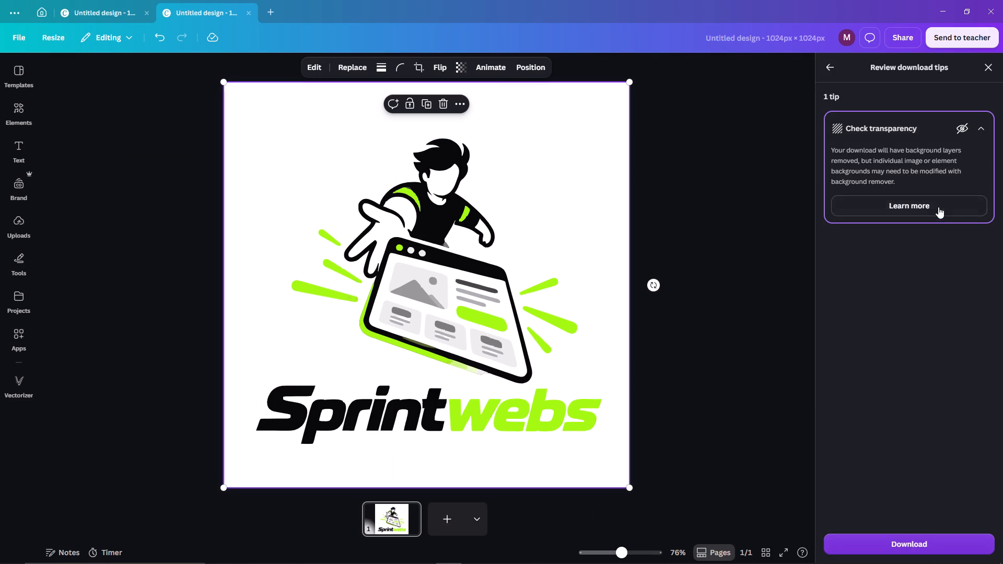
{"action": "left_click", "coordinate": [961, 120]}
{"action": "left_click", "coordinate": [961, 121]}
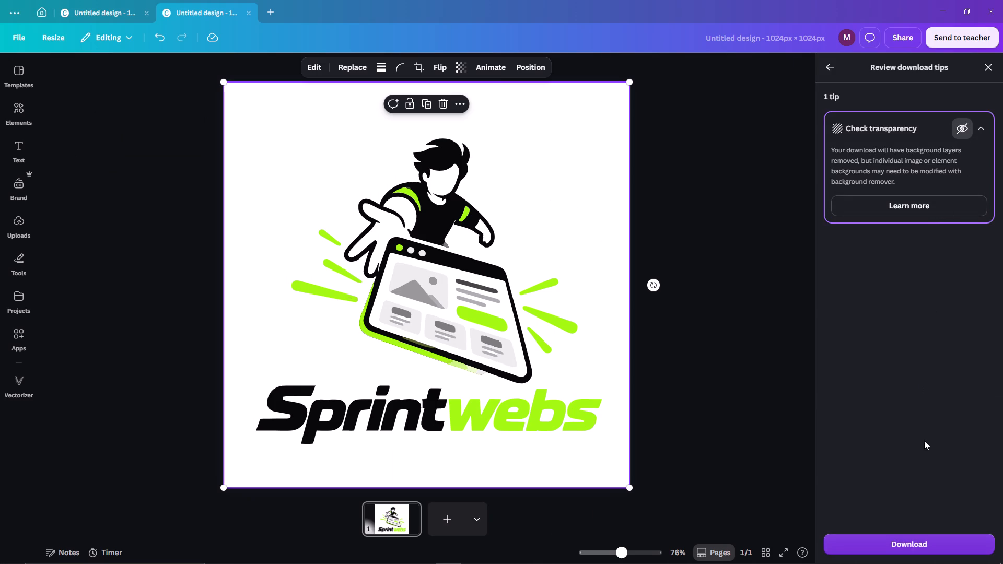
{"action": "left_click_drag", "start_coordinate": [924, 469], "coordinate": [925, 479]}
{"action": "left_click", "coordinate": [835, 74]}
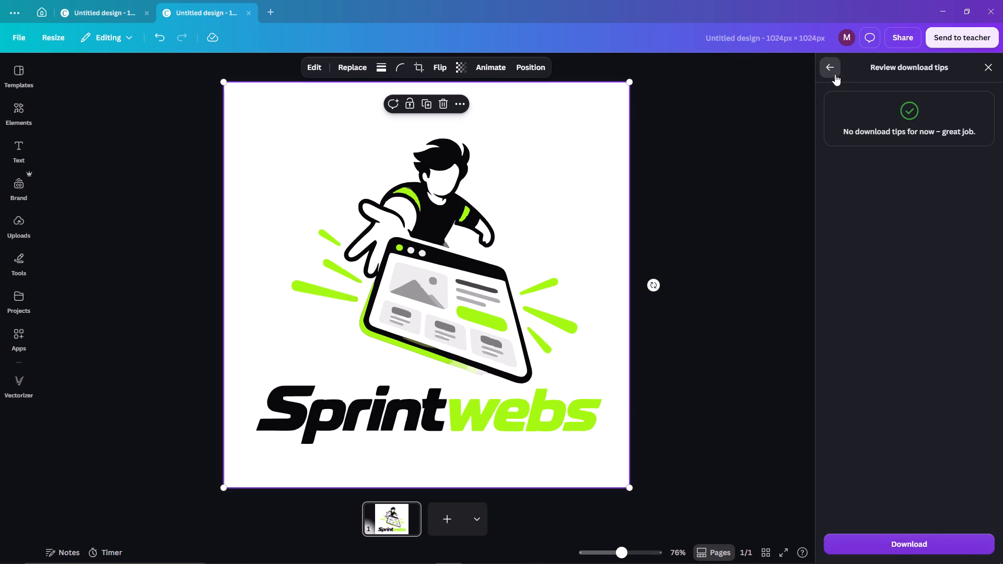
{"action": "left_click", "coordinate": [624, 389]}
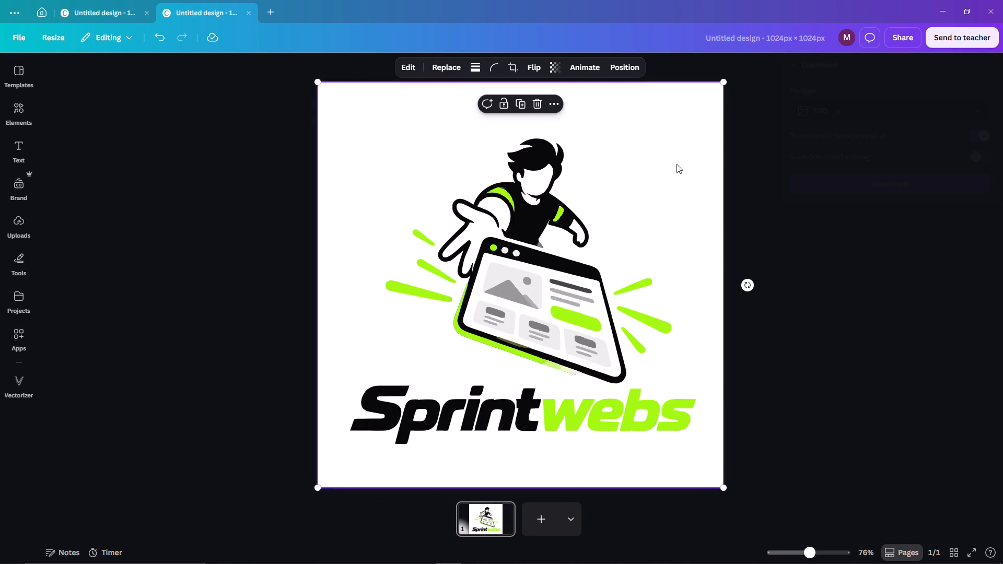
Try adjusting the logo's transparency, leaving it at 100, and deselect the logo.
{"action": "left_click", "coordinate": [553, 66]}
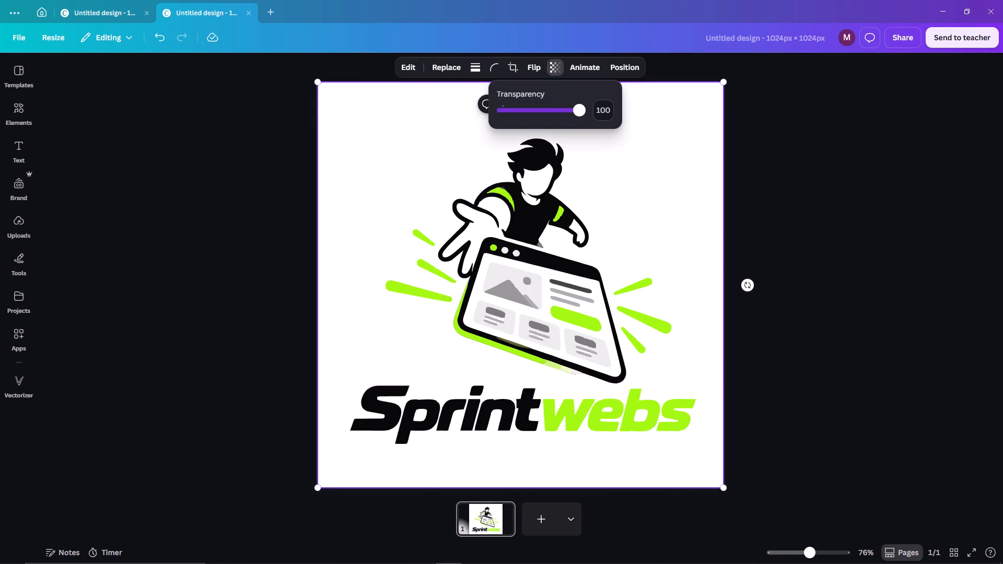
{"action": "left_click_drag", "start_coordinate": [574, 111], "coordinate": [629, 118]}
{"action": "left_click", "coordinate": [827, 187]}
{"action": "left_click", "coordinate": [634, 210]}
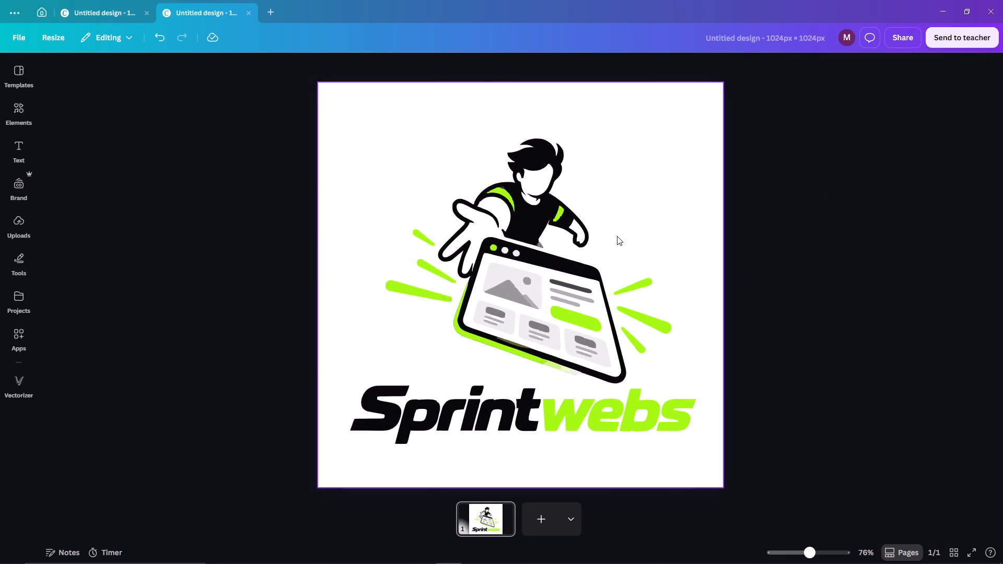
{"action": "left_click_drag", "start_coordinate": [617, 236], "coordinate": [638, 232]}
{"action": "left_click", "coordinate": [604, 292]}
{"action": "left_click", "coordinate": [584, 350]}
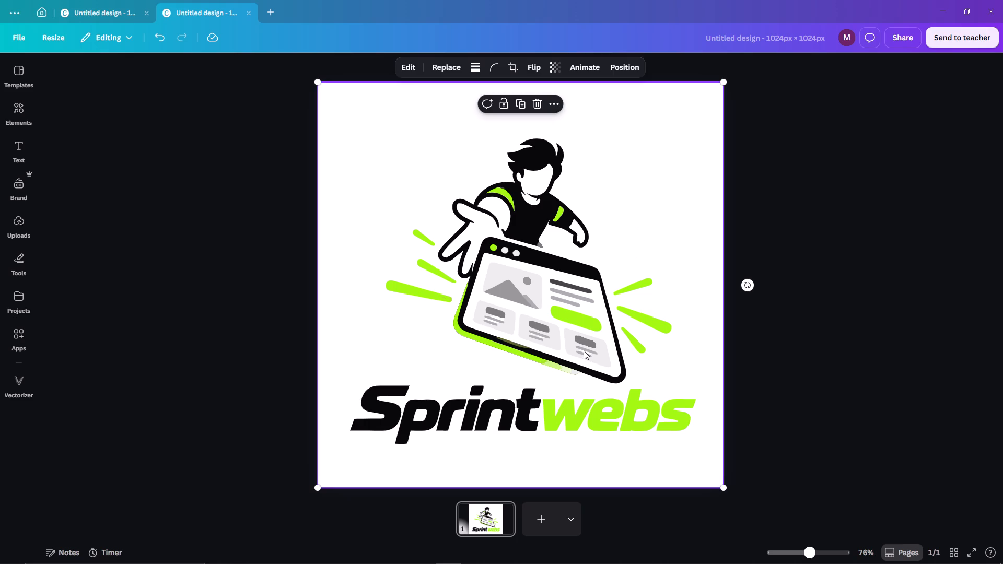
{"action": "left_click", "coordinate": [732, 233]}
Add a second page and place "Sprintwebs_ Launching Digital Ideas.png" on it from the recent files in File Explorer.
{"action": "left_click", "coordinate": [534, 518]}
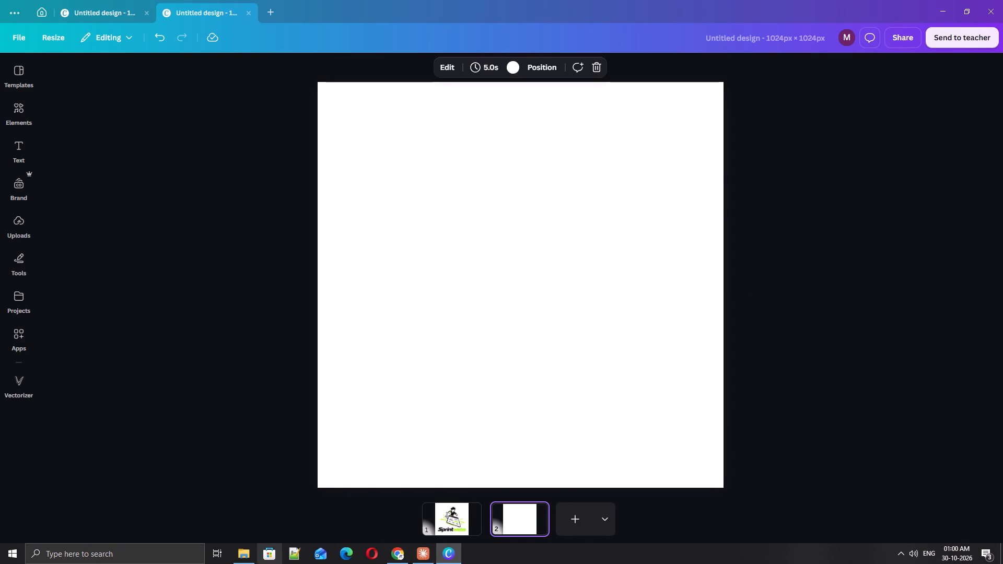
{"action": "left_click", "coordinate": [241, 562]}
{"action": "left_click_drag", "start_coordinate": [545, 323], "coordinate": [546, 318]}
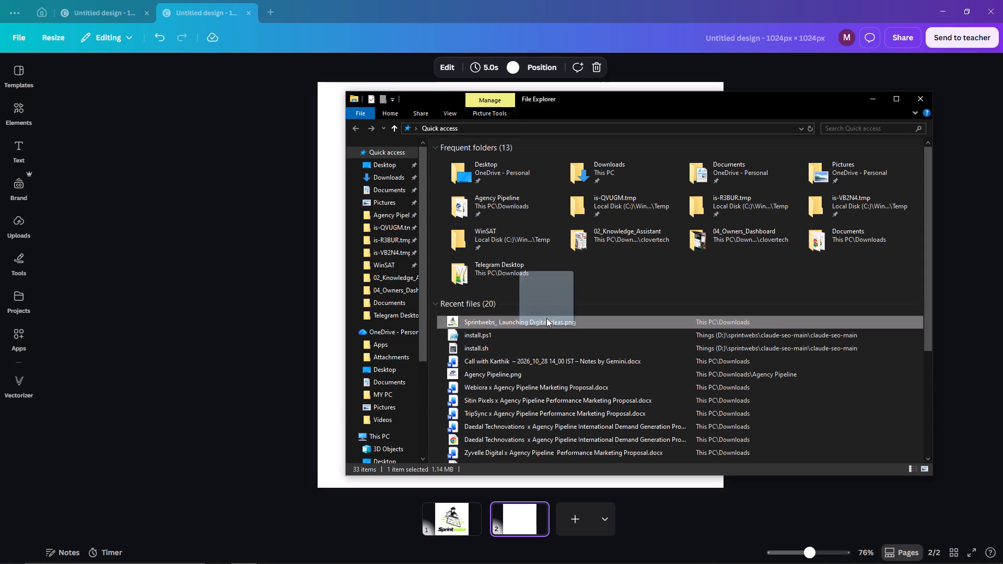
{"action": "left_click_drag", "start_coordinate": [546, 318], "coordinate": [332, 254]}
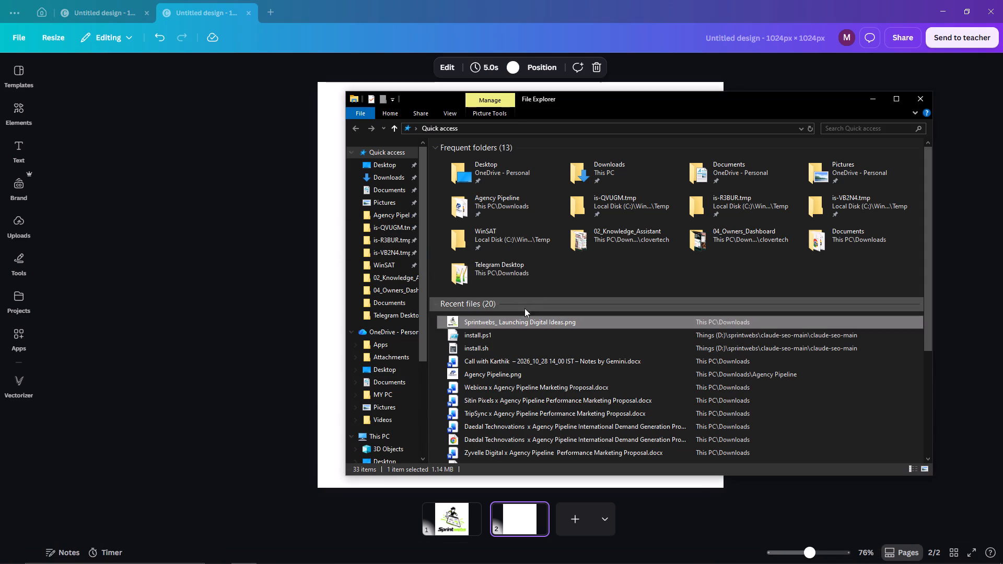
{"action": "left_click_drag", "start_coordinate": [679, 103], "coordinate": [762, 167]}
{"action": "left_click_drag", "start_coordinate": [625, 384], "coordinate": [596, 128]}
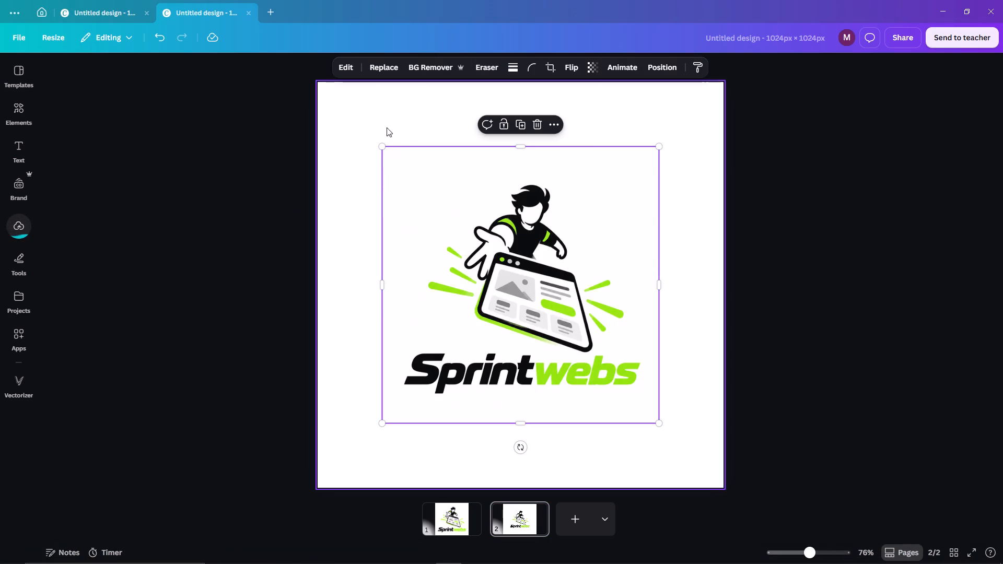
Enlarge the placed Sprintwebs logo image until it fills the whole second page.
{"action": "left_click_drag", "start_coordinate": [386, 146], "coordinate": [323, 81]}
{"action": "left_click_drag", "start_coordinate": [660, 422], "coordinate": [728, 478]}
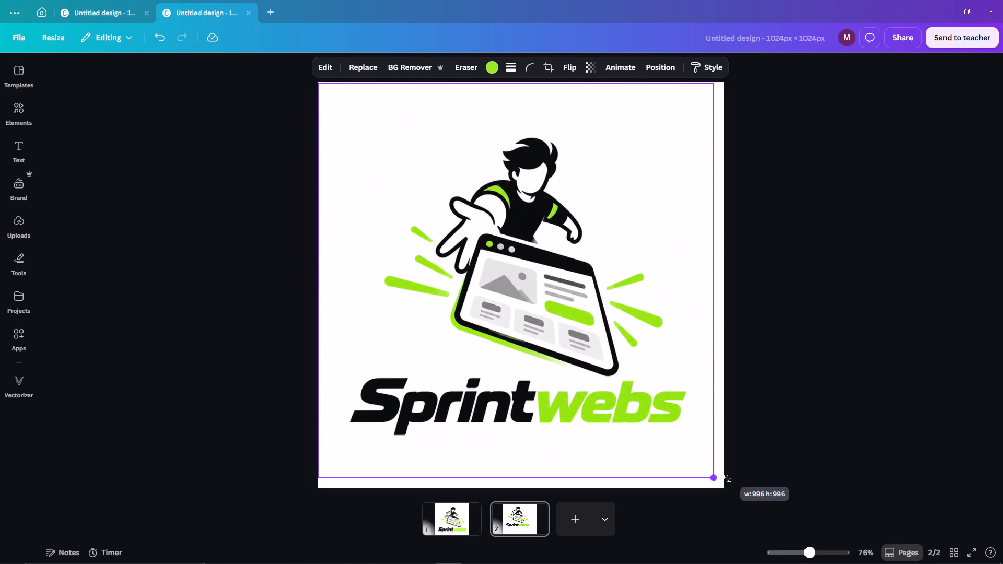
{"action": "left_click_drag", "start_coordinate": [728, 478], "coordinate": [730, 480]}
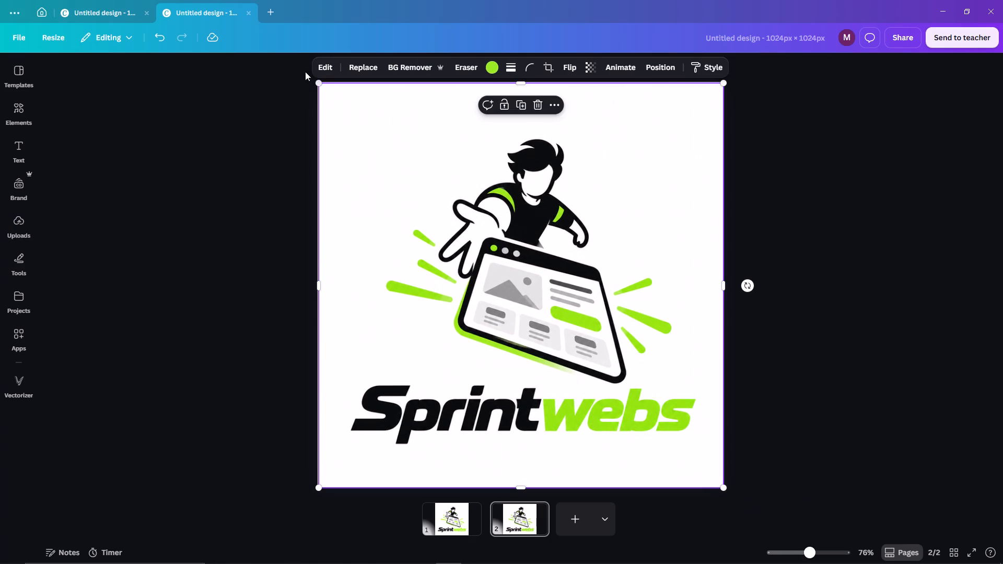
{"action": "left_click", "coordinate": [319, 81]}
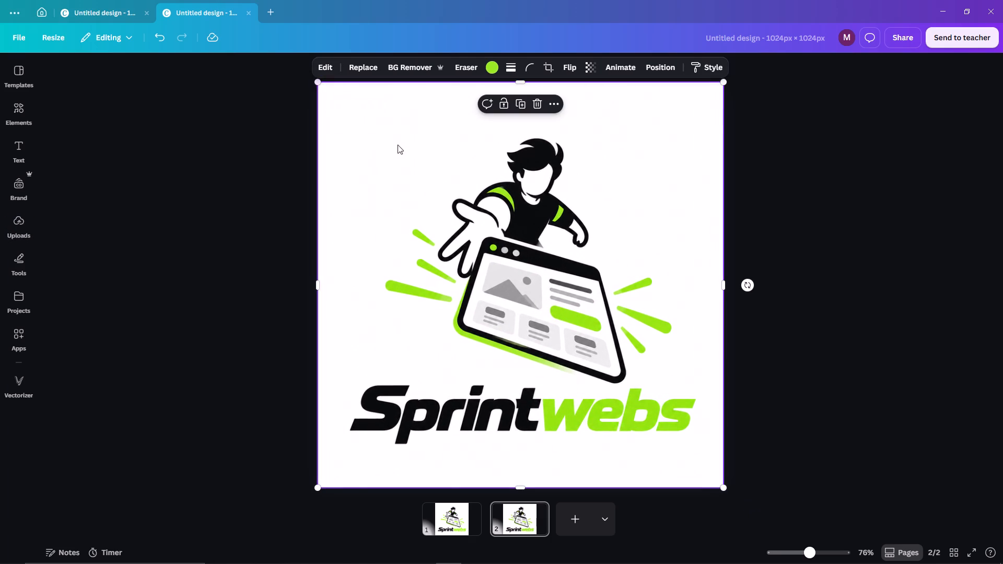
Search the apps for Photo Upscaler and open the Bulk Img Upscaler app with the page 2 logo selected.
{"action": "left_click", "coordinate": [28, 339]}
{"action": "left_click", "coordinate": [130, 78]}
{"action": "type", "text": "upa"}
{"action": "key", "text": "BackSpace"}
{"action": "type", "text": "sc"}
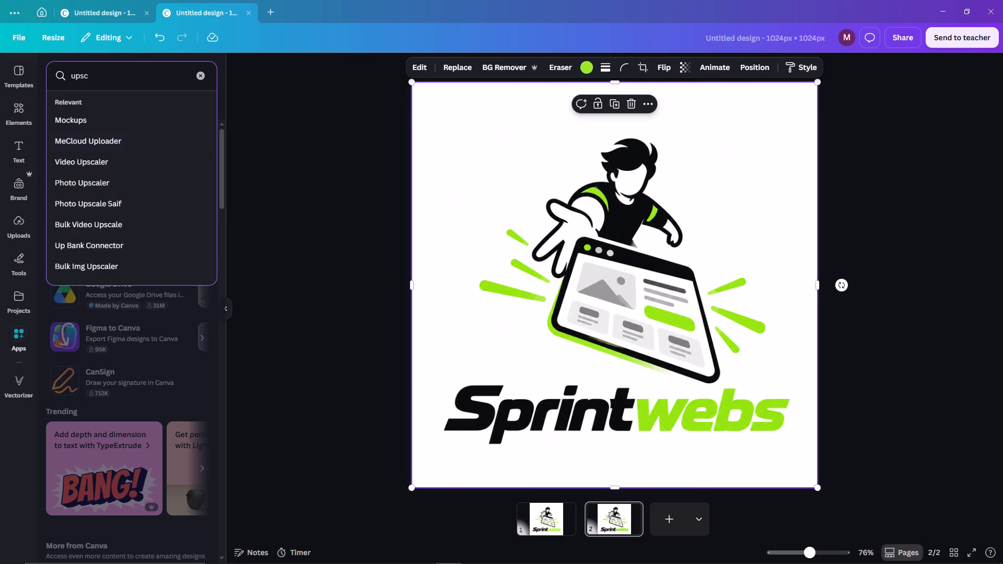
{"action": "key", "text": "Down"}
{"action": "key", "text": "Down"}
{"action": "key", "text": "Down"}
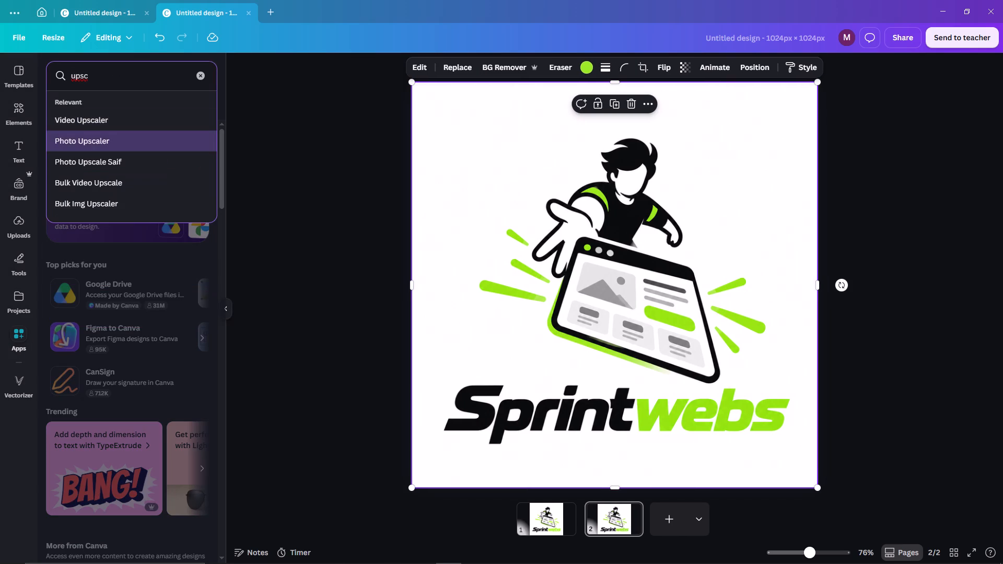
{"action": "key", "text": "Return"}
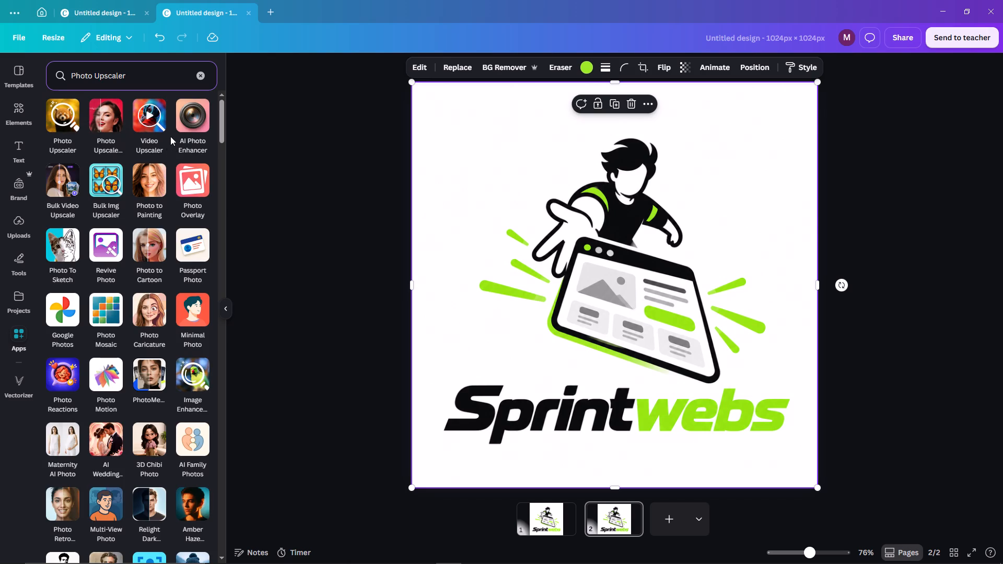
{"action": "left_click", "coordinate": [108, 197]}
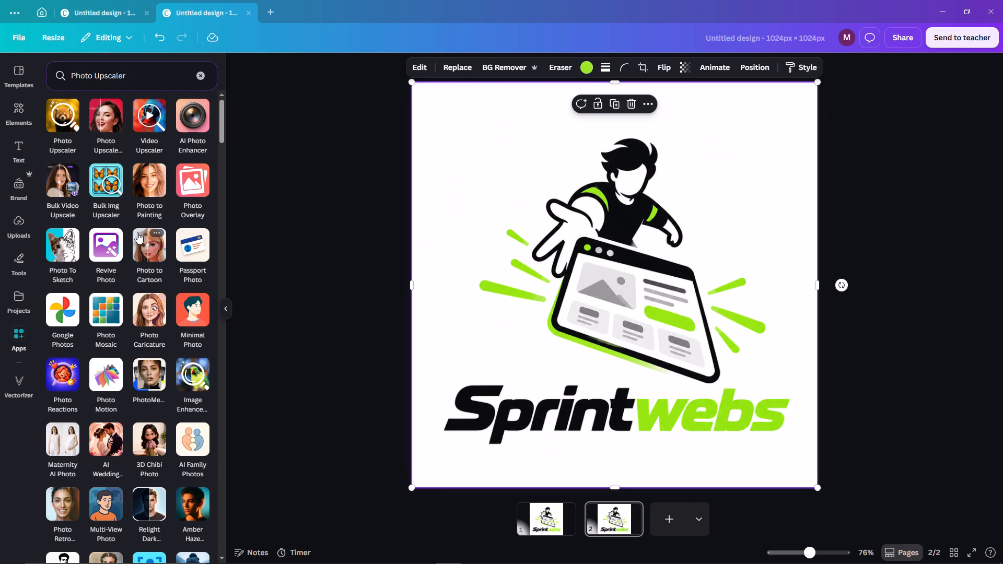
{"action": "left_click", "coordinate": [104, 181]}
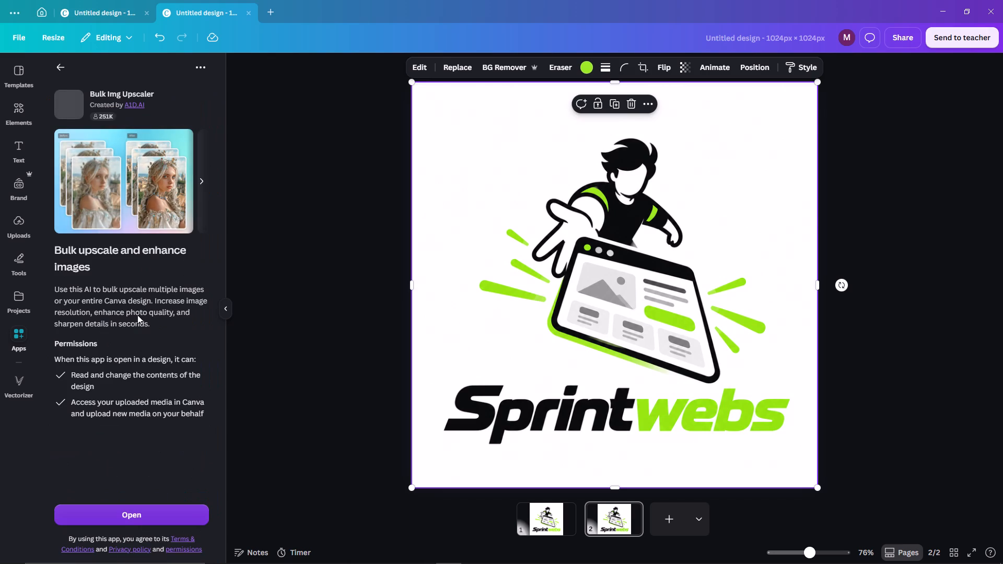
{"action": "left_click", "coordinate": [134, 509]}
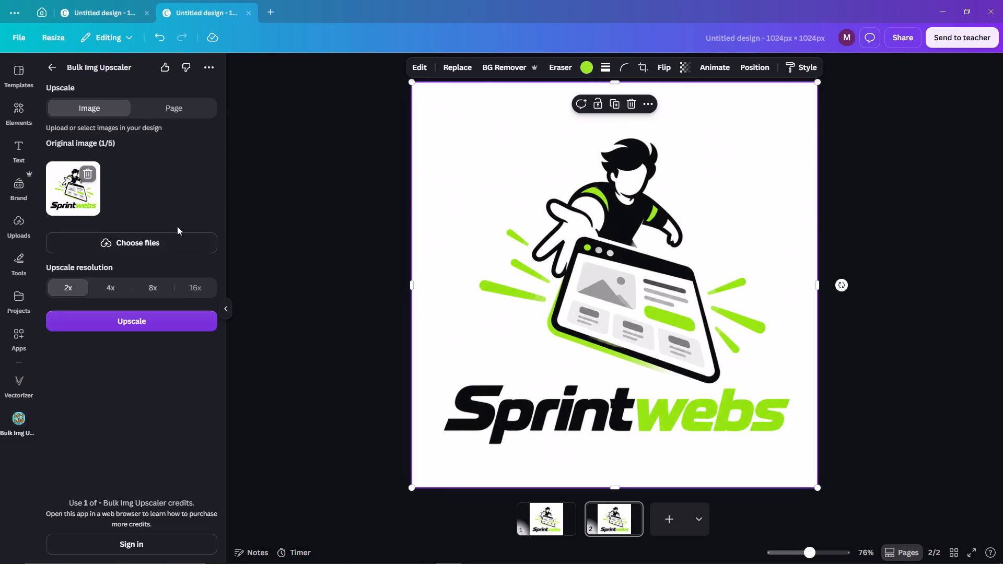
Upscale the page 2 logo image at 8x resolution, retrying the upscale if needed.
{"action": "left_click", "coordinate": [159, 292]}
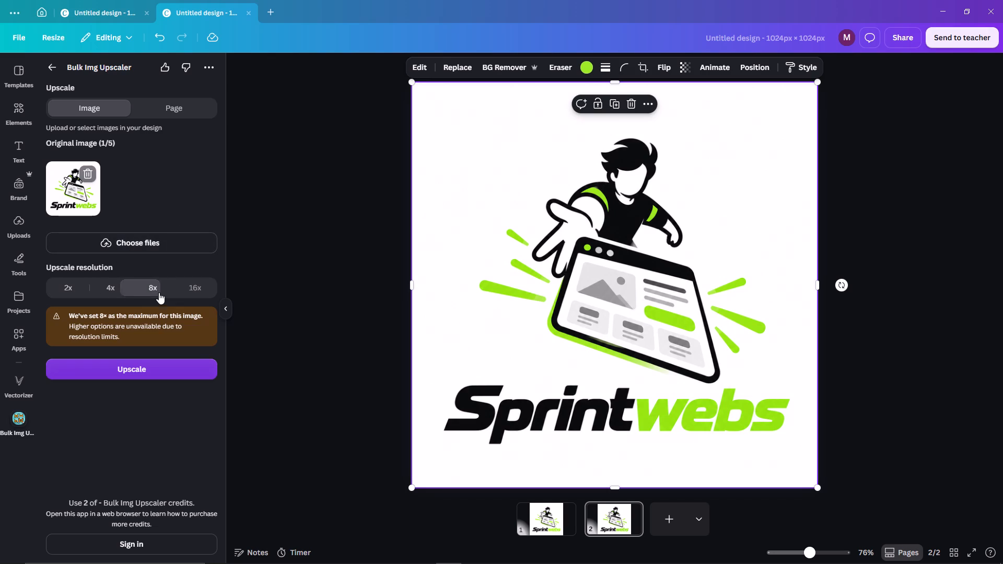
{"action": "left_click", "coordinate": [194, 292]}
{"action": "left_click", "coordinate": [166, 366]}
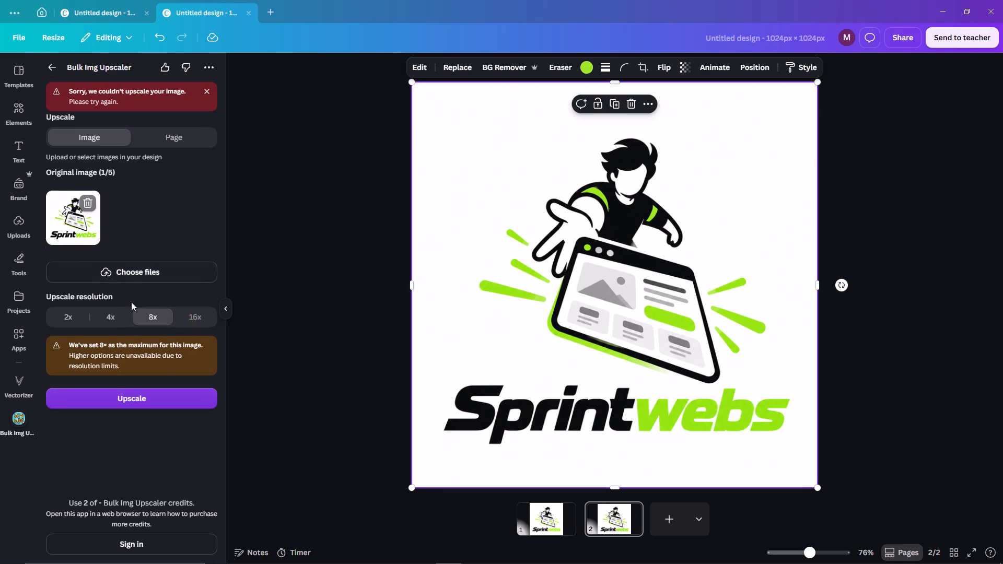
{"action": "left_click", "coordinate": [88, 226]}
{"action": "left_click", "coordinate": [143, 373]}
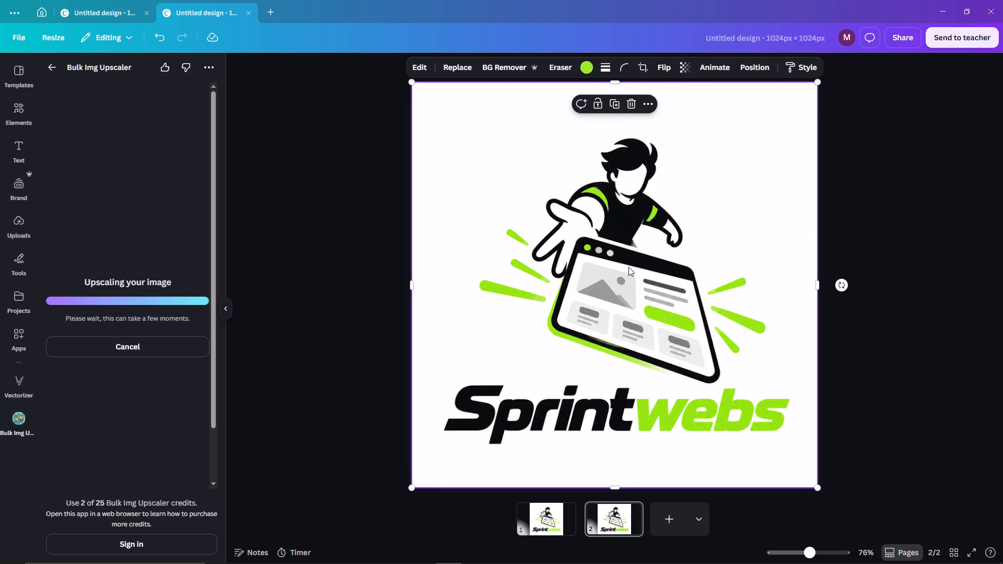
Add a third page, place the upscaled logo on it, and compare the before and after versions in the preview.
{"action": "left_click", "coordinate": [554, 524]}
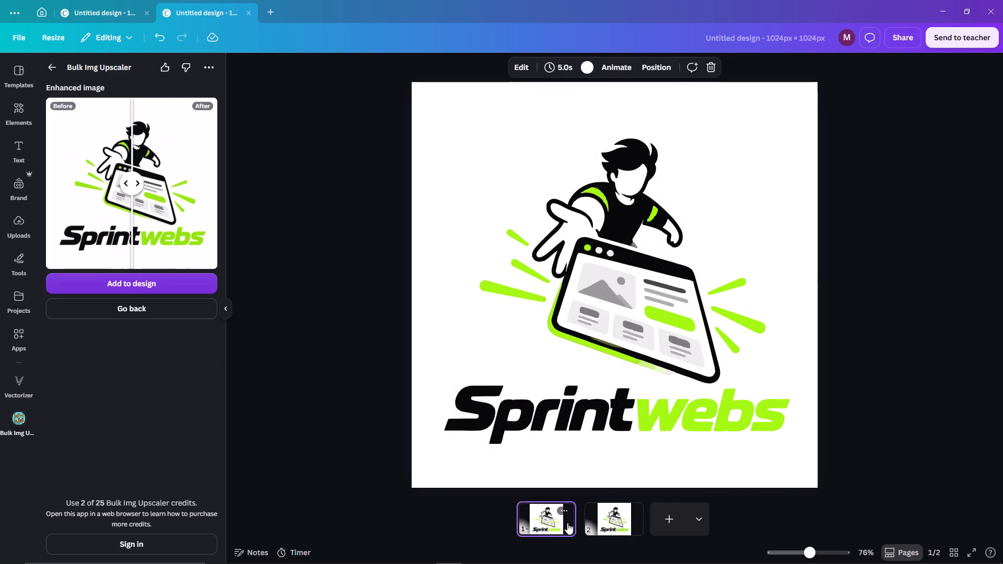
{"action": "left_click", "coordinate": [601, 521]}
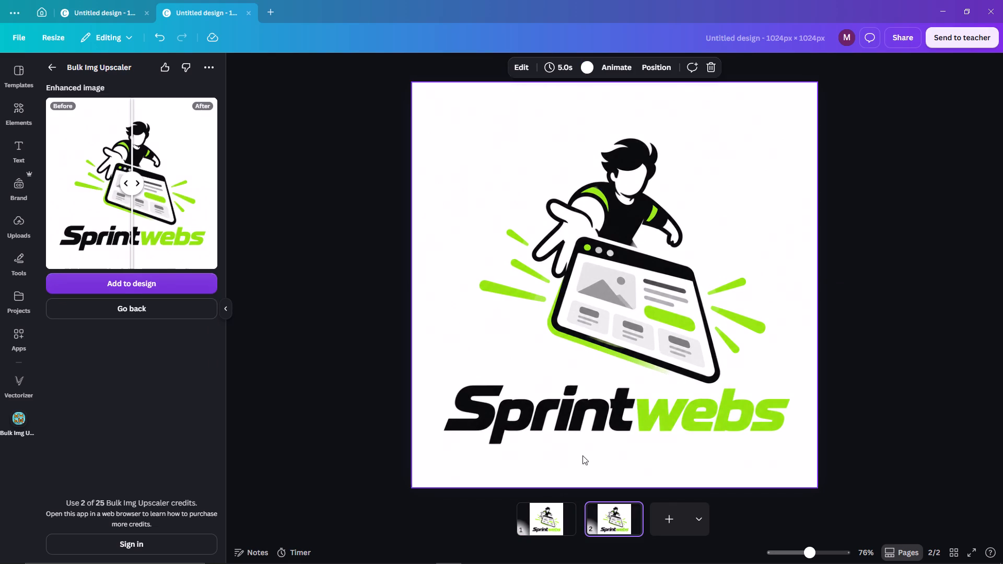
{"action": "left_click", "coordinate": [656, 520]}
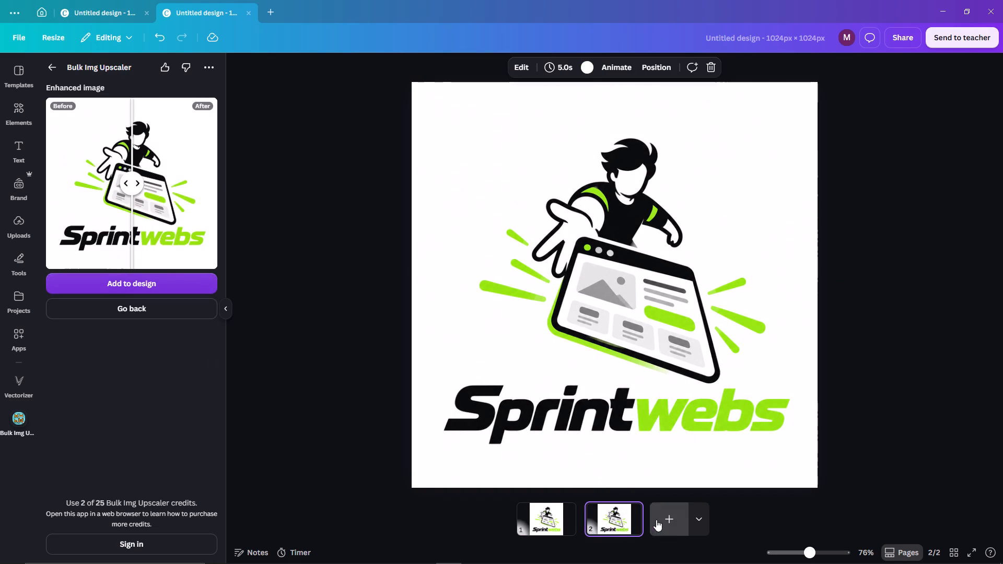
{"action": "left_click", "coordinate": [155, 284]}
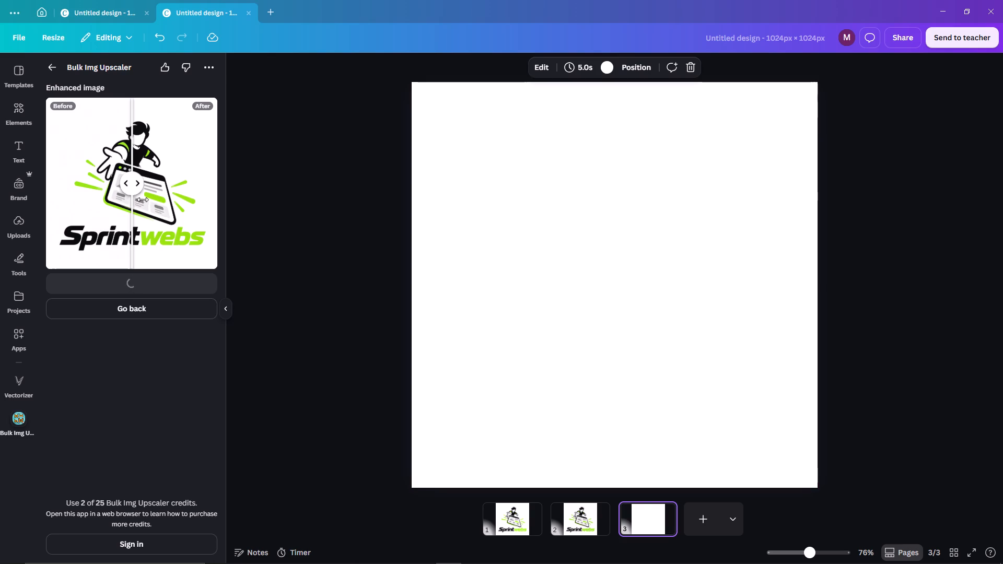
{"action": "left_click_drag", "start_coordinate": [135, 186], "coordinate": [68, 198]}
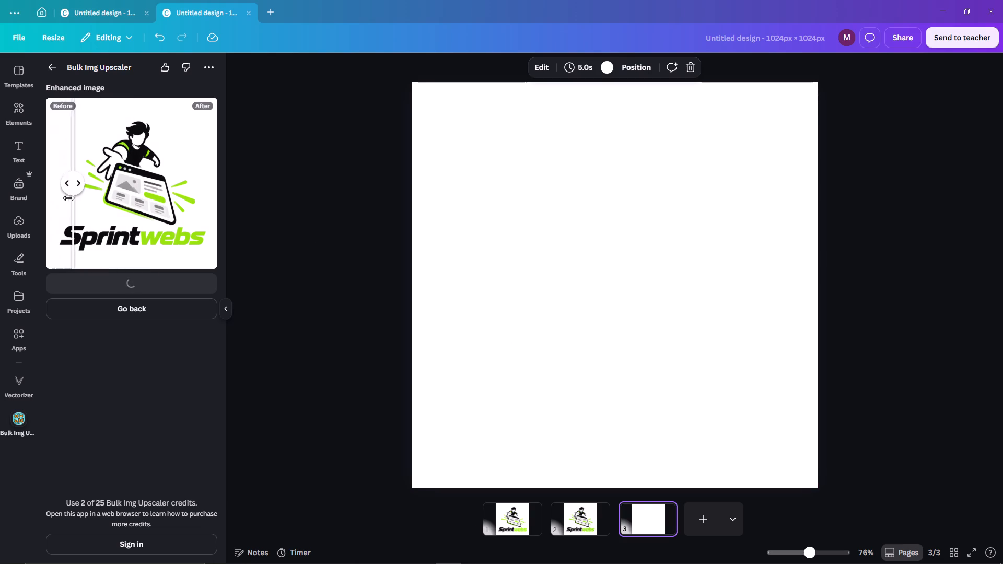
{"action": "left_click_drag", "start_coordinate": [68, 198], "coordinate": [55, 201]}
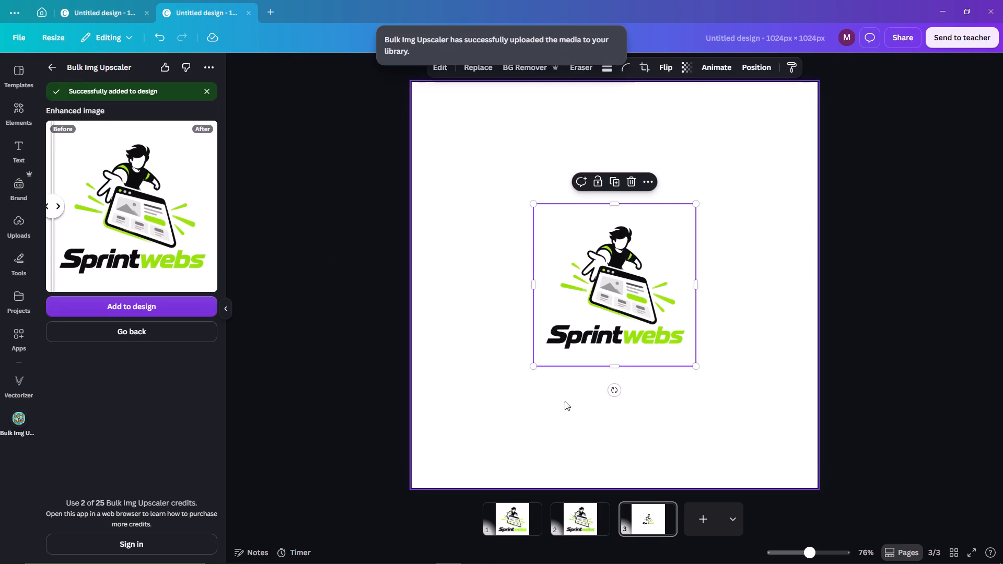
Enlarge the upscaled logo until it fills the whole third page.
{"action": "left_click_drag", "start_coordinate": [534, 202], "coordinate": [418, 81]}
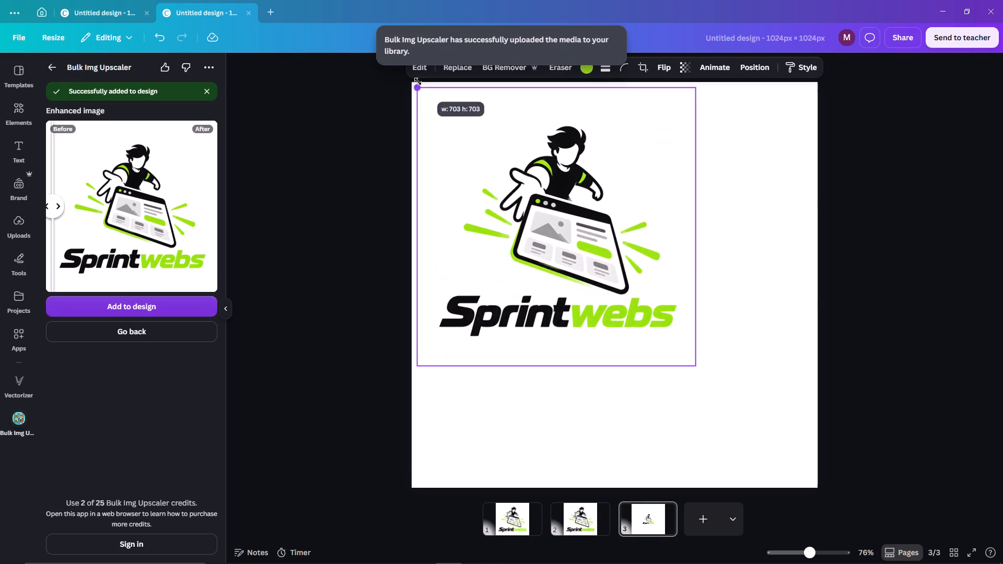
{"action": "left_click_drag", "start_coordinate": [418, 81], "coordinate": [417, 81]}
{"action": "left_click_drag", "start_coordinate": [695, 367], "coordinate": [772, 408]}
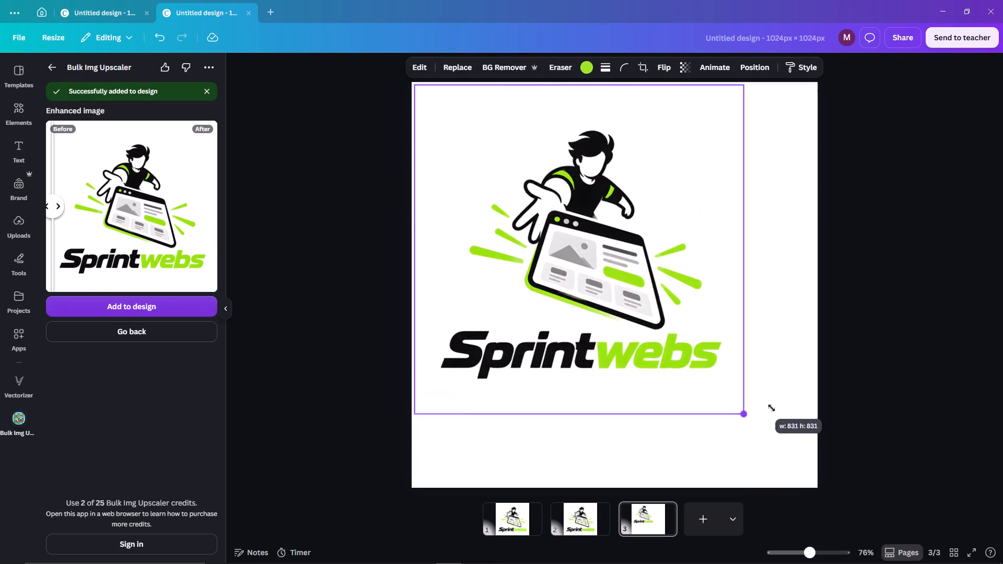
{"action": "left_click_drag", "start_coordinate": [772, 408], "coordinate": [833, 468]}
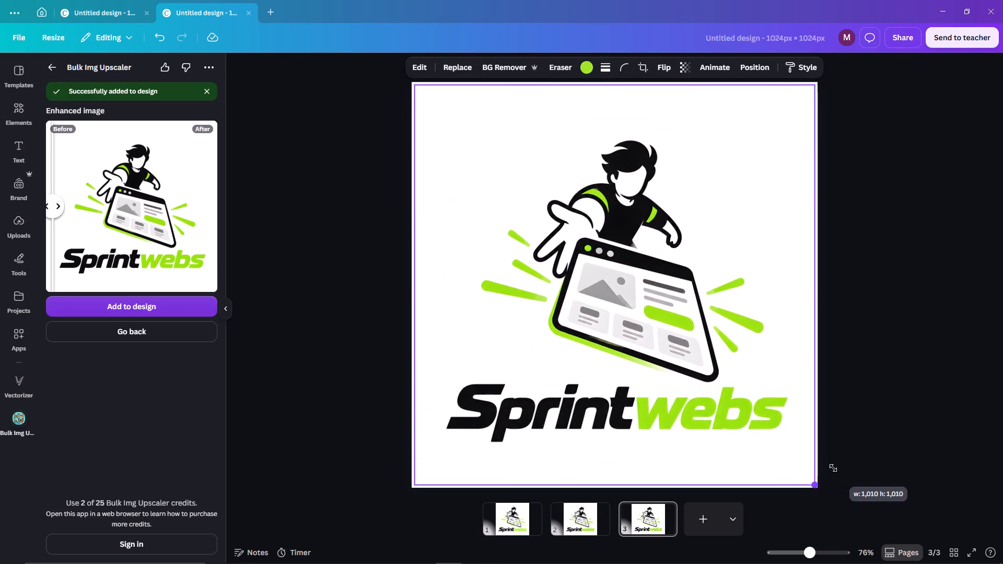
{"action": "left_click_drag", "start_coordinate": [833, 468], "coordinate": [835, 469]}
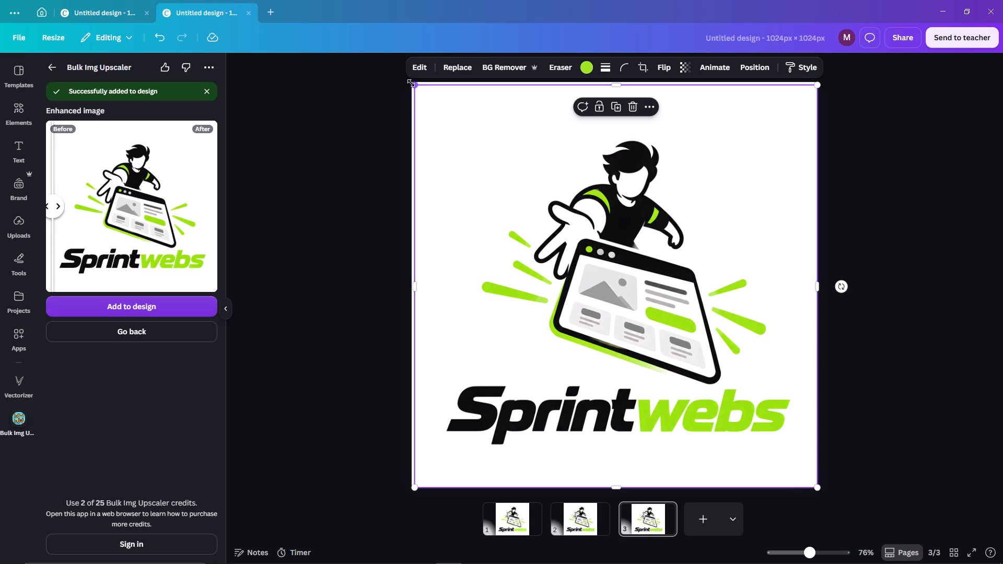
{"action": "left_click_drag", "start_coordinate": [411, 83], "coordinate": [405, 81]}
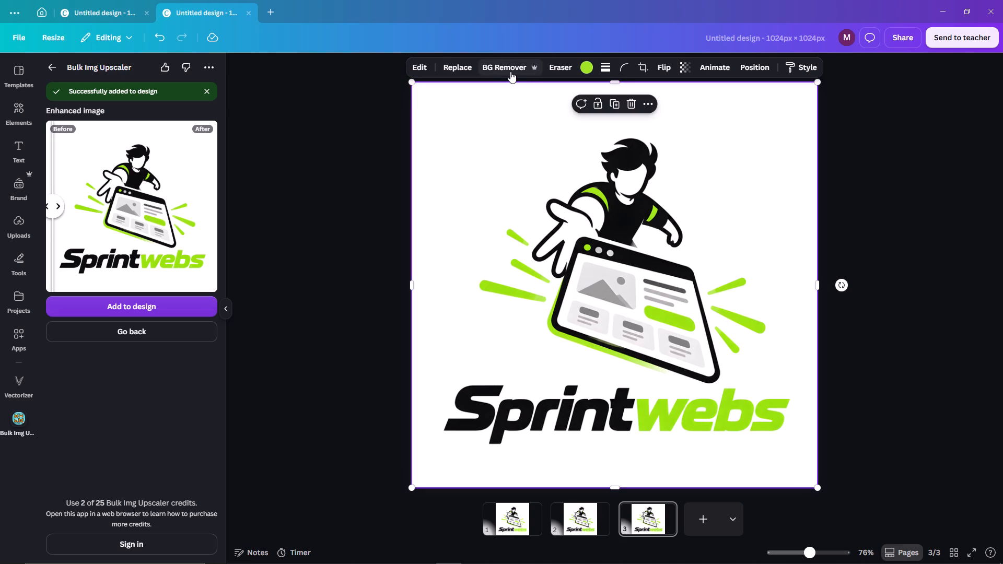
Remove the background from the upscaled logo on page 3 and shift the logo slightly downward.
{"action": "left_click", "coordinate": [510, 72]}
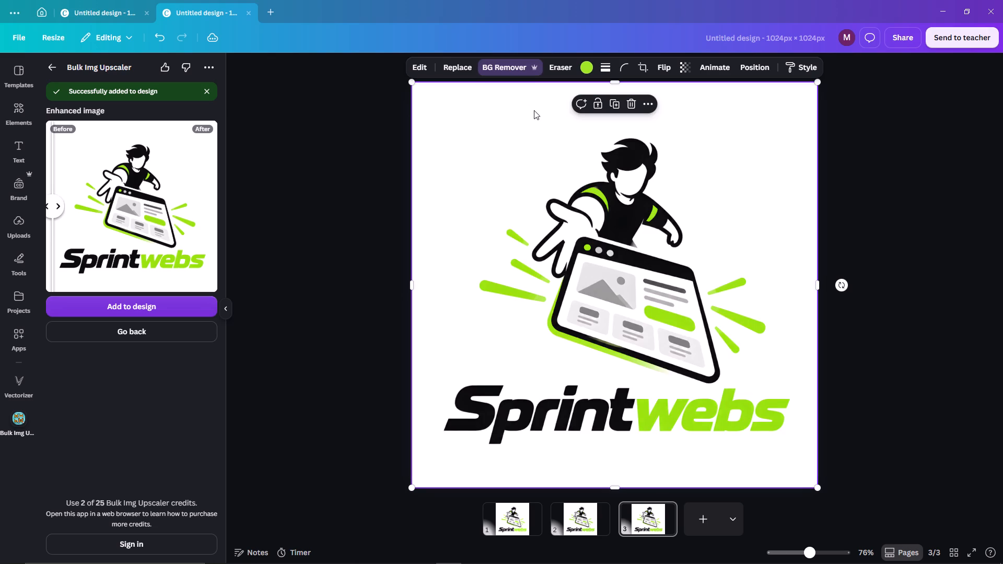
{"action": "left_click_drag", "start_coordinate": [534, 111], "coordinate": [537, 128]}
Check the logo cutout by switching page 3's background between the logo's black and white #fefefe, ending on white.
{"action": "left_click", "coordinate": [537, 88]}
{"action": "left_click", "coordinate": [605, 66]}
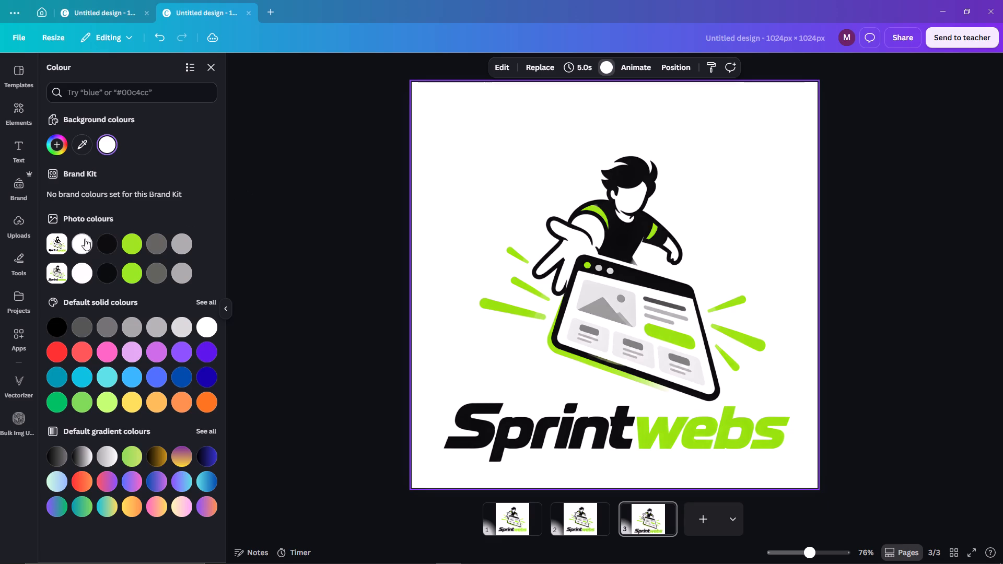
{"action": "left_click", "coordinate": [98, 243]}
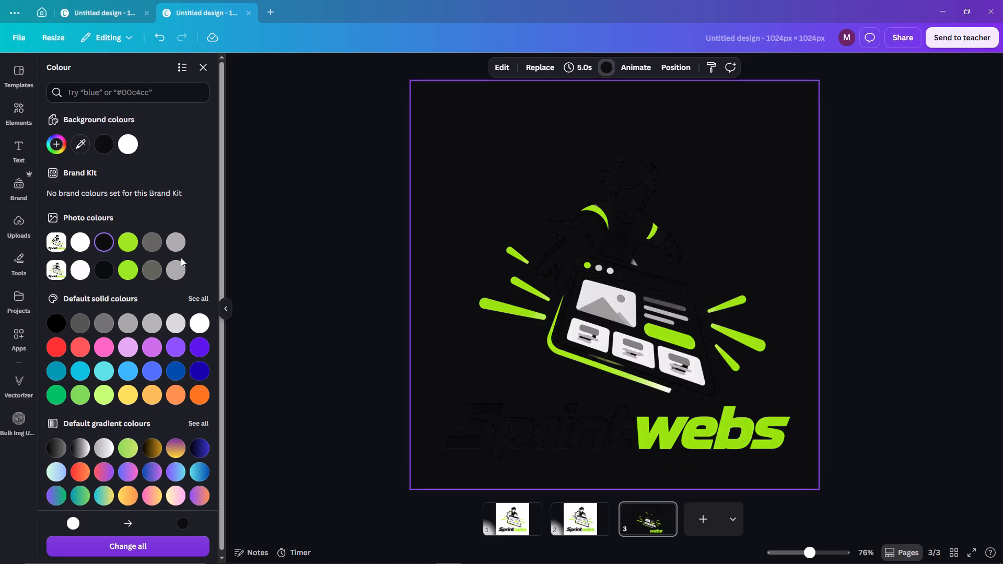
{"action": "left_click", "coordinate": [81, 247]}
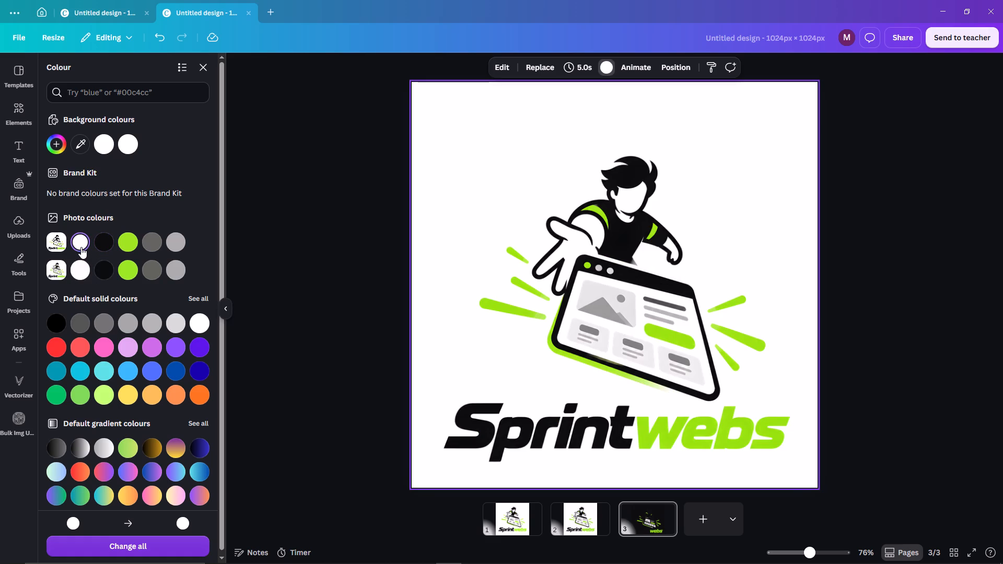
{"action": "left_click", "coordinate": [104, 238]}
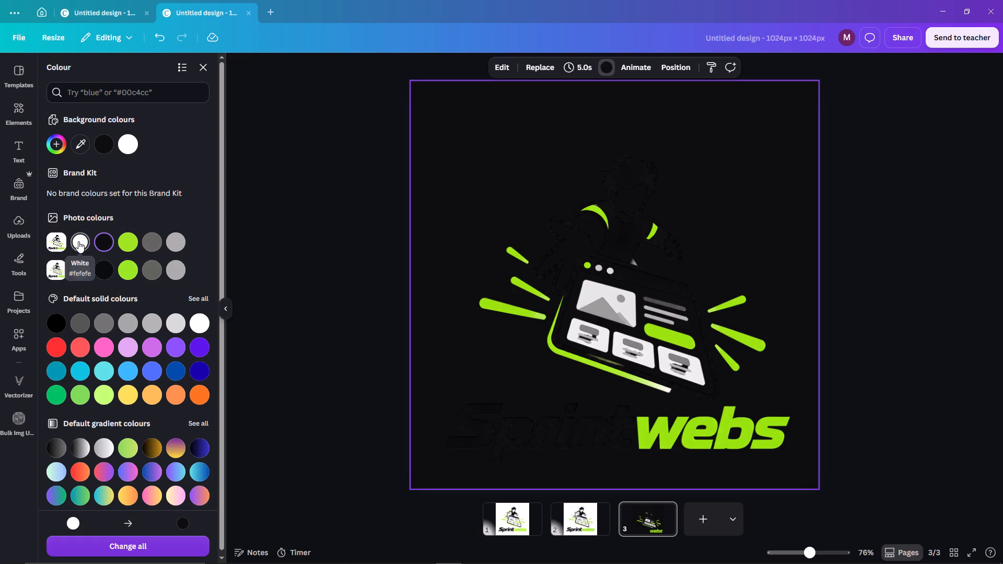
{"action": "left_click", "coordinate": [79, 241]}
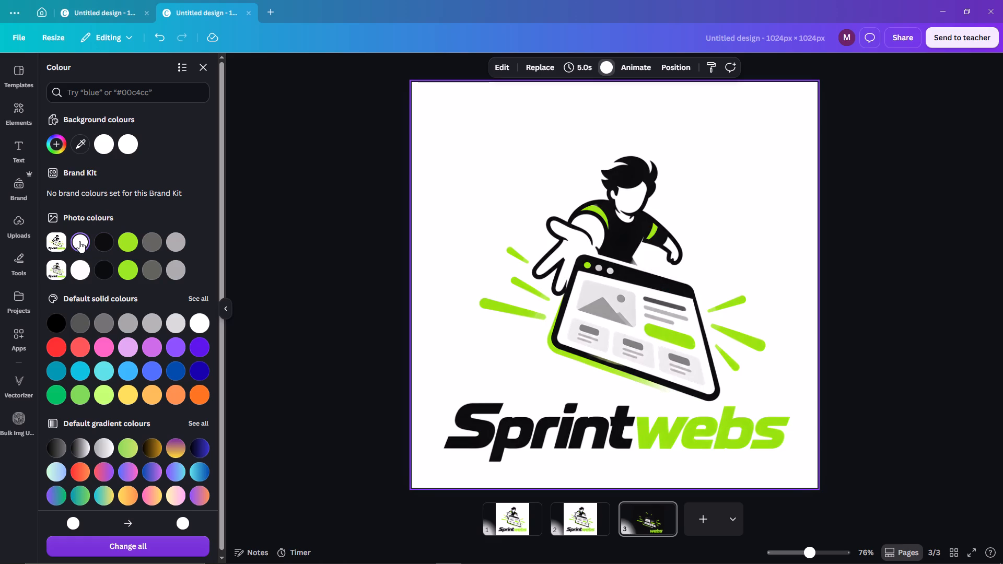
Check the logo cutout by switching page 3's background to the logo's green, white and black, ending on black.
{"action": "left_click", "coordinate": [122, 244]}
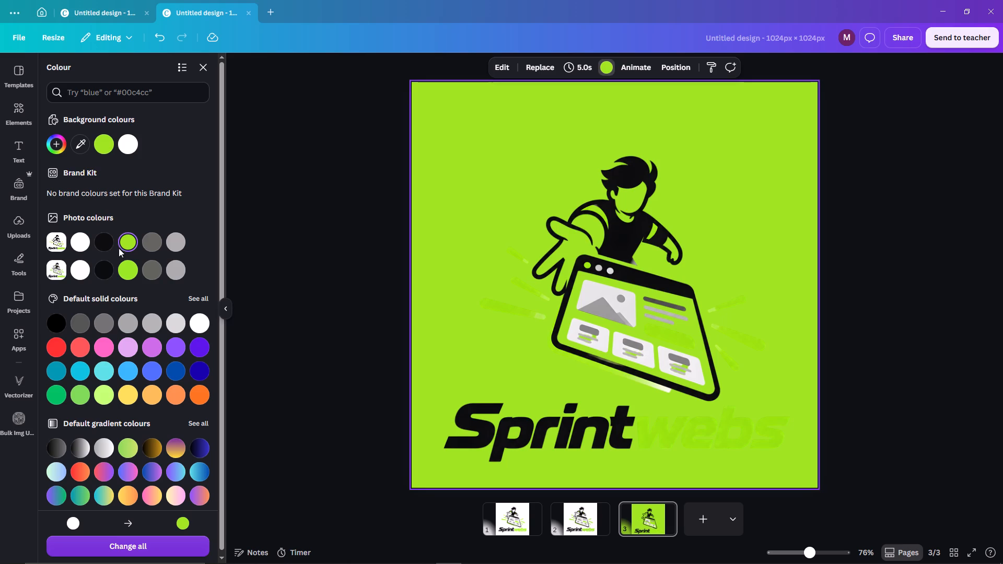
{"action": "left_click", "coordinate": [86, 245]}
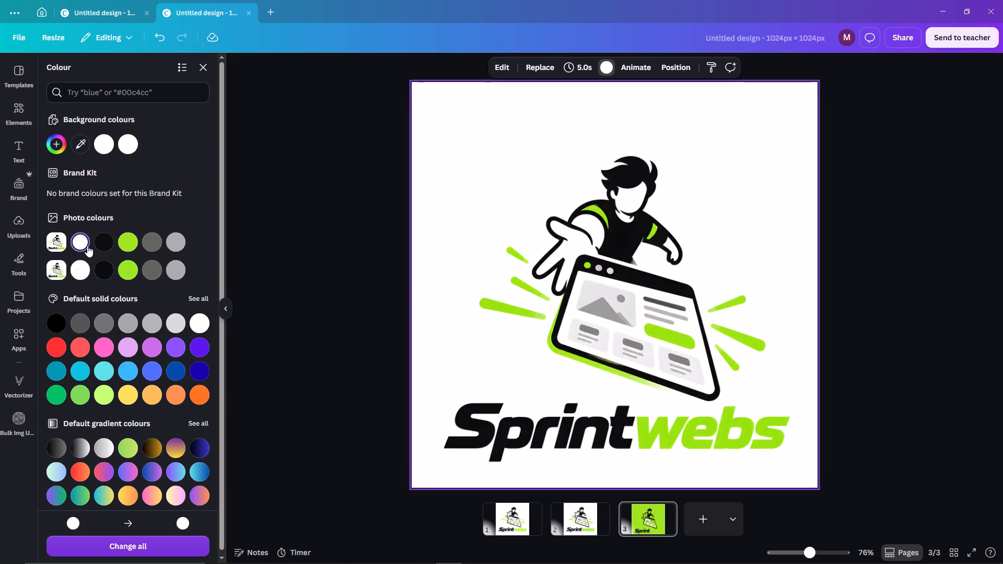
{"action": "left_click", "coordinate": [98, 246]}
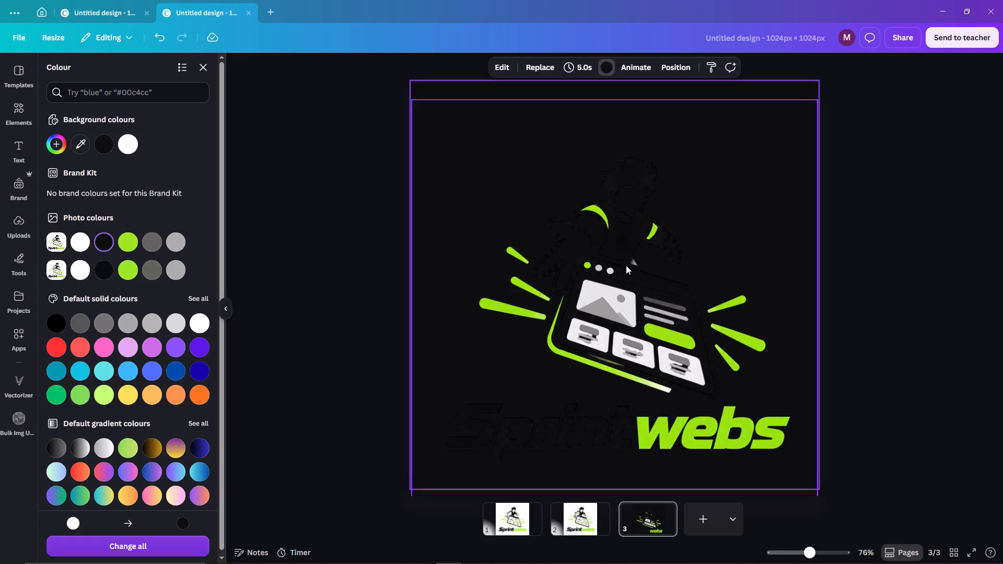
Open the page 3 logo in the Pixel Eraser in Restore mode, with the browser window's three lower cards in close view.
{"action": "left_click", "coordinate": [614, 316]}
{"action": "left_click", "coordinate": [524, 67]}
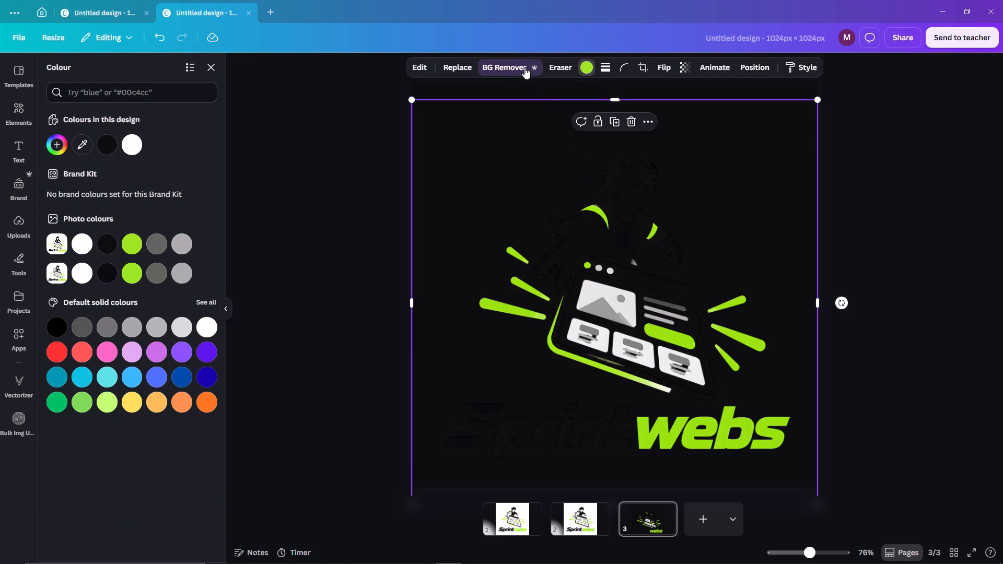
{"action": "triple_click", "coordinate": [524, 67]}
{"action": "left_click", "coordinate": [524, 67]}
{"action": "left_click", "coordinate": [524, 67]}
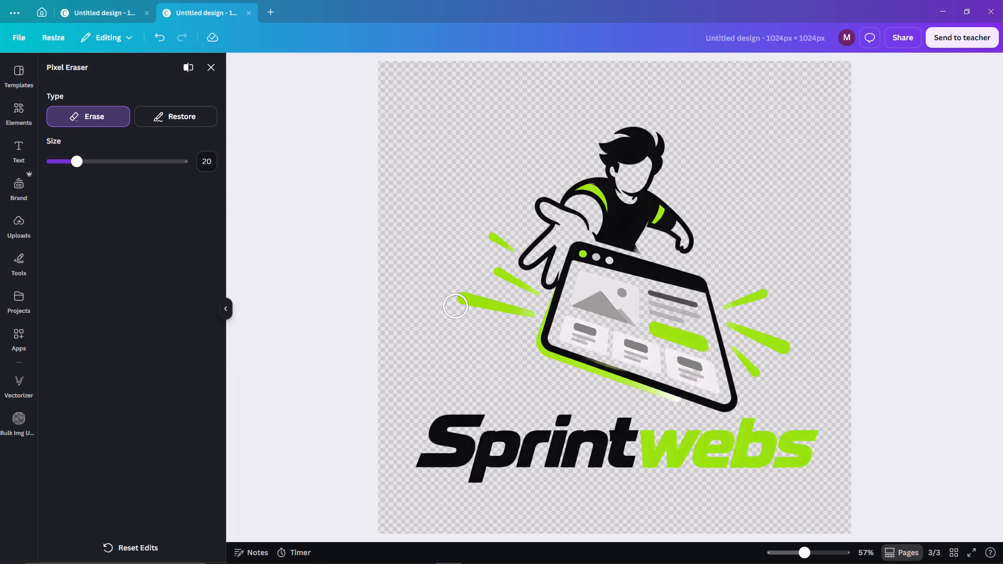
{"action": "left_click", "coordinate": [176, 116]}
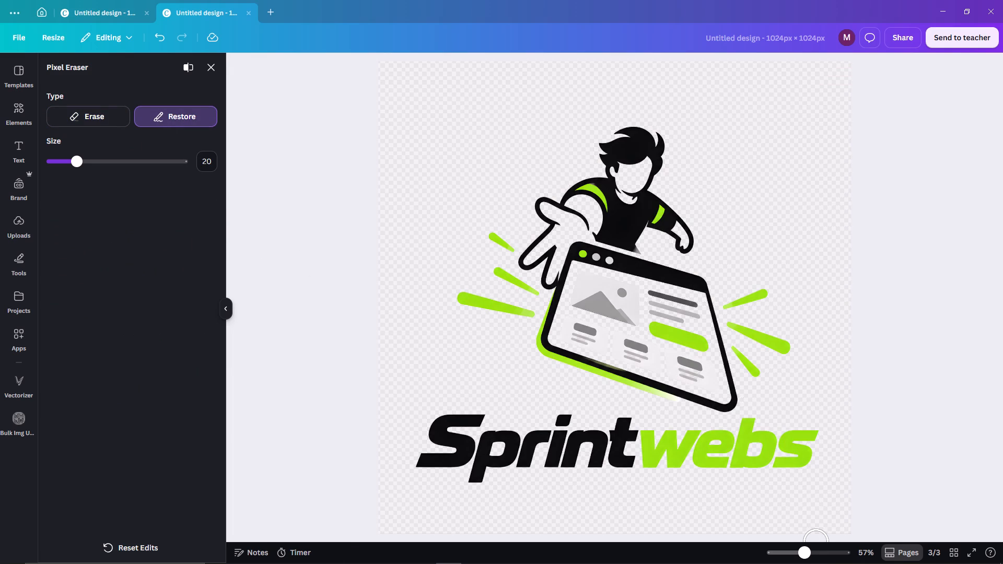
{"action": "left_click_drag", "start_coordinate": [810, 556], "coordinate": [831, 554]}
{"action": "scroll", "coordinate": [867, 465], "scroll_direction": "down", "scroll_amount": 1}
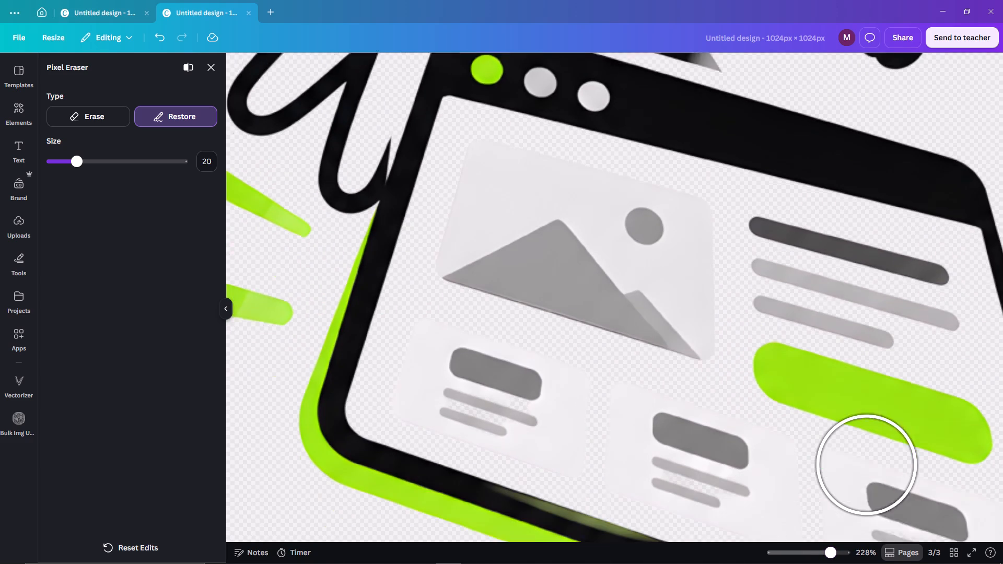
{"action": "scroll", "coordinate": [867, 465], "scroll_direction": "down", "scroll_amount": 2}
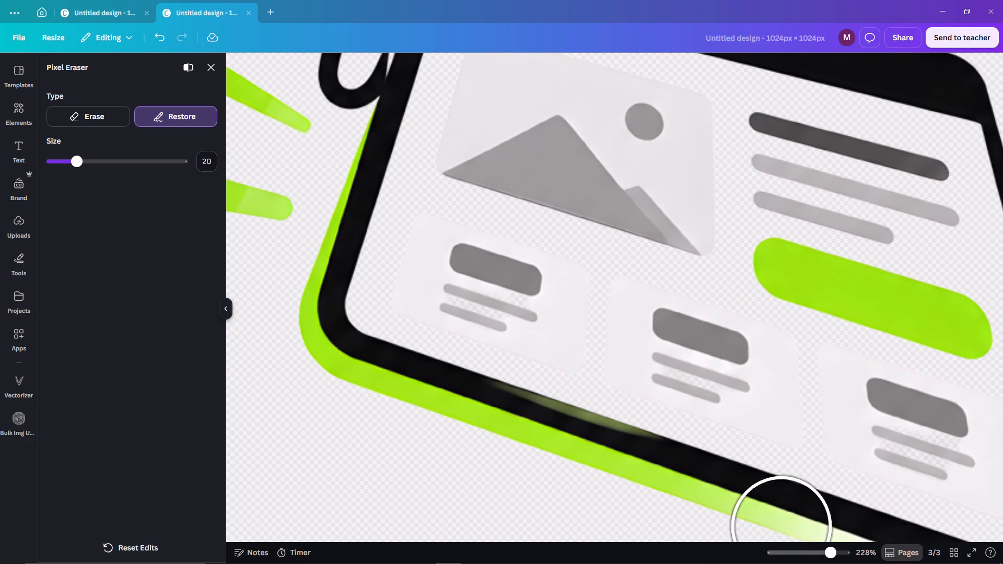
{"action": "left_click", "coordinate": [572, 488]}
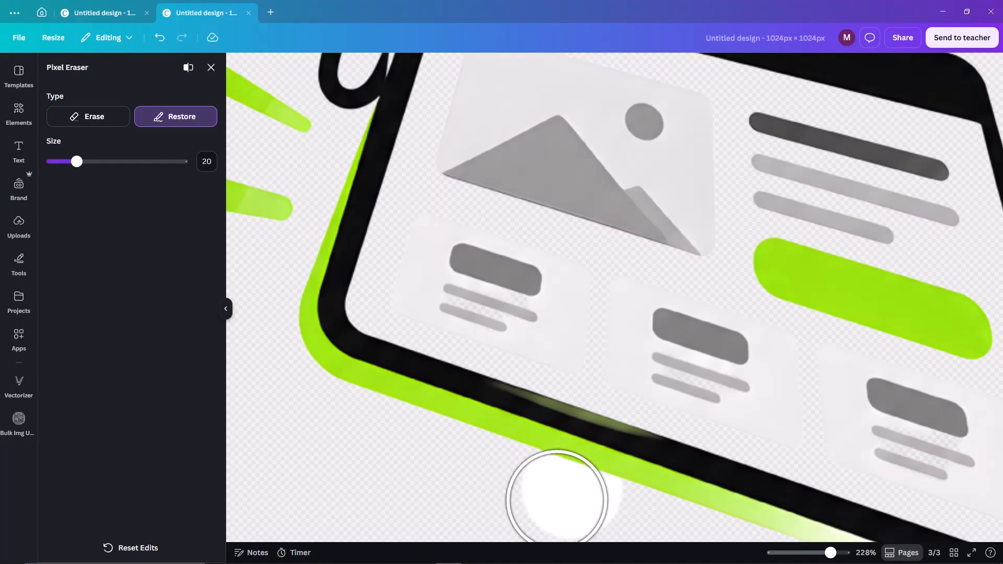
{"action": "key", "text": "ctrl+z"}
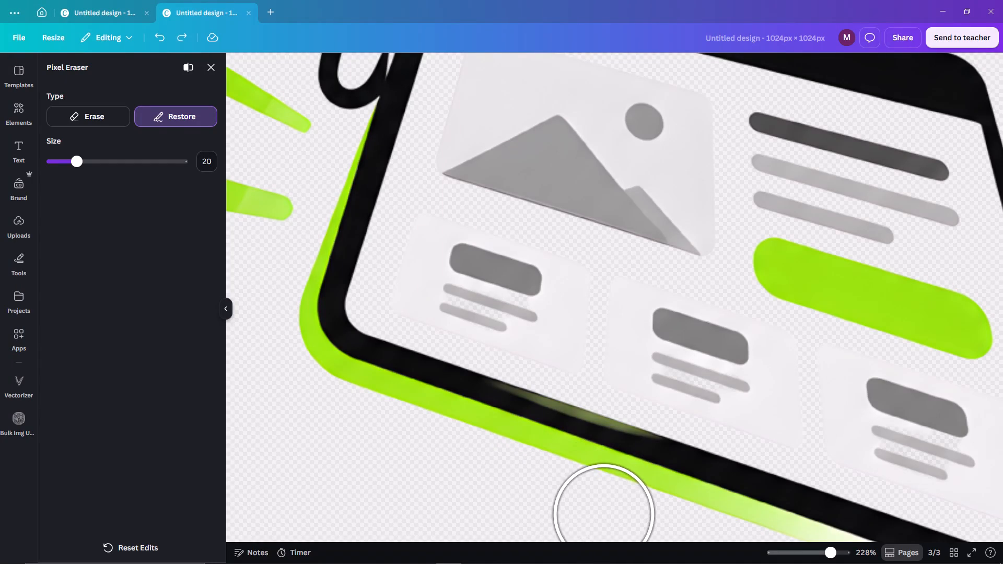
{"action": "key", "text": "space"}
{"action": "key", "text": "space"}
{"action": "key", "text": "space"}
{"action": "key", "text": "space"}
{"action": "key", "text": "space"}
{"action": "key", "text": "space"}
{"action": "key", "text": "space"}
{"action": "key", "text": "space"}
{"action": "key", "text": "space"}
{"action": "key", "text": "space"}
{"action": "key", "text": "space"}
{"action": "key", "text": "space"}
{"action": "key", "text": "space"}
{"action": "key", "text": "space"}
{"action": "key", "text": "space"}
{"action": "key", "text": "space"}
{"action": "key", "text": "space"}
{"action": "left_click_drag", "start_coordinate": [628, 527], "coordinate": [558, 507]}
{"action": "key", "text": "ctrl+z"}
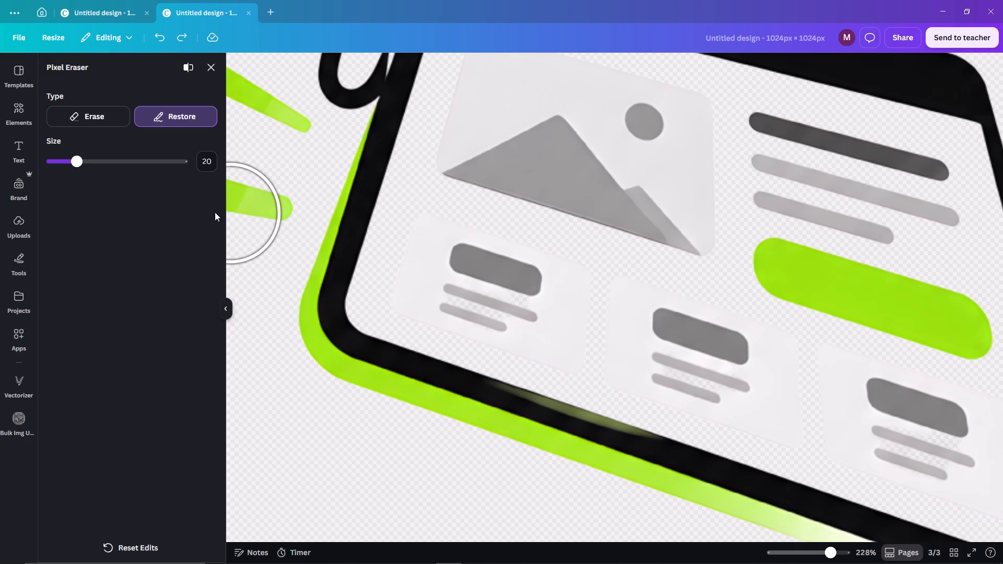
Set the Restore brush size to 1 and restore the missing white around the text lines in the first lower card.
{"action": "left_click_drag", "start_coordinate": [75, 161], "coordinate": [51, 165]}
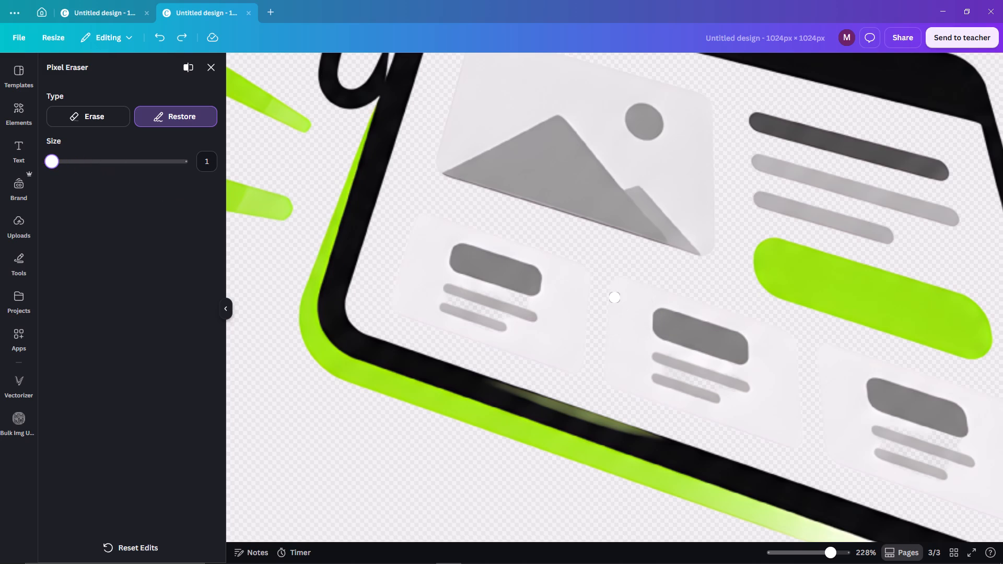
{"action": "left_click_drag", "start_coordinate": [51, 165], "coordinate": [54, 167]}
{"action": "left_click_drag", "start_coordinate": [56, 162], "coordinate": [38, 161]}
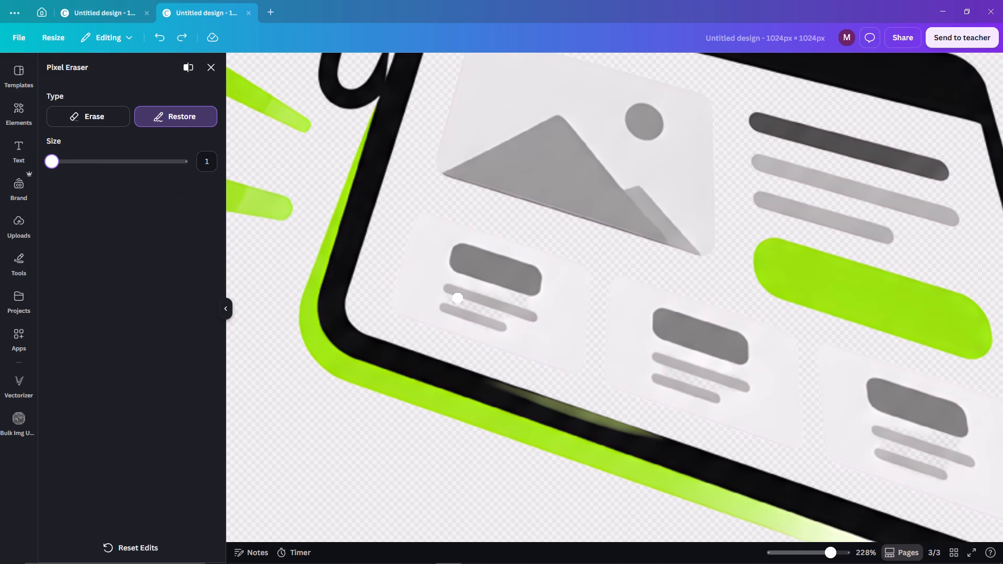
{"action": "left_click_drag", "start_coordinate": [446, 299], "coordinate": [453, 301]}
{"action": "left_click_drag", "start_coordinate": [453, 301], "coordinate": [497, 314]}
{"action": "left_click_drag", "start_coordinate": [497, 314], "coordinate": [521, 322]}
{"action": "left_click_drag", "start_coordinate": [531, 307], "coordinate": [480, 286]}
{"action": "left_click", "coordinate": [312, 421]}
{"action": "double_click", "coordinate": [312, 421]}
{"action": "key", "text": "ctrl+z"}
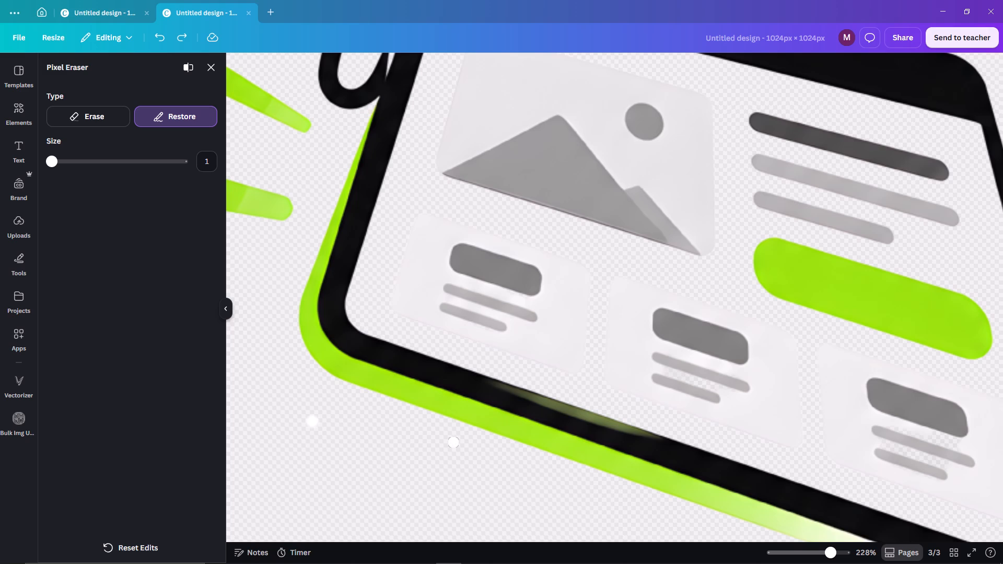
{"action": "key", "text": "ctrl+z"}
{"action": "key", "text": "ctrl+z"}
Restore the missing white between and beside the two text lines in the middle lower card.
{"action": "left_click_drag", "start_coordinate": [718, 392], "coordinate": [667, 371]}
{"action": "left_click_drag", "start_coordinate": [667, 371], "coordinate": [655, 367]}
{"action": "left_click_drag", "start_coordinate": [702, 384], "coordinate": [720, 389]}
{"action": "left_click_drag", "start_coordinate": [720, 389], "coordinate": [738, 395]}
Restore the missing white above, between and around the end of the text lines in the third lower card.
{"action": "left_click_drag", "start_coordinate": [880, 441], "coordinate": [886, 443]}
{"action": "left_click_drag", "start_coordinate": [886, 443], "coordinate": [891, 445]}
{"action": "left_click_drag", "start_coordinate": [877, 441], "coordinate": [916, 456]}
{"action": "left_click_drag", "start_coordinate": [916, 456], "coordinate": [959, 469]}
{"action": "left_click_drag", "start_coordinate": [942, 465], "coordinate": [963, 472]}
{"action": "left_click_drag", "start_coordinate": [964, 445], "coordinate": [939, 441]}
{"action": "left_click_drag", "start_coordinate": [939, 441], "coordinate": [885, 424]}
{"action": "left_click_drag", "start_coordinate": [908, 426], "coordinate": [983, 446]}
{"action": "left_click_drag", "start_coordinate": [893, 427], "coordinate": [977, 444]}
{"action": "left_click_drag", "start_coordinate": [935, 460], "coordinate": [971, 466]}
{"action": "left_click_drag", "start_coordinate": [960, 477], "coordinate": [954, 497]}
{"action": "left_click_drag", "start_coordinate": [910, 473], "coordinate": [961, 486]}
Restore the missing white along the upper edge of the grey block in the third lower card.
{"action": "left_click_drag", "start_coordinate": [894, 378], "coordinate": [954, 397]}
{"action": "left_click_drag", "start_coordinate": [954, 397], "coordinate": [985, 404]}
{"action": "left_click_drag", "start_coordinate": [918, 384], "coordinate": [985, 405]}
Restore the remaining missing white between the two text lines and past their ends in the middle lower card.
{"action": "left_click_drag", "start_coordinate": [662, 369], "coordinate": [691, 379]}
{"action": "left_click_drag", "start_coordinate": [645, 365], "coordinate": [687, 378]}
{"action": "left_click", "coordinate": [691, 380]}
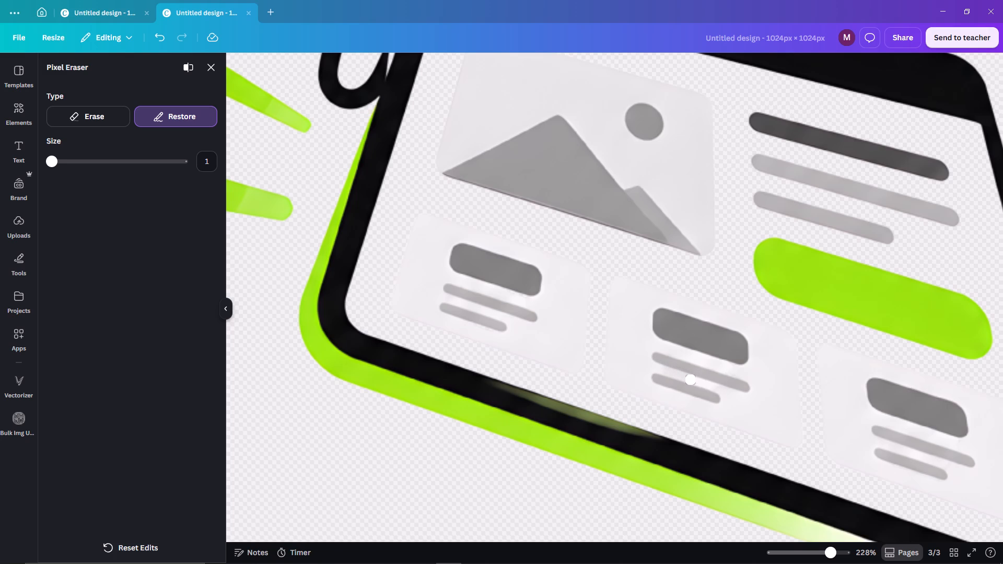
{"action": "left_click_drag", "start_coordinate": [698, 380], "coordinate": [720, 389]}
{"action": "left_click_drag", "start_coordinate": [720, 389], "coordinate": [767, 418]}
Restore the remaining missing white below and between the two text lines in the first lower card.
{"action": "scroll", "coordinate": [836, 405], "scroll_direction": "down", "scroll_amount": 2}
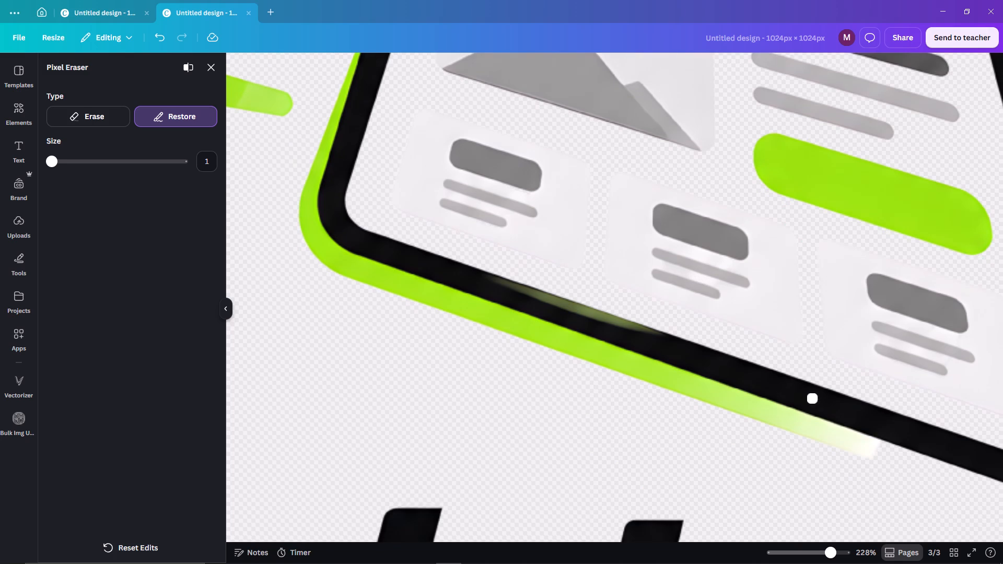
{"action": "scroll", "coordinate": [626, 346], "scroll_direction": "up", "scroll_amount": 2}
{"action": "scroll", "coordinate": [492, 365], "scroll_direction": "up", "scroll_amount": 2}
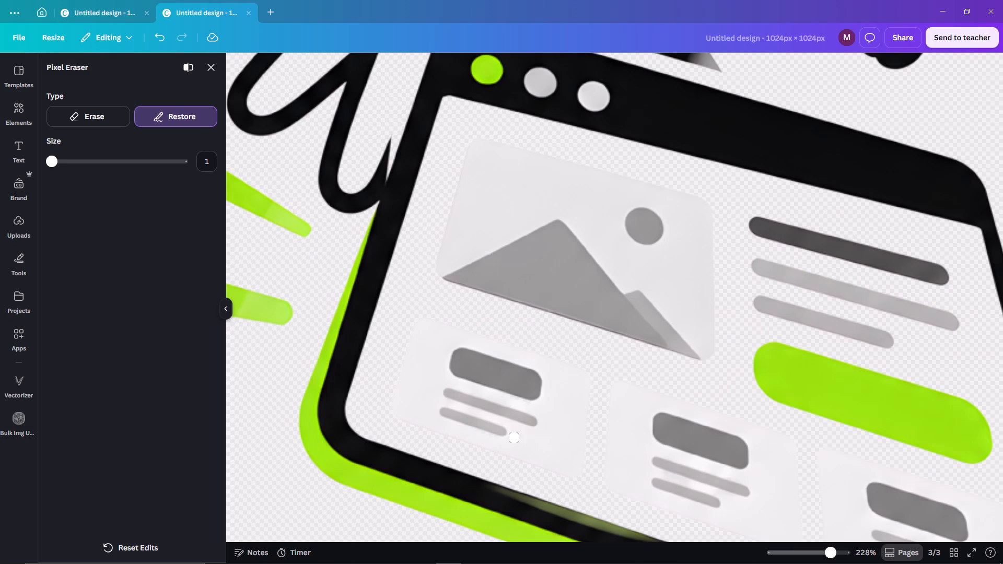
{"action": "left_click_drag", "start_coordinate": [479, 434], "coordinate": [508, 446]}
{"action": "left_click_drag", "start_coordinate": [444, 402], "coordinate": [473, 407]}
Inspect the restored logo up close and as a whole for remaining gaps, and leave the Pixel Eraser.
{"action": "scroll", "coordinate": [675, 410], "scroll_direction": "up", "scroll_amount": 4}
{"action": "scroll", "coordinate": [683, 404], "scroll_direction": "down", "scroll_amount": 2}
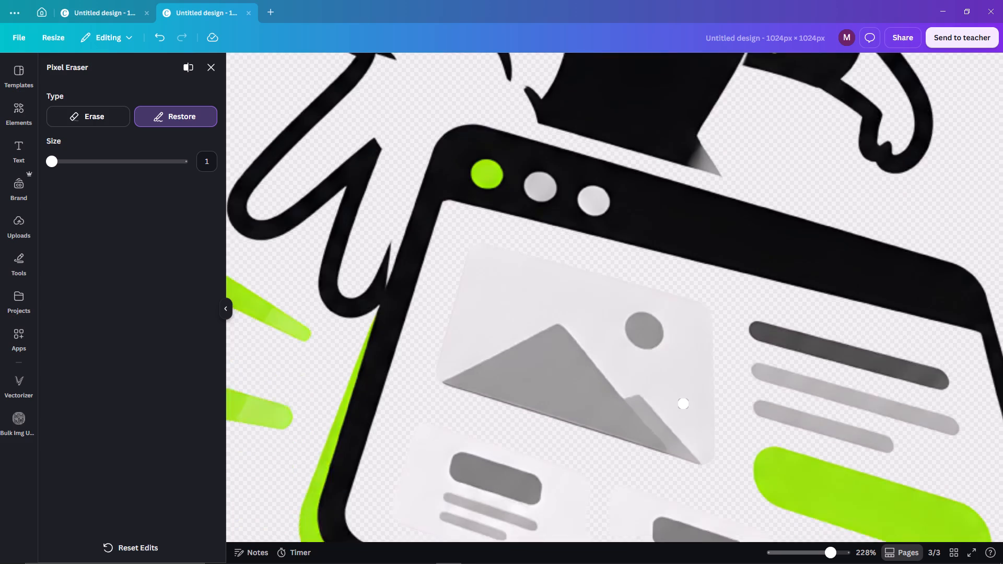
{"action": "scroll", "coordinate": [683, 404], "scroll_direction": "down", "scroll_amount": 10}
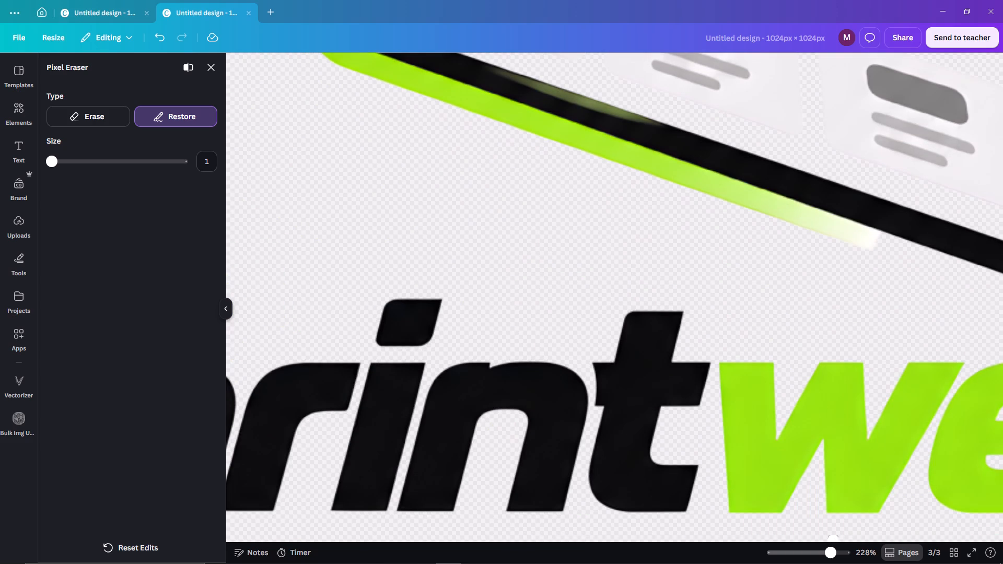
{"action": "left_click_drag", "start_coordinate": [829, 556], "coordinate": [816, 556]}
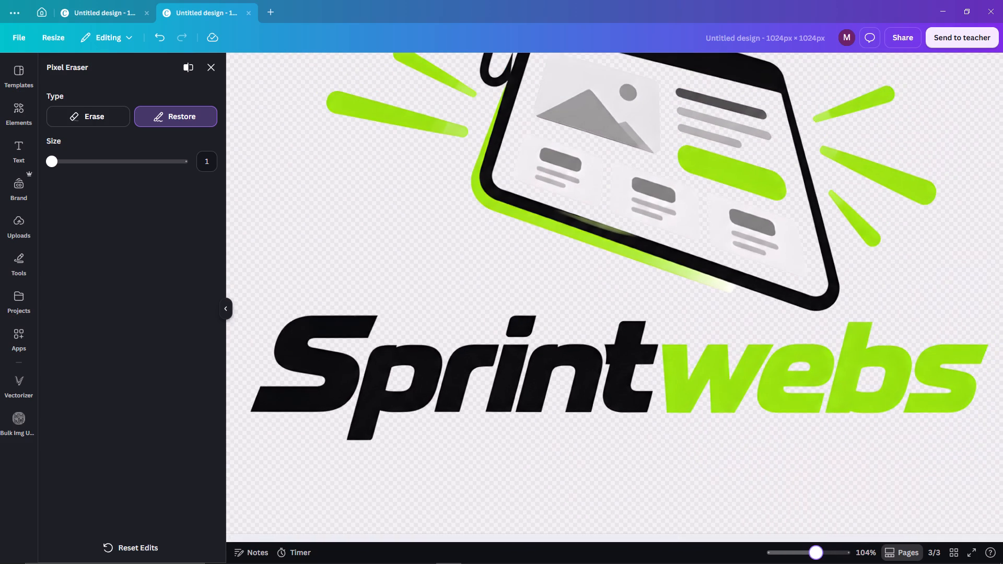
{"action": "left_click_drag", "start_coordinate": [816, 556], "coordinate": [807, 556]}
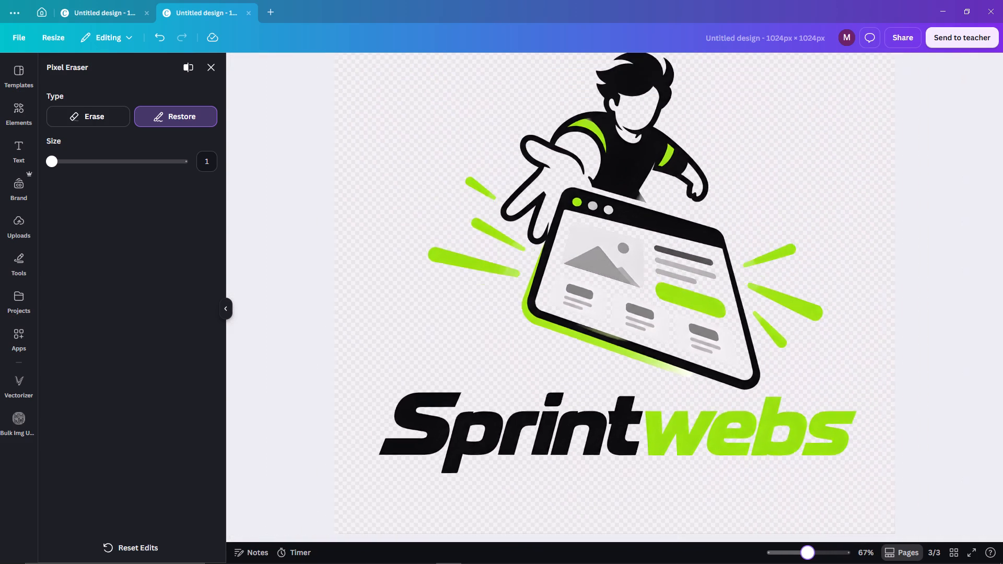
{"action": "left_click_drag", "start_coordinate": [807, 556], "coordinate": [805, 558]}
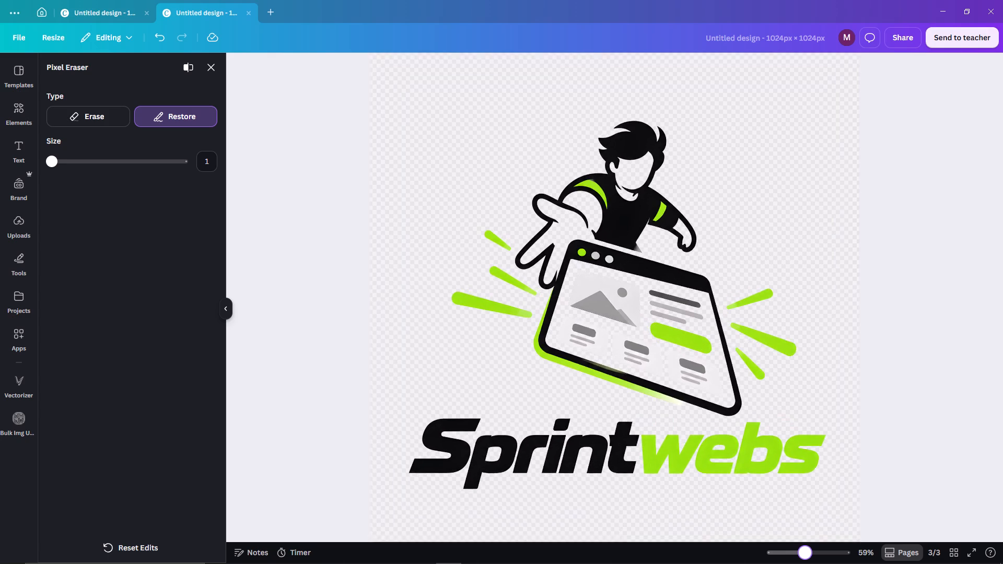
{"action": "left_click_drag", "start_coordinate": [805, 558], "coordinate": [803, 558]}
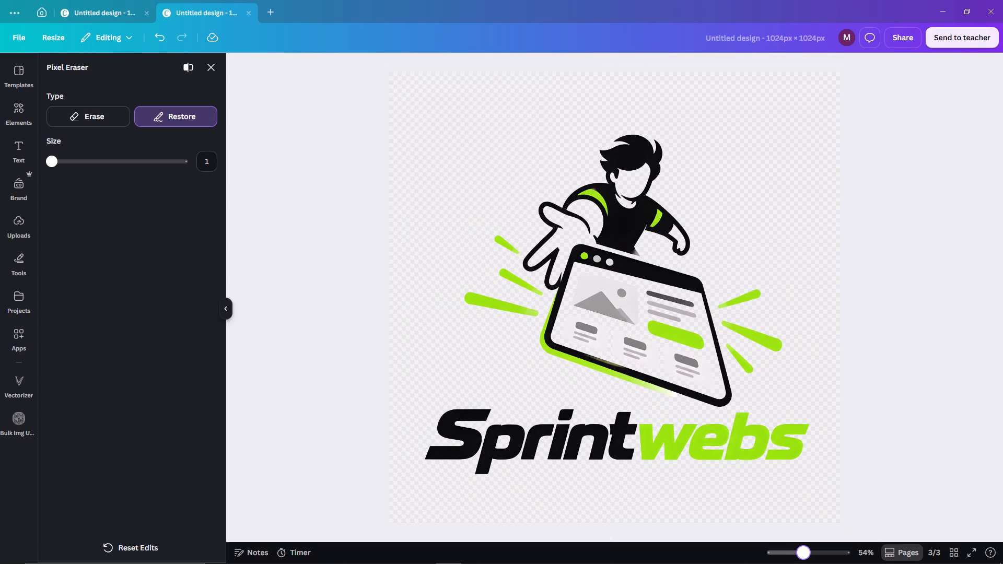
{"action": "left_click_drag", "start_coordinate": [803, 558], "coordinate": [801, 558]}
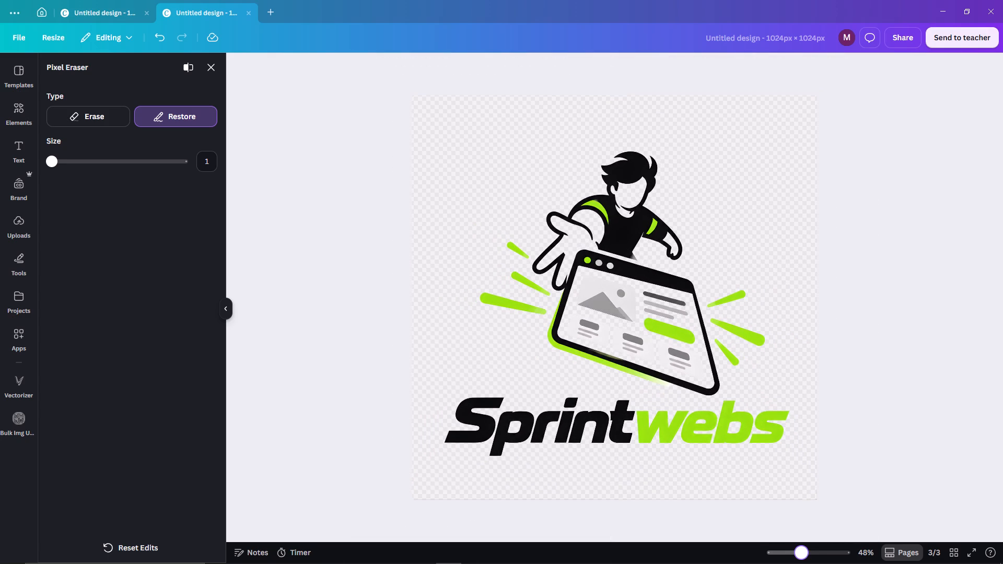
{"action": "left_click_drag", "start_coordinate": [801, 558], "coordinate": [807, 563]}
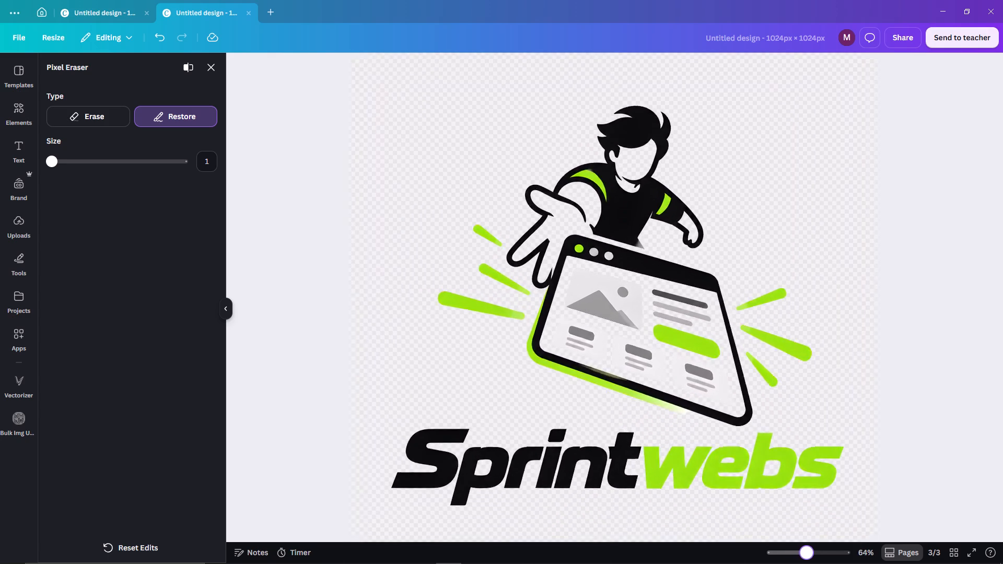
{"action": "left_click_drag", "start_coordinate": [807, 563], "coordinate": [810, 563]}
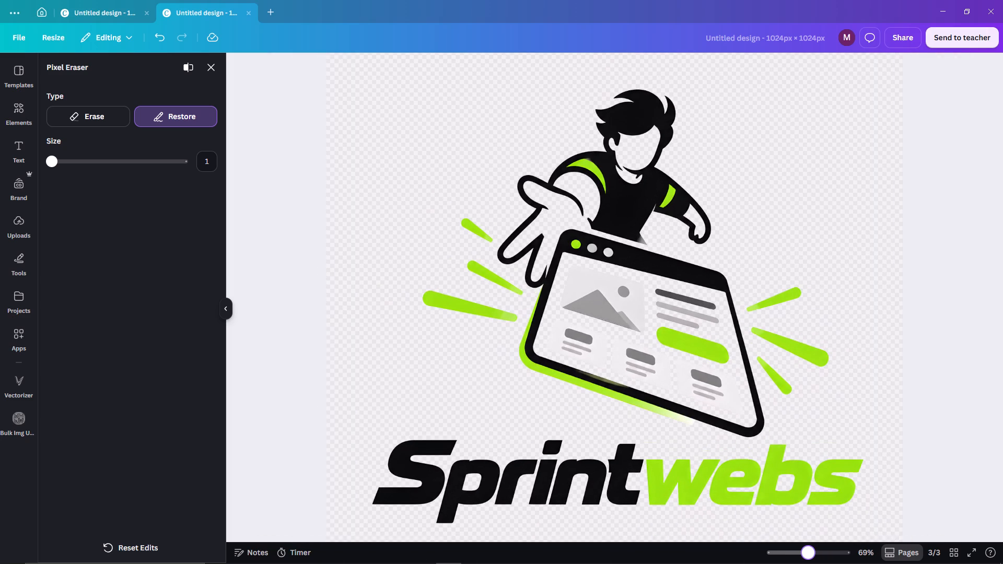
{"action": "left_click_drag", "start_coordinate": [810, 563], "coordinate": [824, 563]}
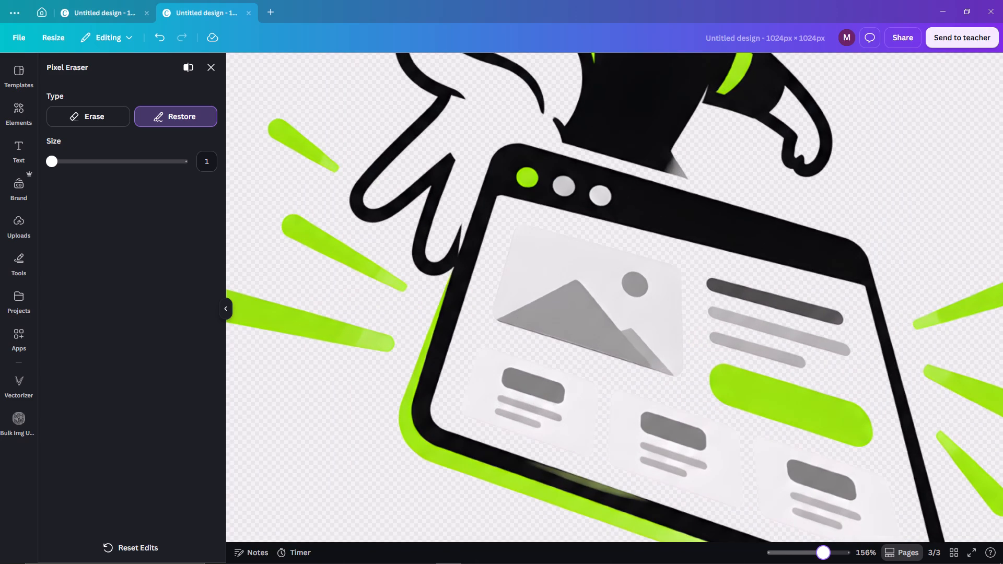
{"action": "left_click_drag", "start_coordinate": [824, 563], "coordinate": [797, 560]}
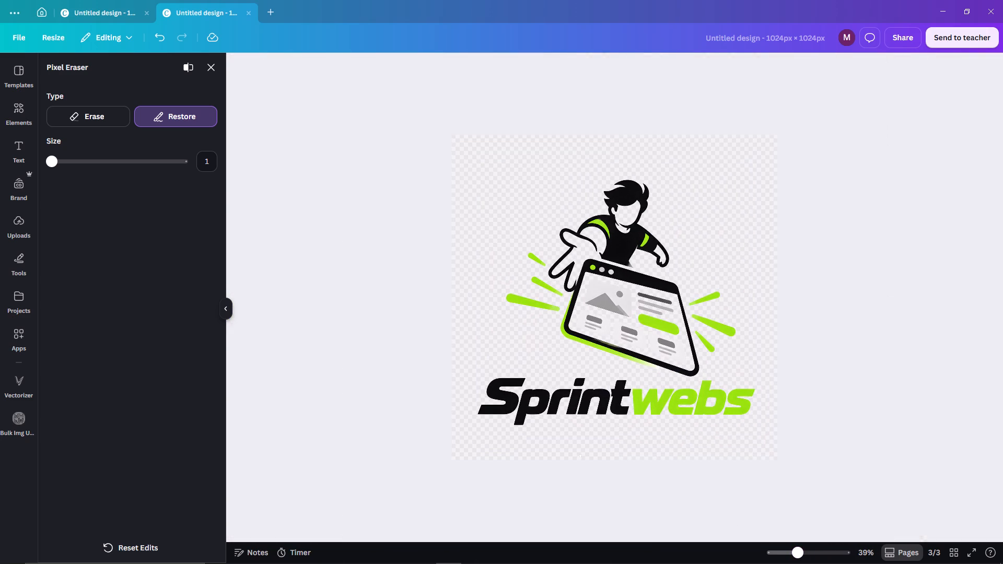
{"action": "left_click", "coordinate": [210, 68]}
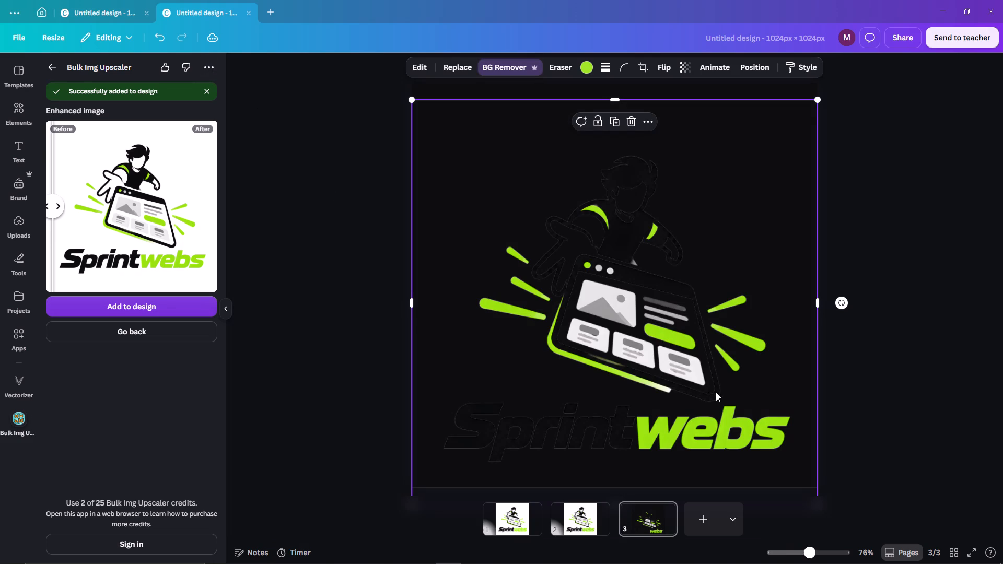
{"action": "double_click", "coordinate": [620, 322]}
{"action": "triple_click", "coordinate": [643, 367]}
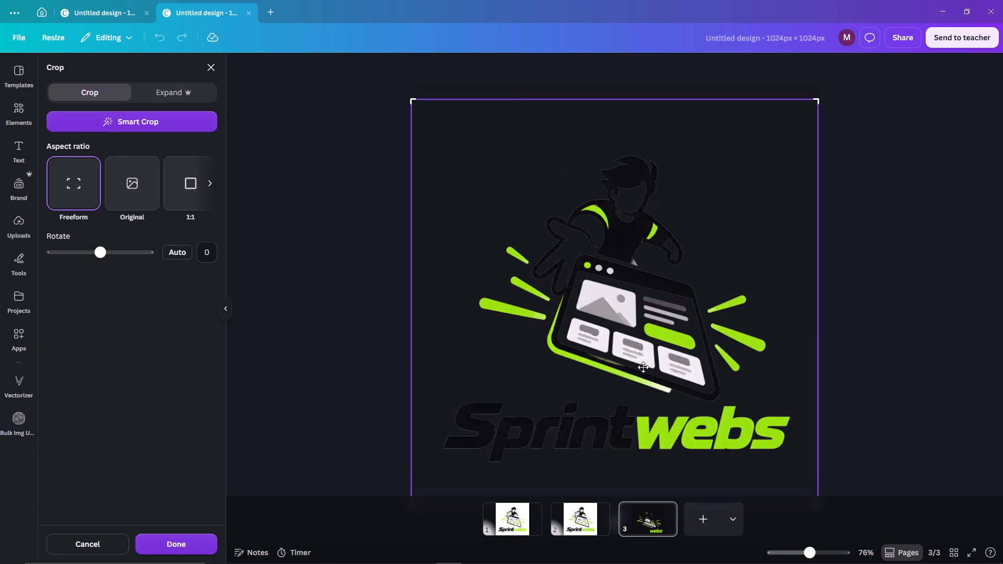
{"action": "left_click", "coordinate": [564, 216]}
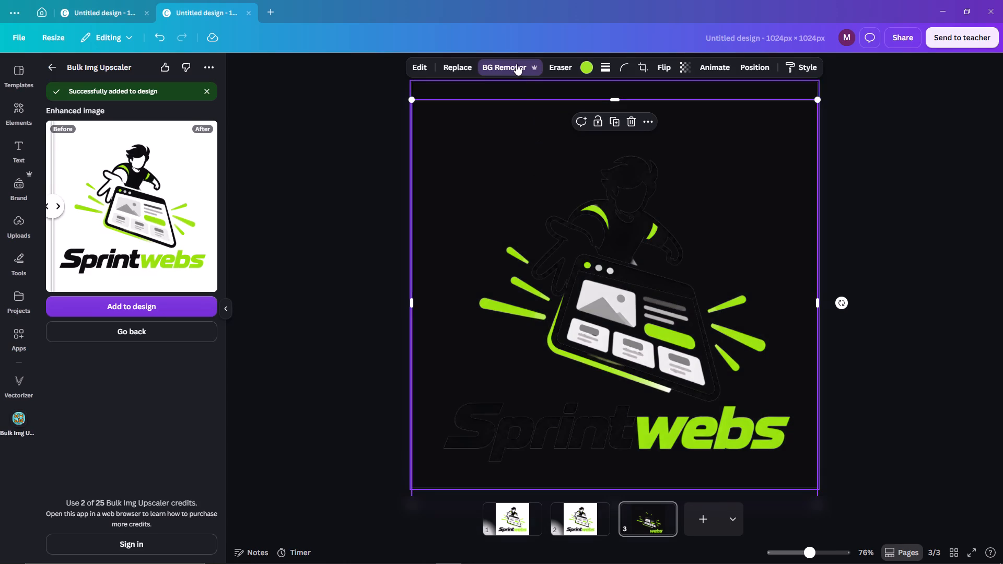
Reopen the Pixel Eraser for the logo on page 3 and set the Erase brush size to 1.
{"action": "double_click", "coordinate": [516, 62]}
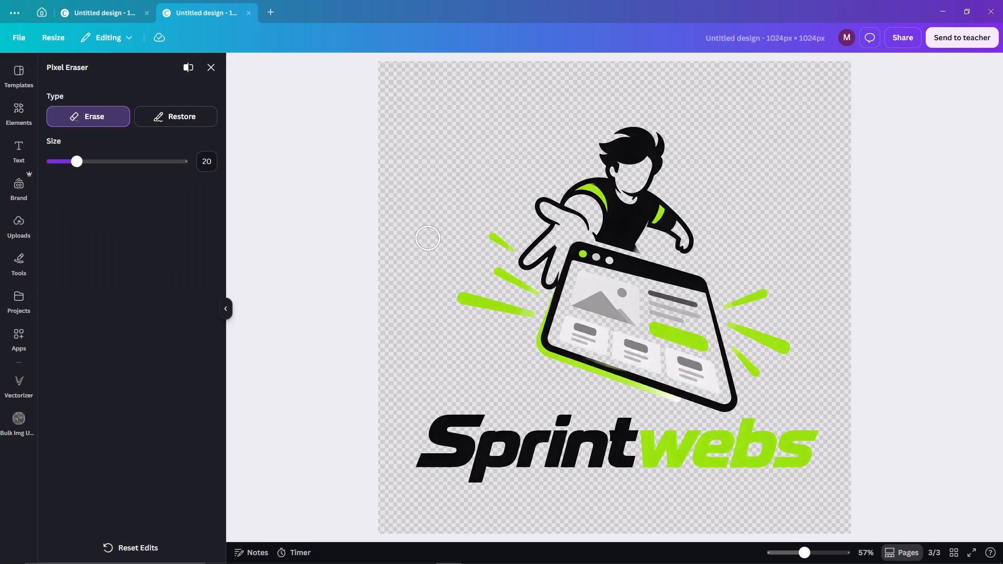
{"action": "scroll", "coordinate": [601, 373], "scroll_direction": "up", "scroll_amount": 4}
{"action": "left_click_drag", "start_coordinate": [808, 548], "coordinate": [828, 550]}
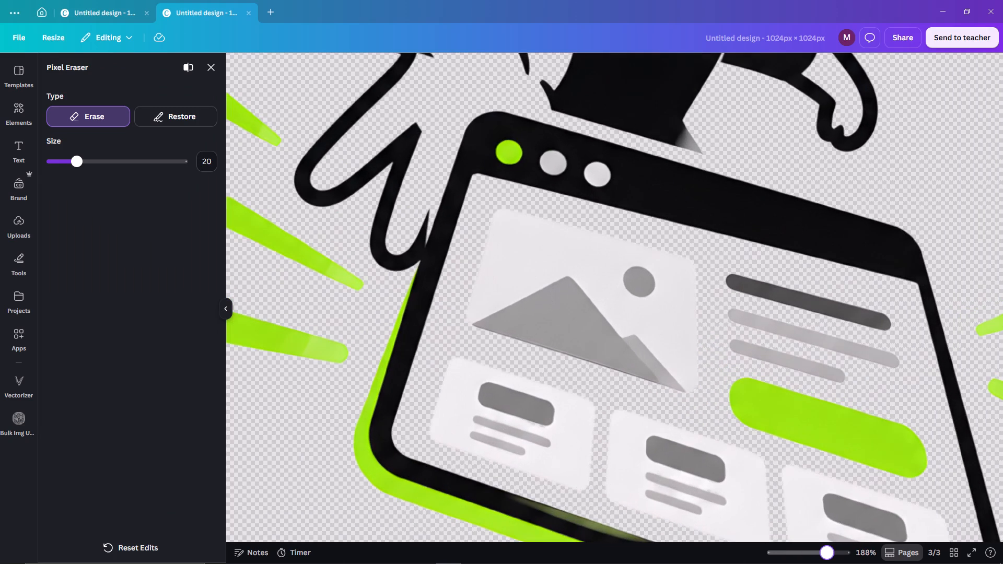
{"action": "left_click_drag", "start_coordinate": [828, 550], "coordinate": [843, 550]}
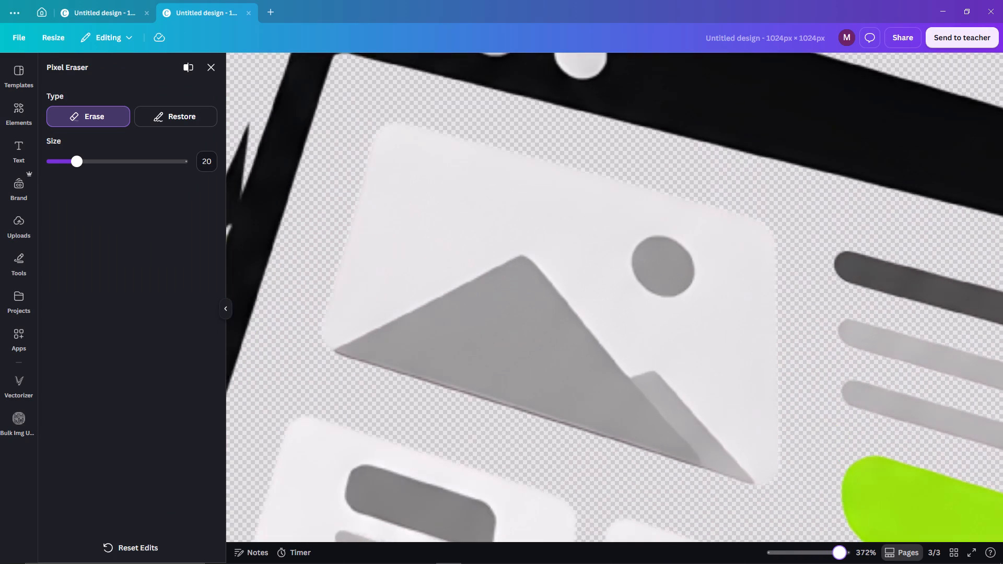
{"action": "left_click_drag", "start_coordinate": [843, 550], "coordinate": [844, 548]}
{"action": "scroll", "coordinate": [803, 491], "scroll_direction": "down", "scroll_amount": 7}
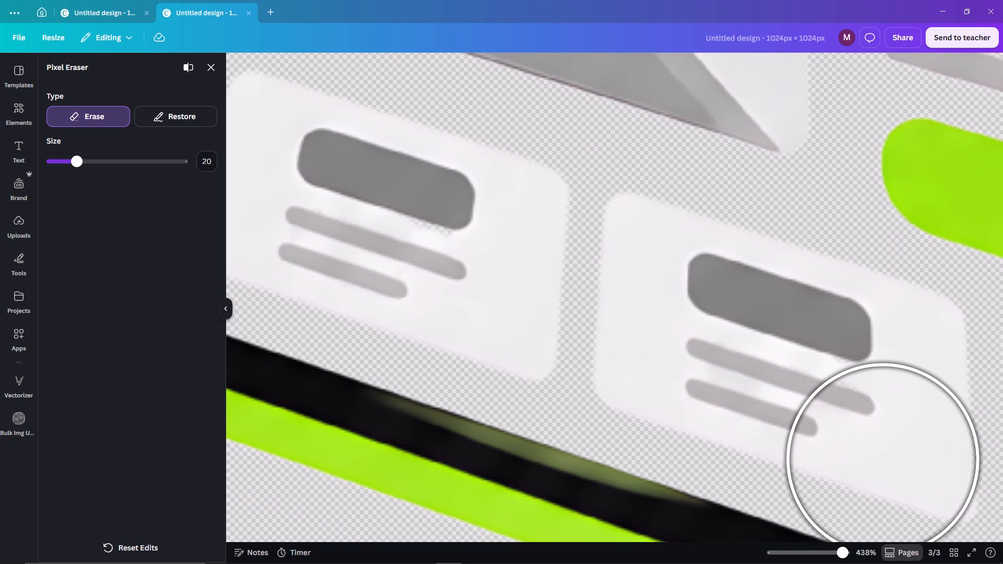
{"action": "left_click_drag", "start_coordinate": [76, 165], "coordinate": [0, 146]}
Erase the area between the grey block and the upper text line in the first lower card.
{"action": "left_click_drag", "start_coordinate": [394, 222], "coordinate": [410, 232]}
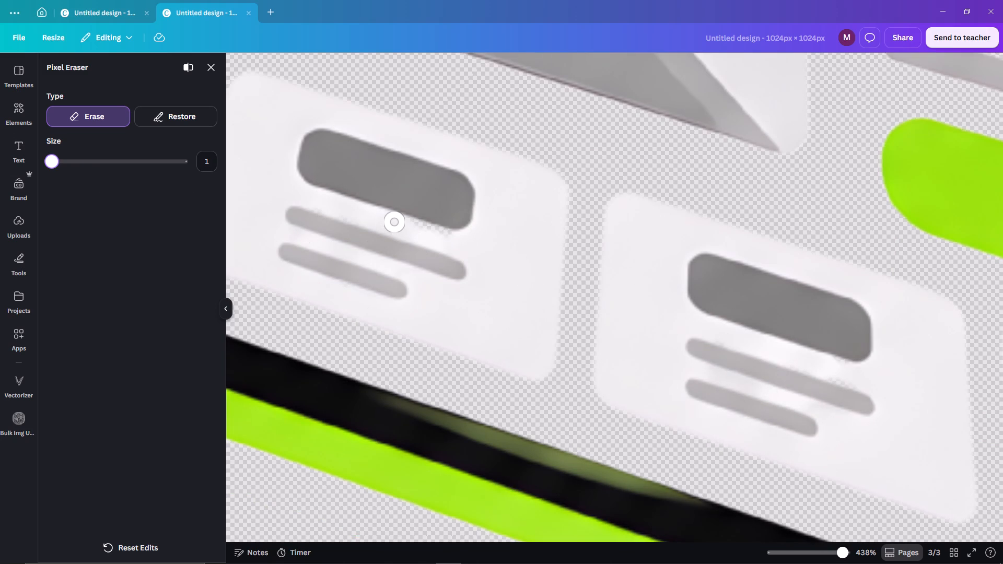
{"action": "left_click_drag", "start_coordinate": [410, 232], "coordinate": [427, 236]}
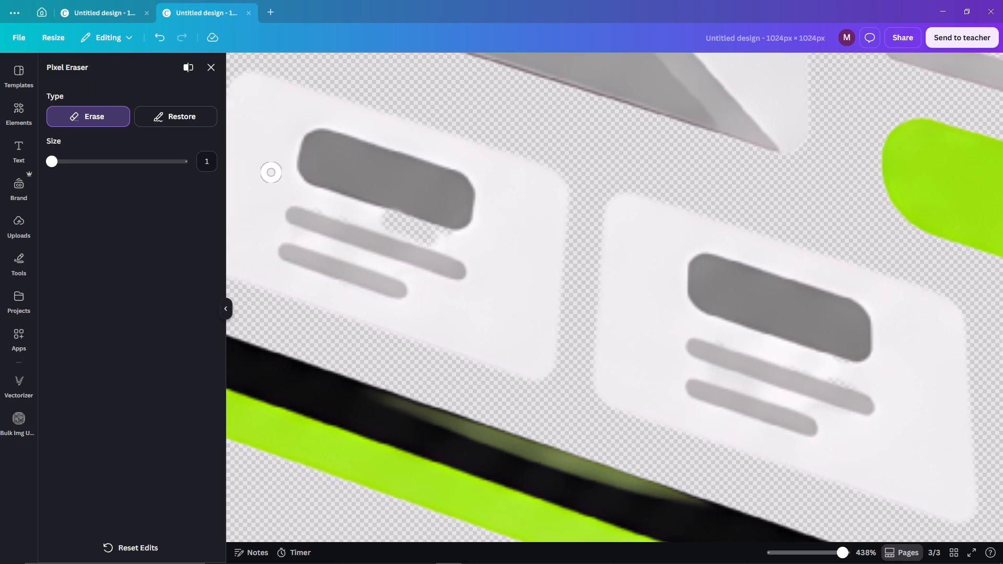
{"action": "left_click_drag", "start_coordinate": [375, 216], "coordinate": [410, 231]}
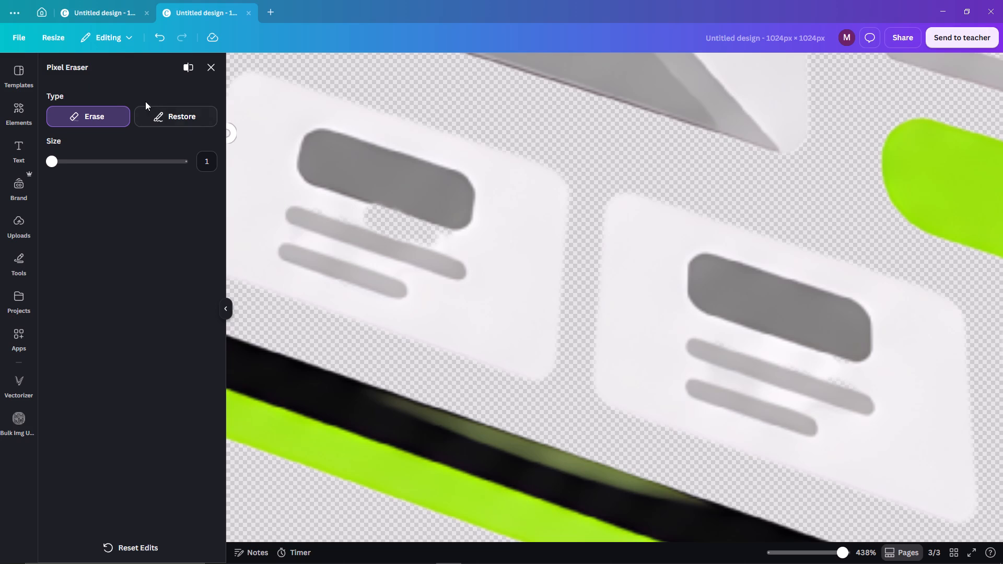
Restore the full white strip between the grey block and the upper text line in the first lower card.
{"action": "left_click_drag", "start_coordinate": [145, 101], "coordinate": [149, 108]}
{"action": "left_click", "coordinate": [161, 115]}
{"action": "left_click_drag", "start_coordinate": [345, 208], "coordinate": [389, 223]}
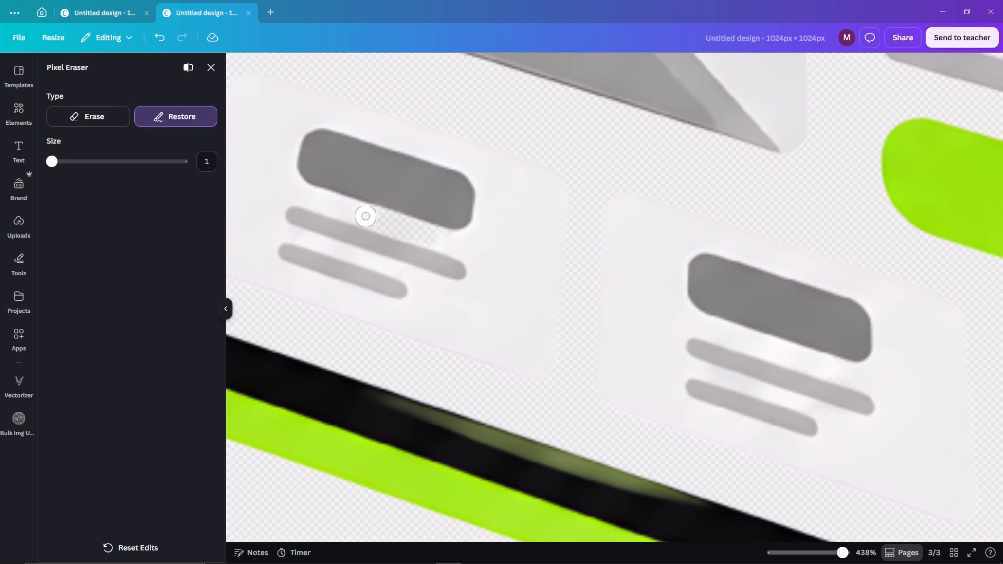
{"action": "left_click_drag", "start_coordinate": [389, 223], "coordinate": [391, 224]}
{"action": "left_click_drag", "start_coordinate": [359, 207], "coordinate": [480, 250]}
Restore the area between the grey block and upper text line, and just below that line, in the second lower card.
{"action": "left_click_drag", "start_coordinate": [827, 372], "coordinate": [905, 390]}
{"action": "left_click_drag", "start_coordinate": [846, 553], "coordinate": [875, 554]}
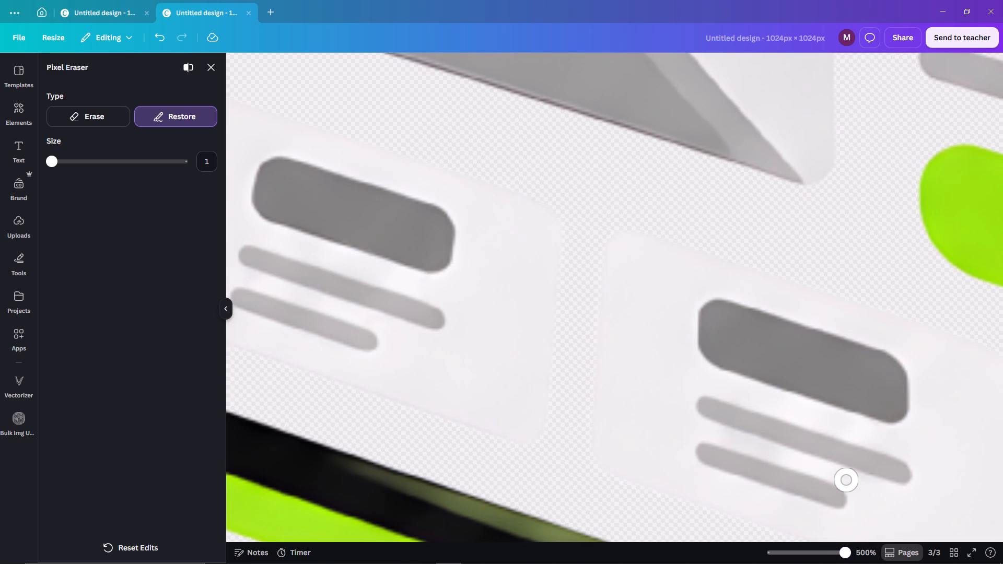
{"action": "left_click_drag", "start_coordinate": [834, 475], "coordinate": [932, 505]}
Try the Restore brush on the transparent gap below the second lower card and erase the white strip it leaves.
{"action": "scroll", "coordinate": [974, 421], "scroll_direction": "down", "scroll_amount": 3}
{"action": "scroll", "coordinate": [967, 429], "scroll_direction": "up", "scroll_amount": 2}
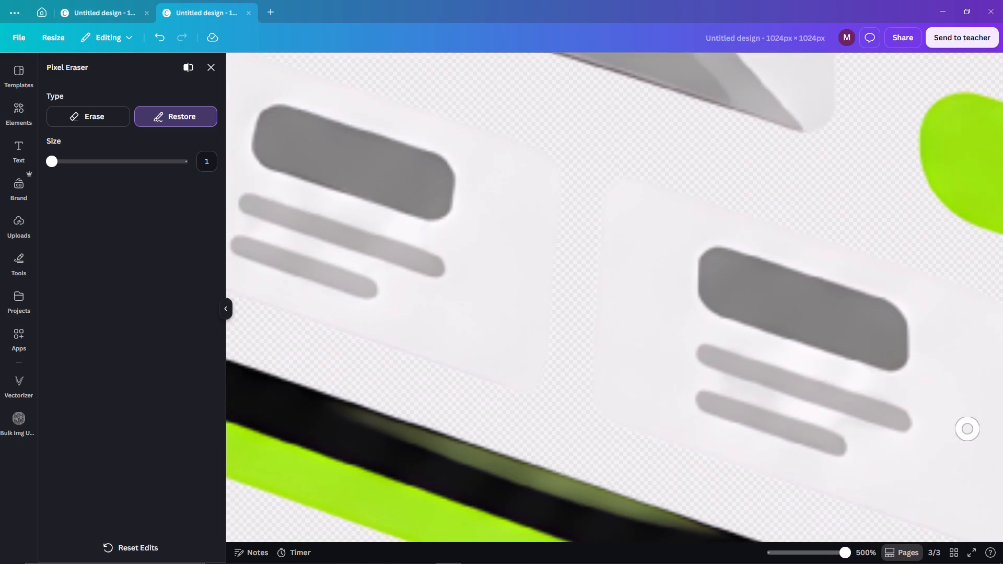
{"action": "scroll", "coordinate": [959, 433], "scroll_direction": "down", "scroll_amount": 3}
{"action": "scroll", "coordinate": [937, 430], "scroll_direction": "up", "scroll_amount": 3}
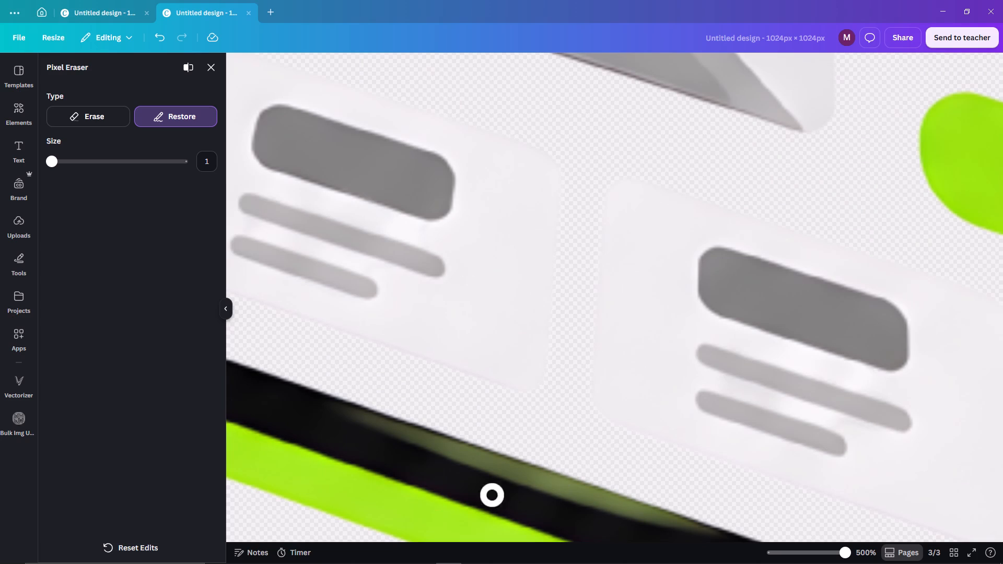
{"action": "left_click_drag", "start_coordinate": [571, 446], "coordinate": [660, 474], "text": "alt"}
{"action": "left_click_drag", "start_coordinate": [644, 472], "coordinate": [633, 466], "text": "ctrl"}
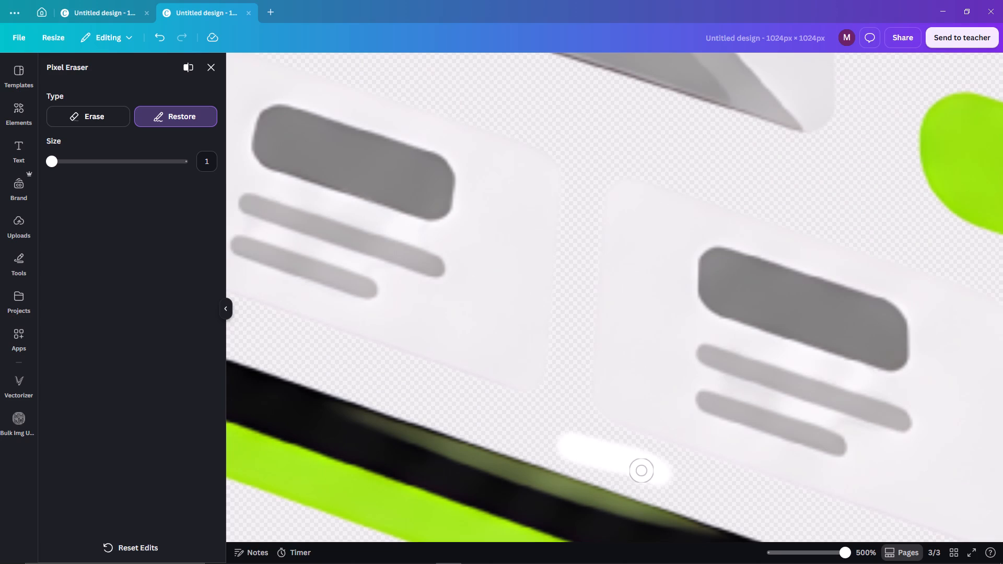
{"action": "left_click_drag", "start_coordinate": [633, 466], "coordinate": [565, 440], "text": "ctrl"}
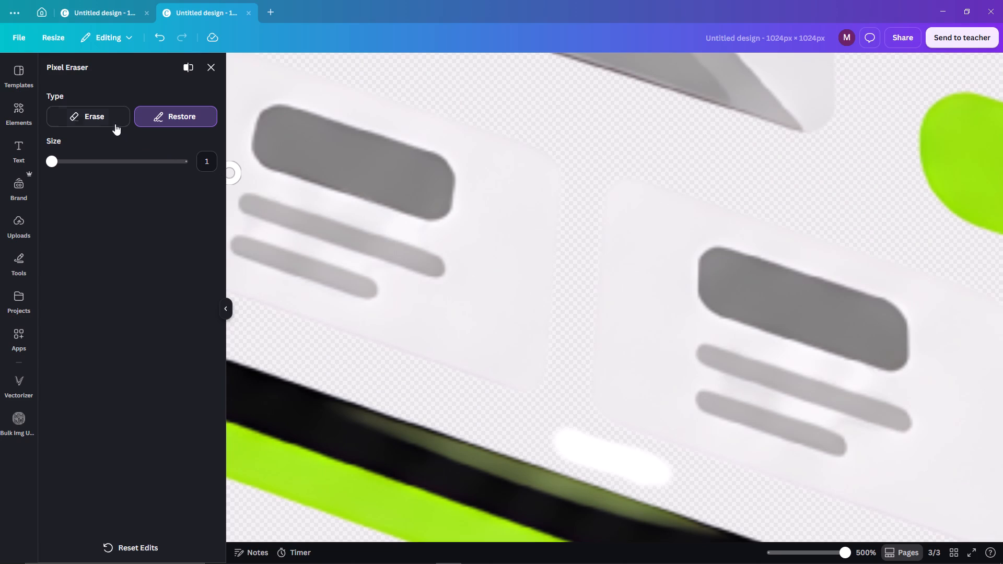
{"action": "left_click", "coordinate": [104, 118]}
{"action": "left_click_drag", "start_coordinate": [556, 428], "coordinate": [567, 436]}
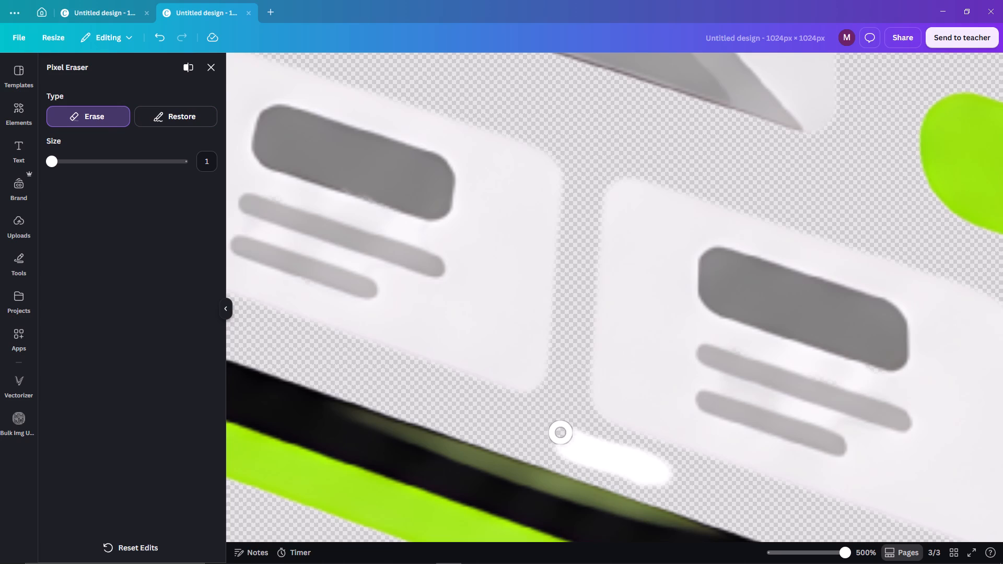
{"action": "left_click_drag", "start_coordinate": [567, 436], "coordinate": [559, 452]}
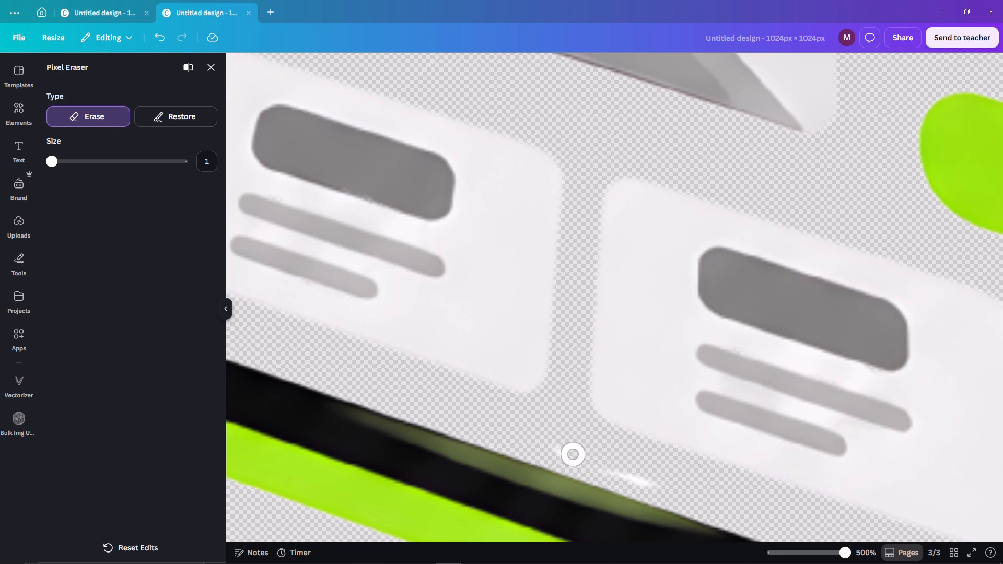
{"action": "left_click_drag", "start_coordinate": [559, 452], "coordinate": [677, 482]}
Restore the full white strip between the grey block and the upper text line in the second lower card, and compare both brush modes.
{"action": "left_click", "coordinate": [170, 112]}
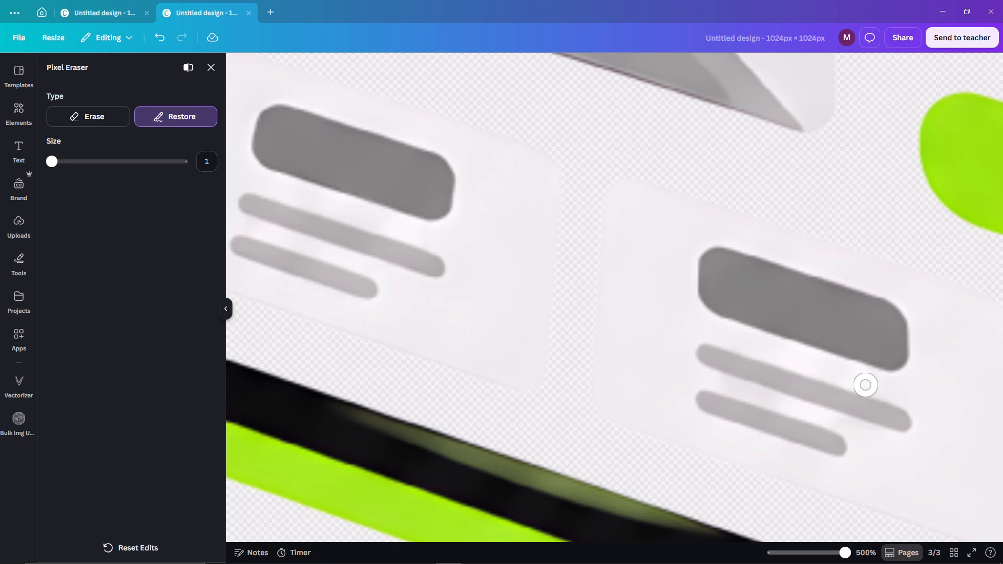
{"action": "left_click_drag", "start_coordinate": [864, 387], "coordinate": [772, 351]}
{"action": "left_click_drag", "start_coordinate": [774, 352], "coordinate": [785, 359]}
{"action": "left_click_drag", "start_coordinate": [785, 359], "coordinate": [882, 392]}
{"action": "left_click_drag", "start_coordinate": [719, 338], "coordinate": [753, 348]}
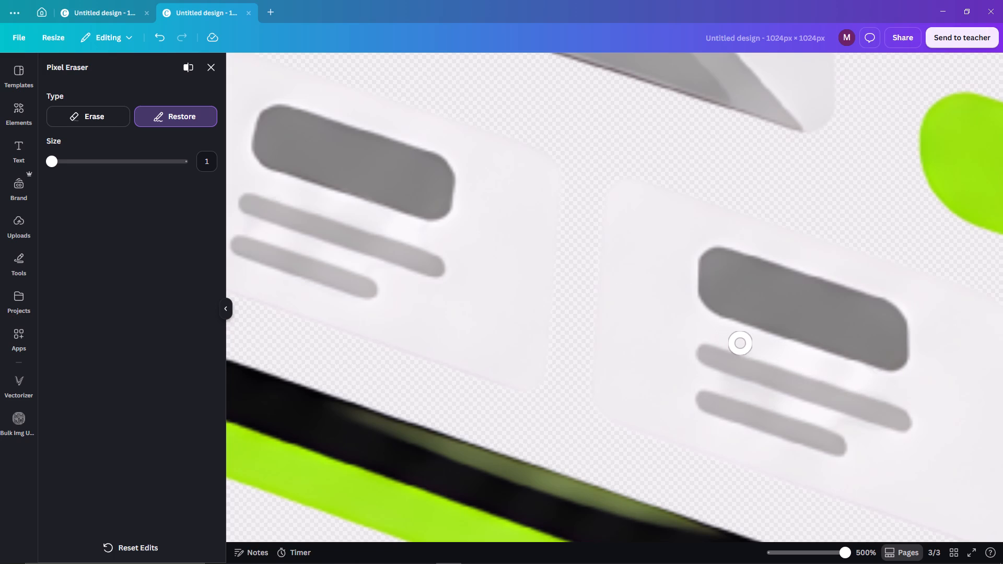
{"action": "left_click_drag", "start_coordinate": [753, 348], "coordinate": [876, 387]}
{"action": "left_click", "coordinate": [79, 110]}
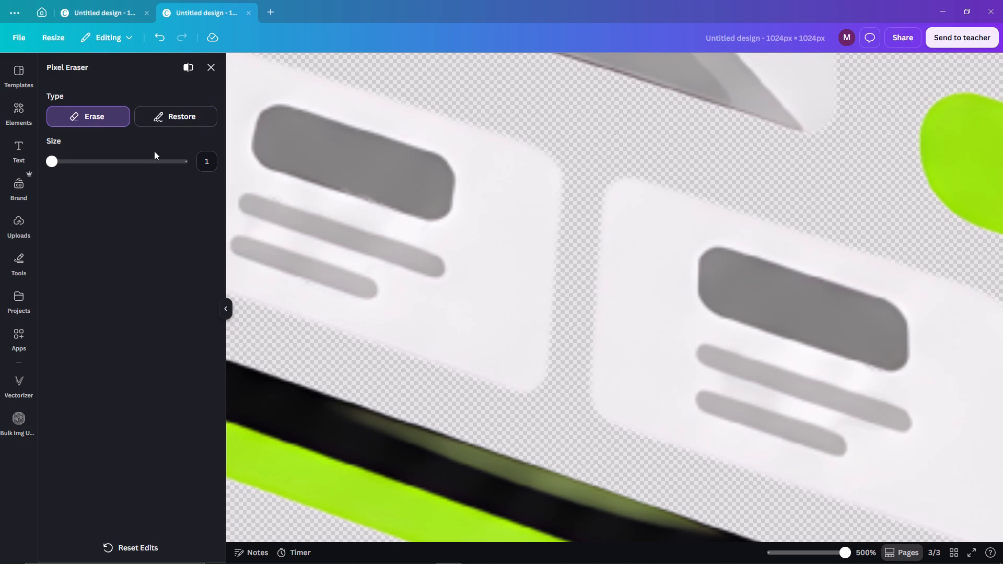
{"action": "left_click", "coordinate": [166, 111]}
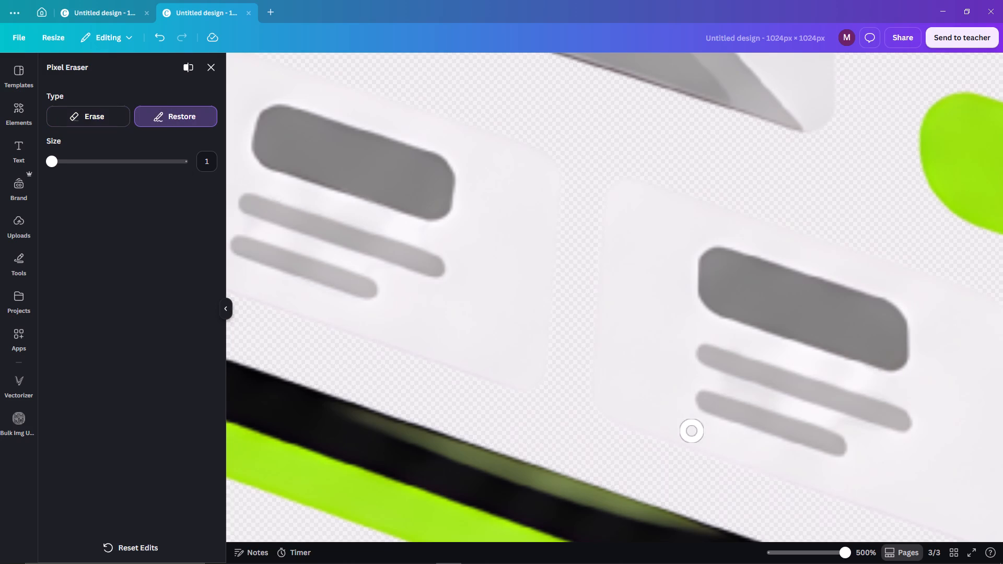
Examine the logo as a whole and the browser window up close in Erase mode for remaining gaps.
{"action": "left_click_drag", "start_coordinate": [843, 558], "coordinate": [817, 556]}
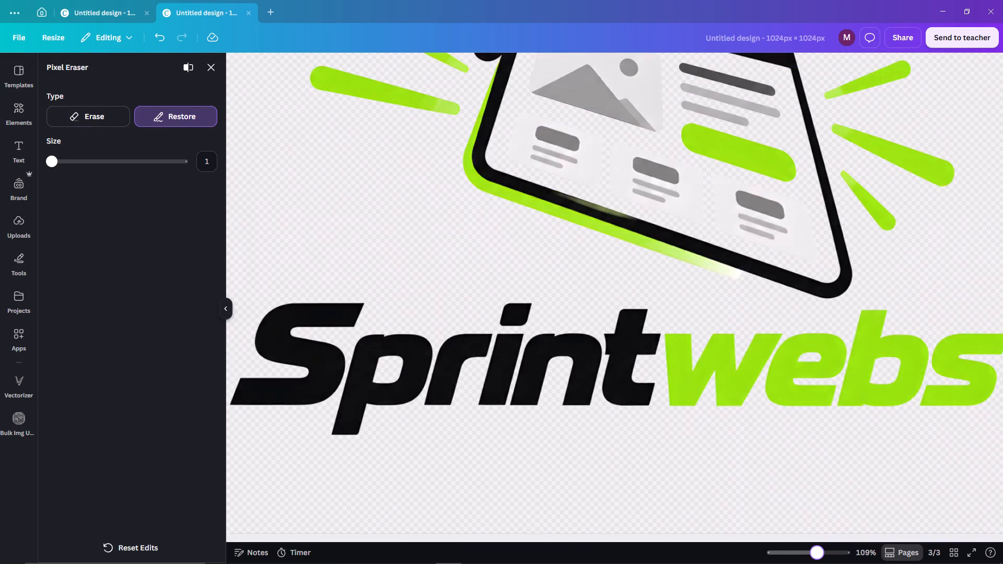
{"action": "left_click_drag", "start_coordinate": [817, 556], "coordinate": [801, 561]}
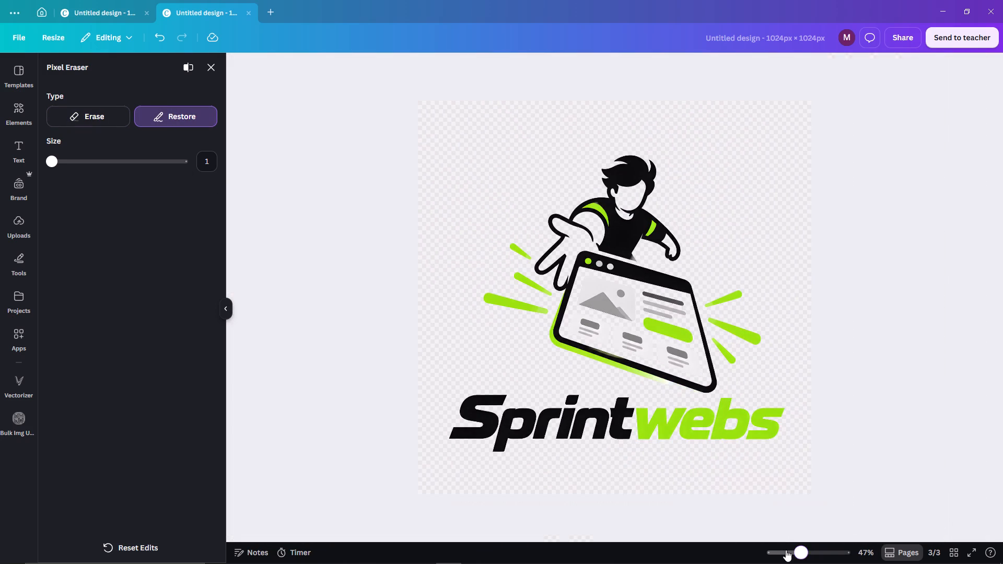
{"action": "left_click", "coordinate": [120, 113]}
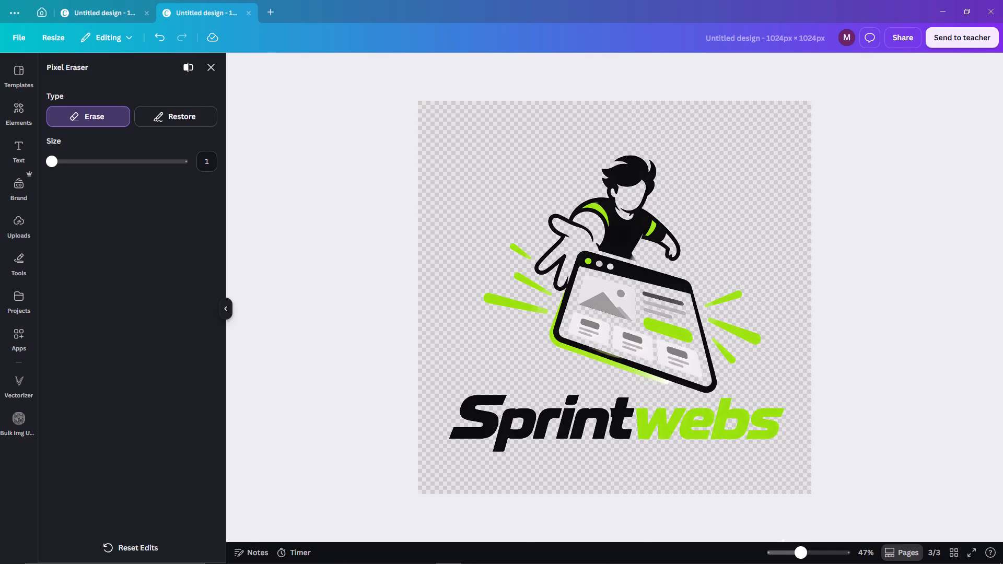
{"action": "left_click_drag", "start_coordinate": [803, 554], "coordinate": [824, 557]}
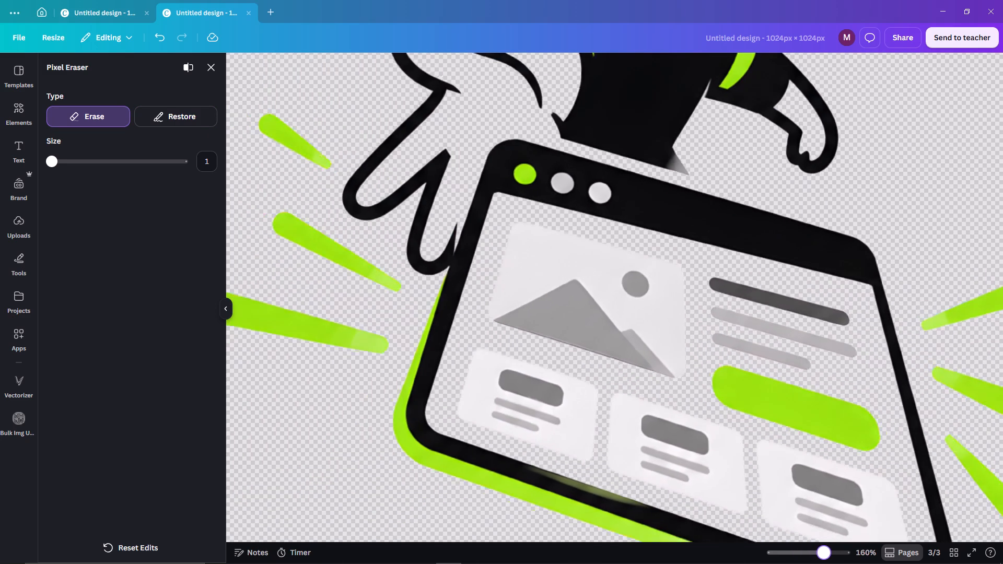
{"action": "left_click_drag", "start_coordinate": [824, 557], "coordinate": [839, 561]}
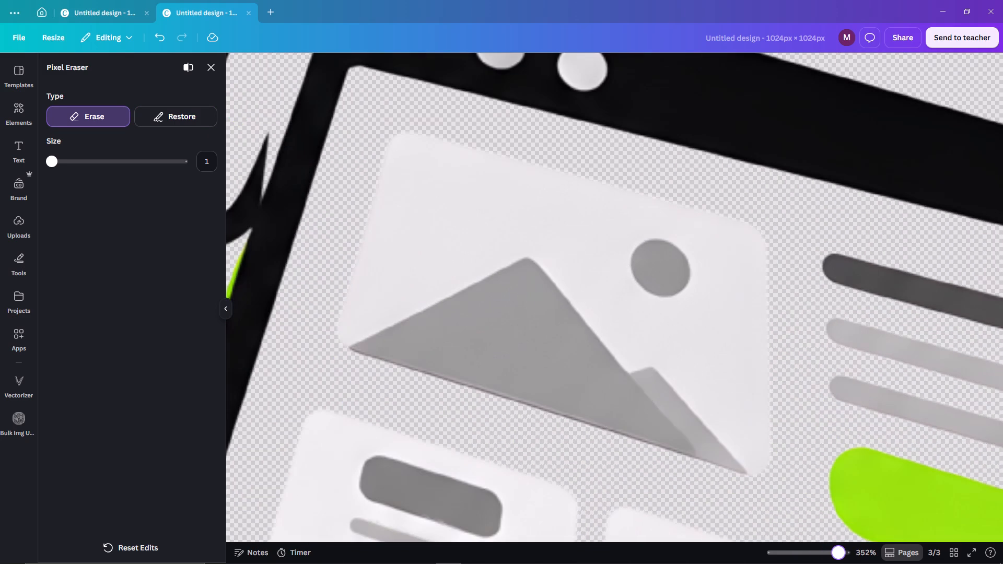
{"action": "left_click_drag", "start_coordinate": [839, 561], "coordinate": [827, 560]}
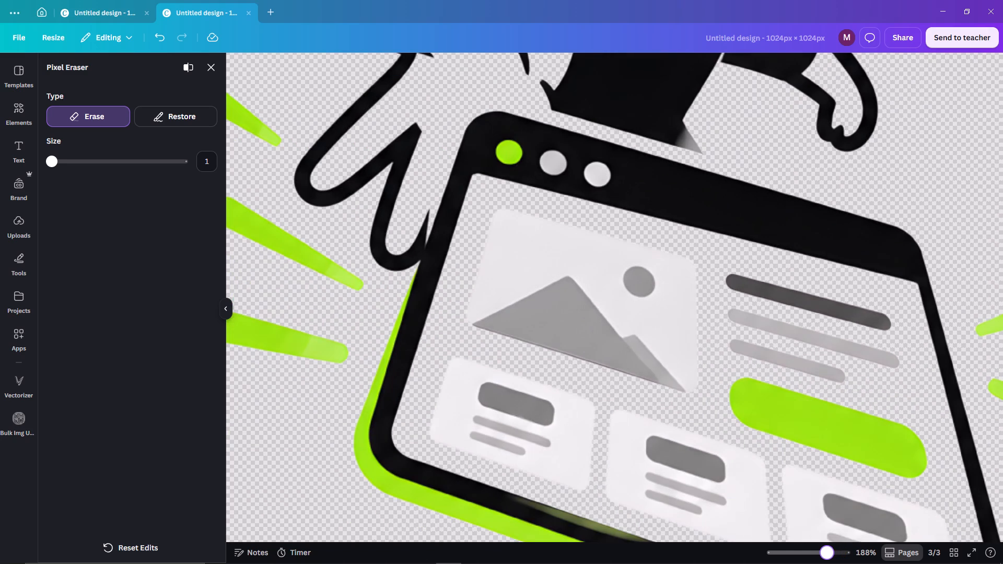
{"action": "left_click_drag", "start_coordinate": [827, 560], "coordinate": [797, 556]}
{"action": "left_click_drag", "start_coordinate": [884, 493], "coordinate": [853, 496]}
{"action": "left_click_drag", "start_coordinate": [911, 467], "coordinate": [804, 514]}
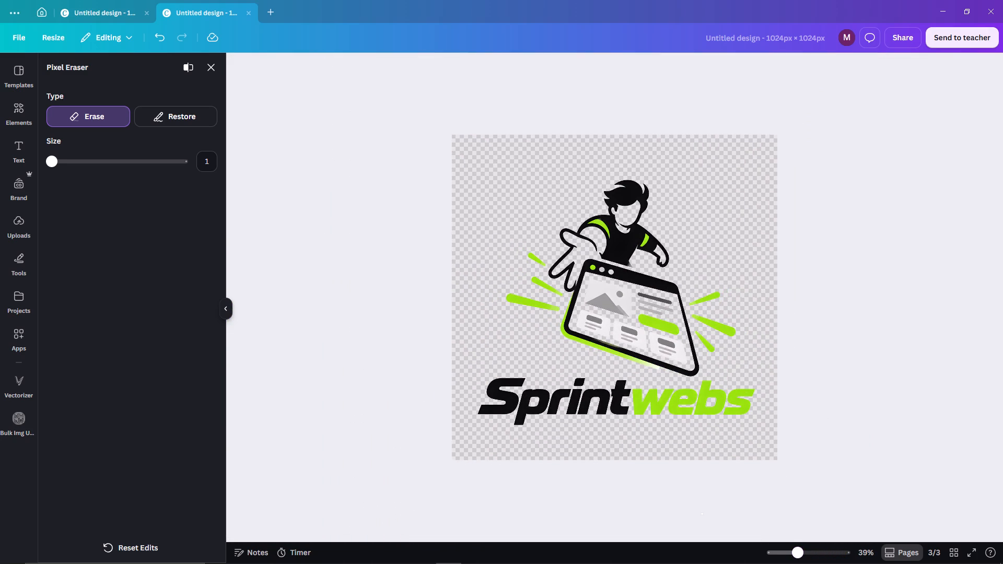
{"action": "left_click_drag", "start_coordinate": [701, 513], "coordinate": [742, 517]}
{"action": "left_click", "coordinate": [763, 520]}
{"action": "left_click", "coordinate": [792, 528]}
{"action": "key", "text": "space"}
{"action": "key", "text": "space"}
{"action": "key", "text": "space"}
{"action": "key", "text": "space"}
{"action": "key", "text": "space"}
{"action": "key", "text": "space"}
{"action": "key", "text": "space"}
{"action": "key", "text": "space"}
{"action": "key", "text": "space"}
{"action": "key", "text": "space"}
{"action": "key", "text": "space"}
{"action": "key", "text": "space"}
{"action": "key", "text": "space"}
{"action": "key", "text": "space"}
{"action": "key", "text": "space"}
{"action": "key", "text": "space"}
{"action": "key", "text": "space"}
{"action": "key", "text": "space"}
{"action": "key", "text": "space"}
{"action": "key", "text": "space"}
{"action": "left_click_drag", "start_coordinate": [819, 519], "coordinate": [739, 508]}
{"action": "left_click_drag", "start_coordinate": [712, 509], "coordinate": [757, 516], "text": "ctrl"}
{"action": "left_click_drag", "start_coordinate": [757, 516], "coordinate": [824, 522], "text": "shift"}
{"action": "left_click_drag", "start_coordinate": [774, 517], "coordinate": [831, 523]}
Inspect the browser window, its lower cards and the Sprintwebs lettering for leftover flaws, and leave the Pixel Eraser.
{"action": "left_click_drag", "start_coordinate": [801, 554], "coordinate": [814, 554]}
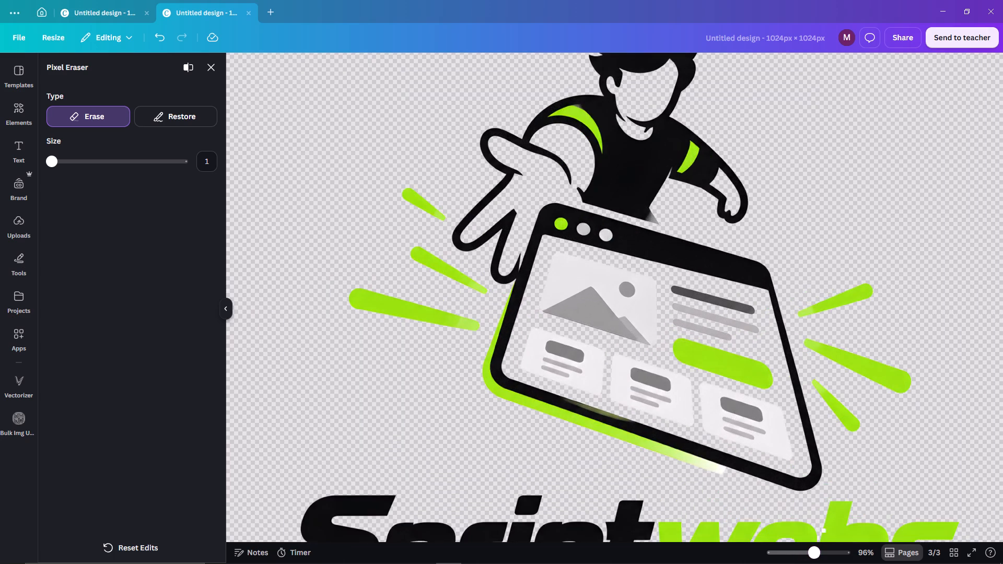
{"action": "scroll", "coordinate": [849, 497], "scroll_direction": "down", "scroll_amount": 3}
{"action": "scroll", "coordinate": [853, 503], "scroll_direction": "up", "scroll_amount": 1}
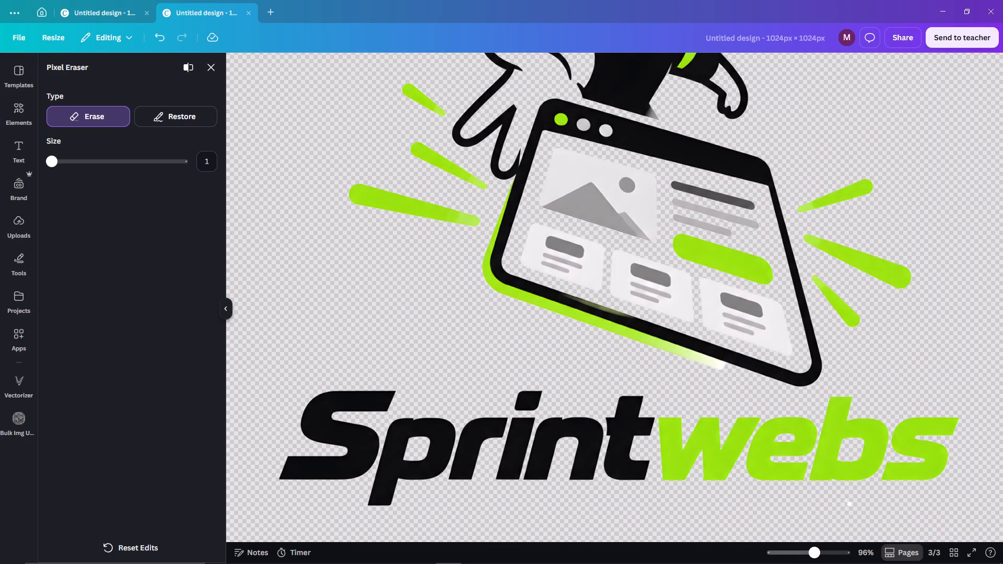
{"action": "scroll", "coordinate": [796, 466], "scroll_direction": "up", "scroll_amount": 1}
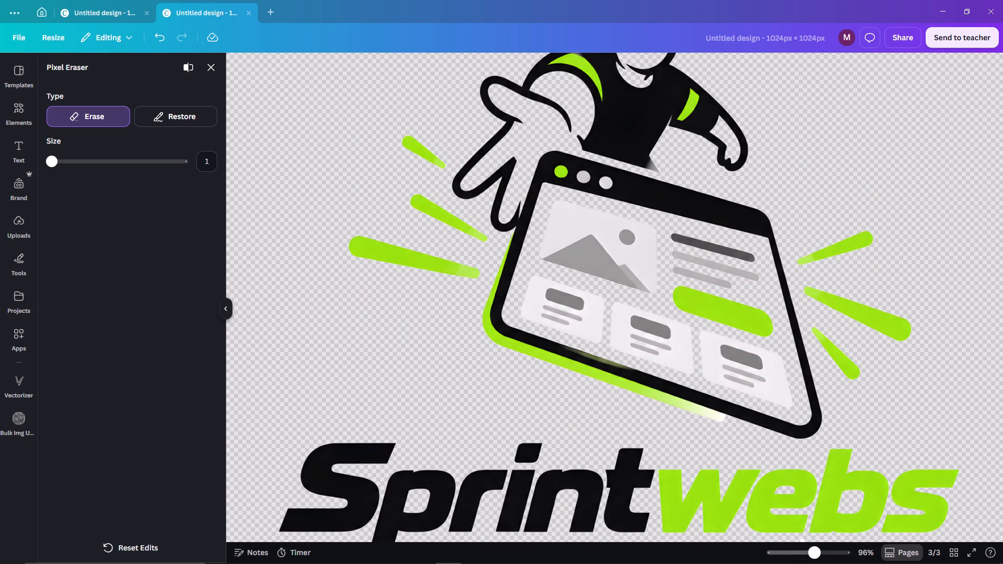
{"action": "left_click_drag", "start_coordinate": [813, 553], "coordinate": [824, 556]}
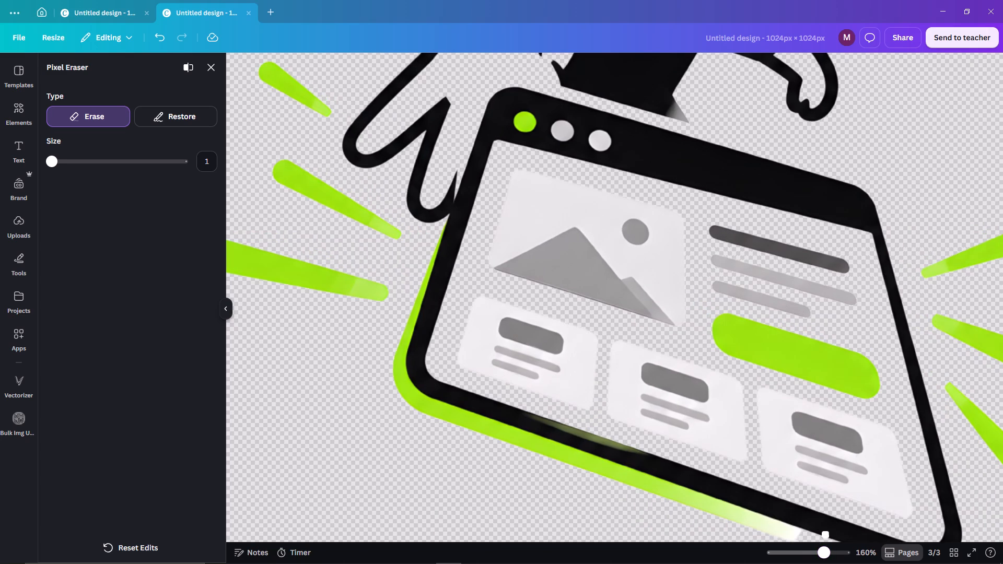
{"action": "scroll", "coordinate": [826, 532], "scroll_direction": "down", "scroll_amount": 1}
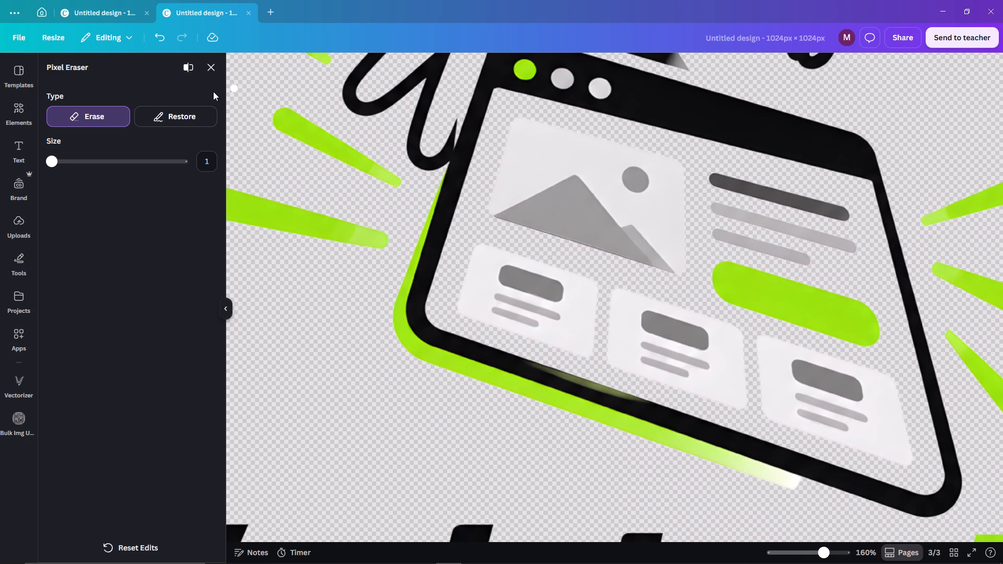
{"action": "left_click", "coordinate": [201, 116]}
{"action": "left_click", "coordinate": [208, 58]}
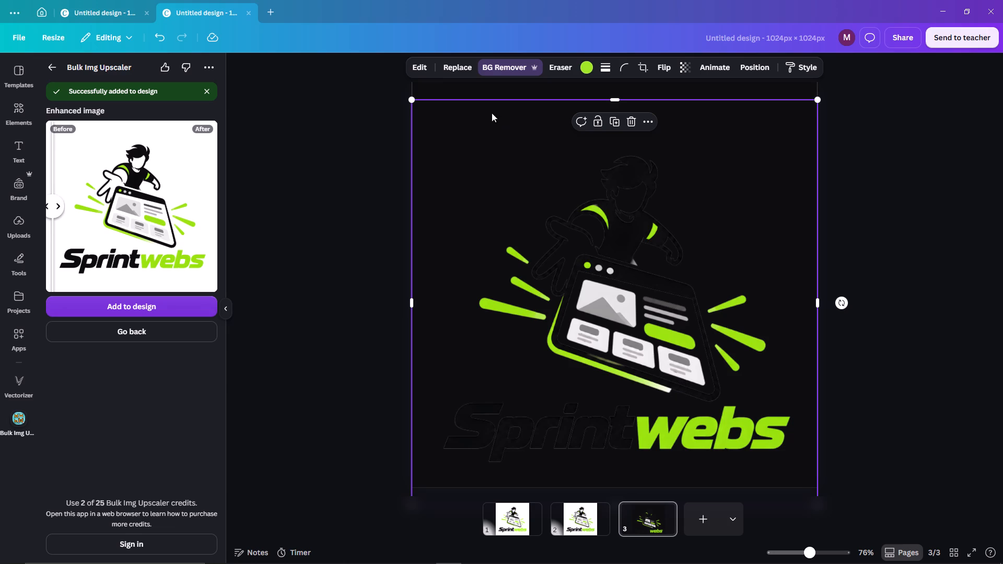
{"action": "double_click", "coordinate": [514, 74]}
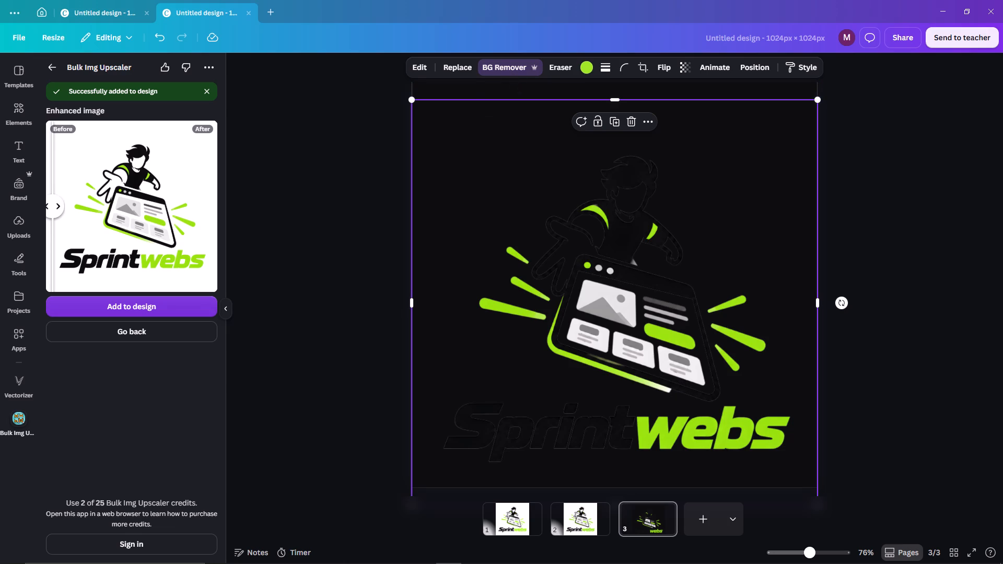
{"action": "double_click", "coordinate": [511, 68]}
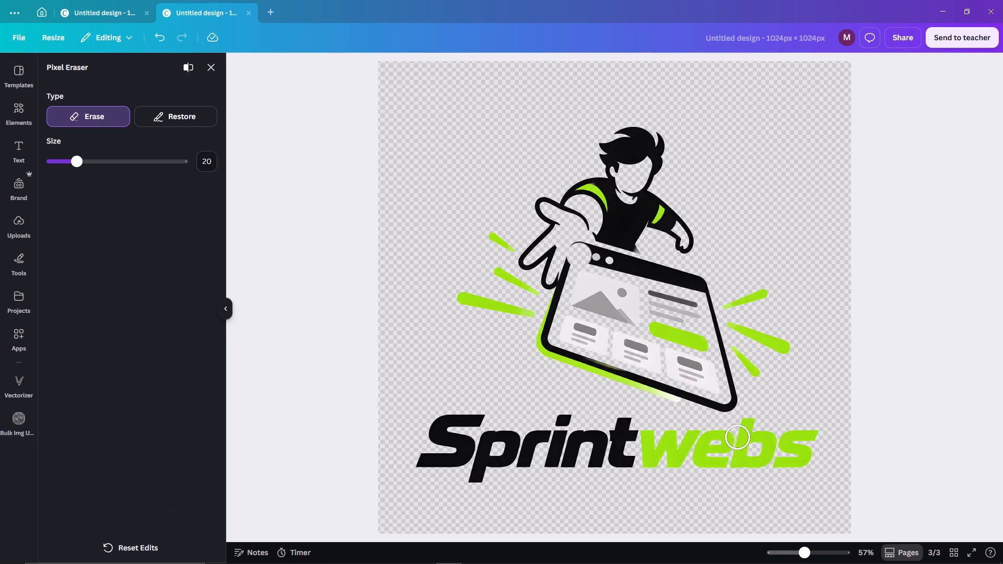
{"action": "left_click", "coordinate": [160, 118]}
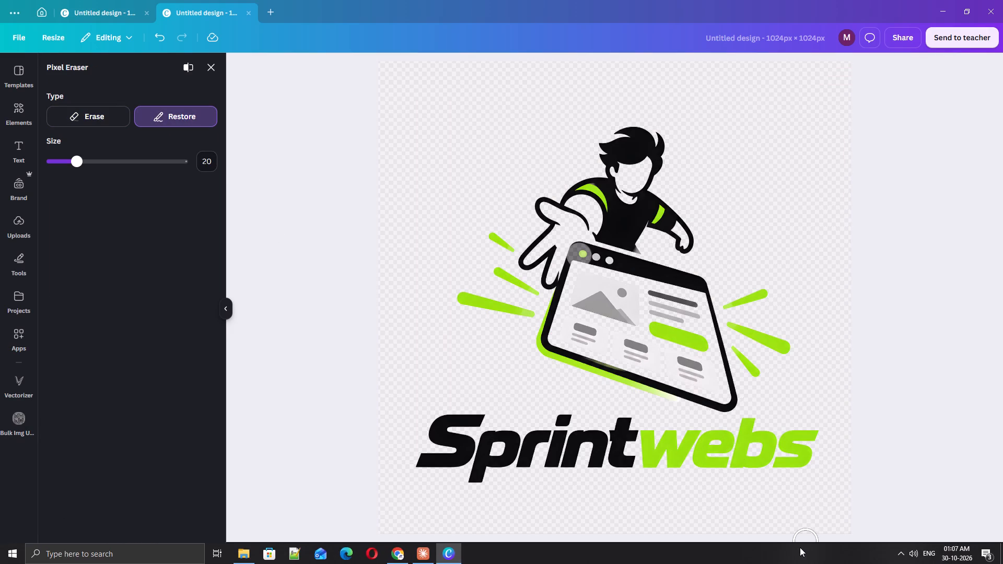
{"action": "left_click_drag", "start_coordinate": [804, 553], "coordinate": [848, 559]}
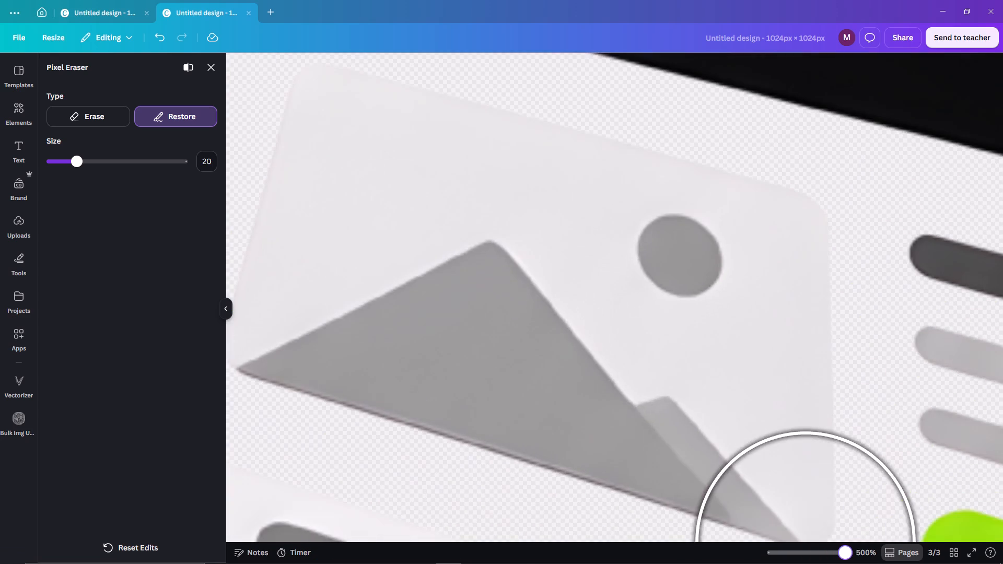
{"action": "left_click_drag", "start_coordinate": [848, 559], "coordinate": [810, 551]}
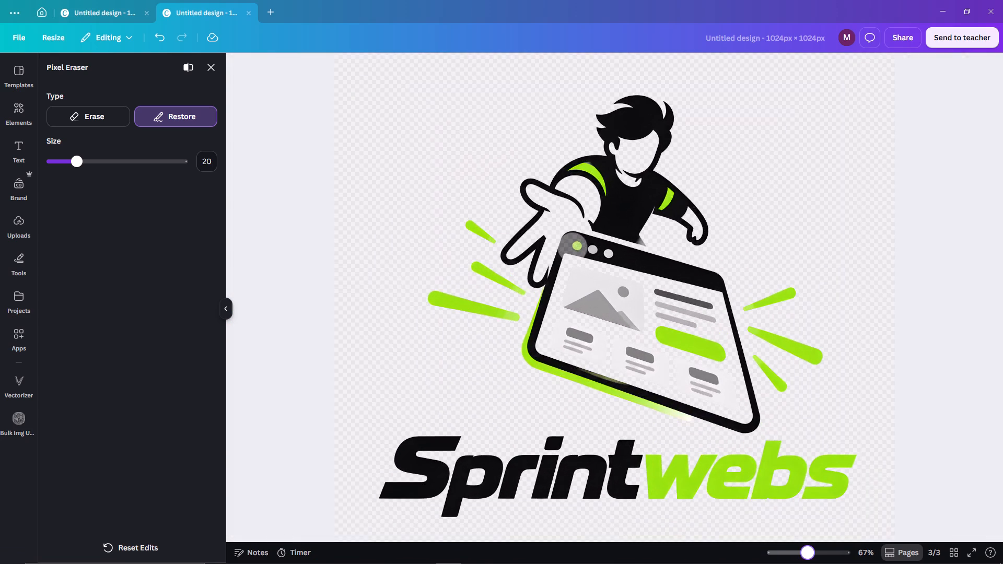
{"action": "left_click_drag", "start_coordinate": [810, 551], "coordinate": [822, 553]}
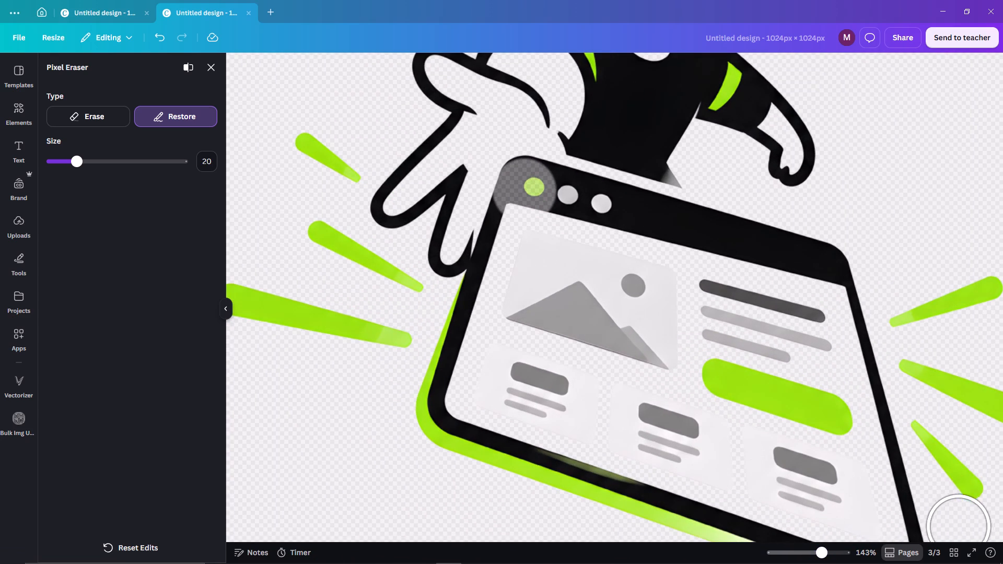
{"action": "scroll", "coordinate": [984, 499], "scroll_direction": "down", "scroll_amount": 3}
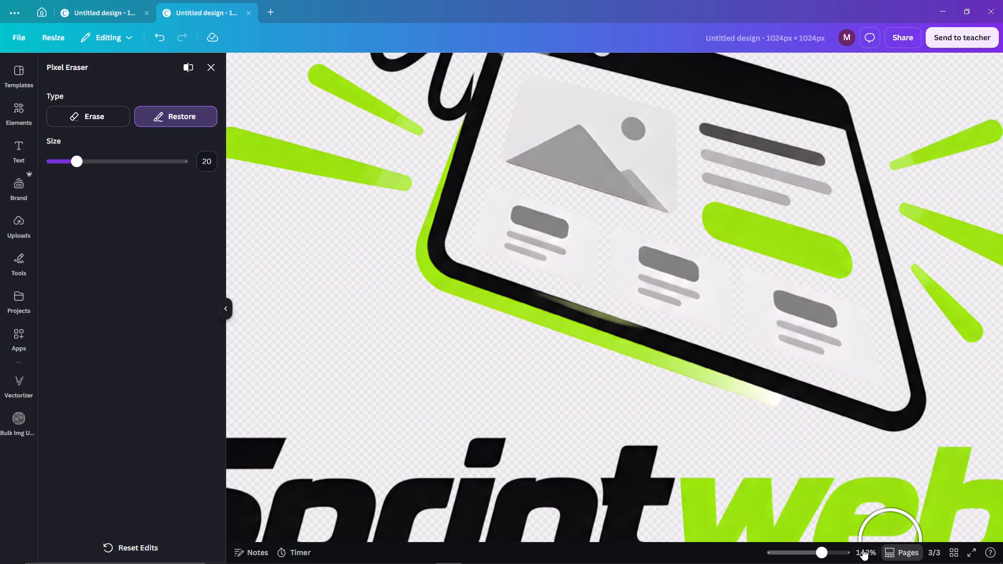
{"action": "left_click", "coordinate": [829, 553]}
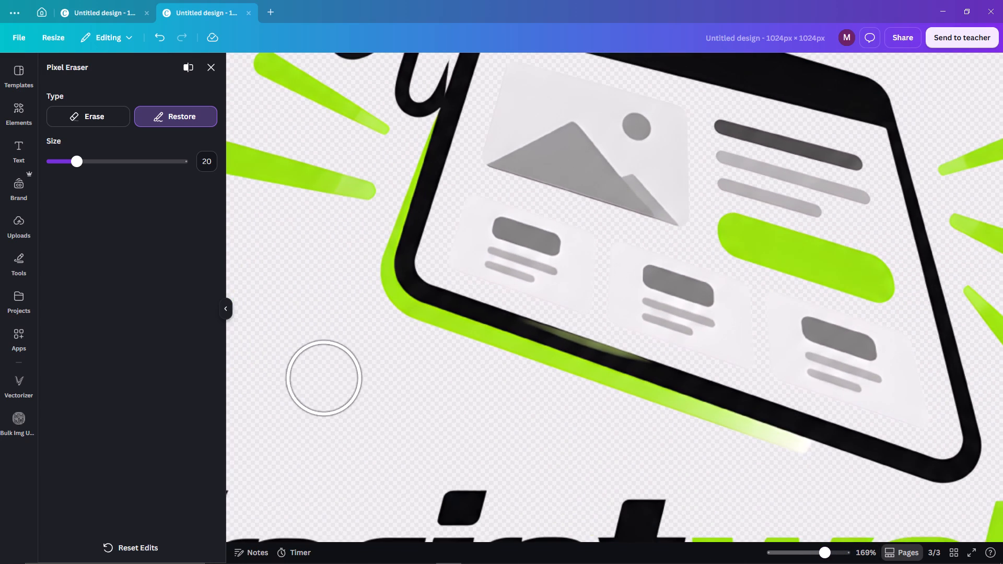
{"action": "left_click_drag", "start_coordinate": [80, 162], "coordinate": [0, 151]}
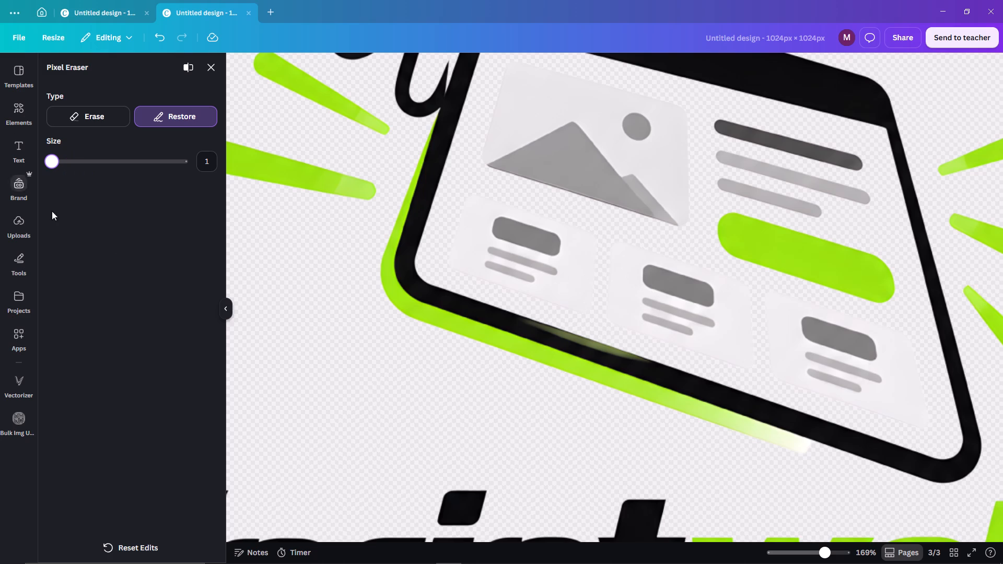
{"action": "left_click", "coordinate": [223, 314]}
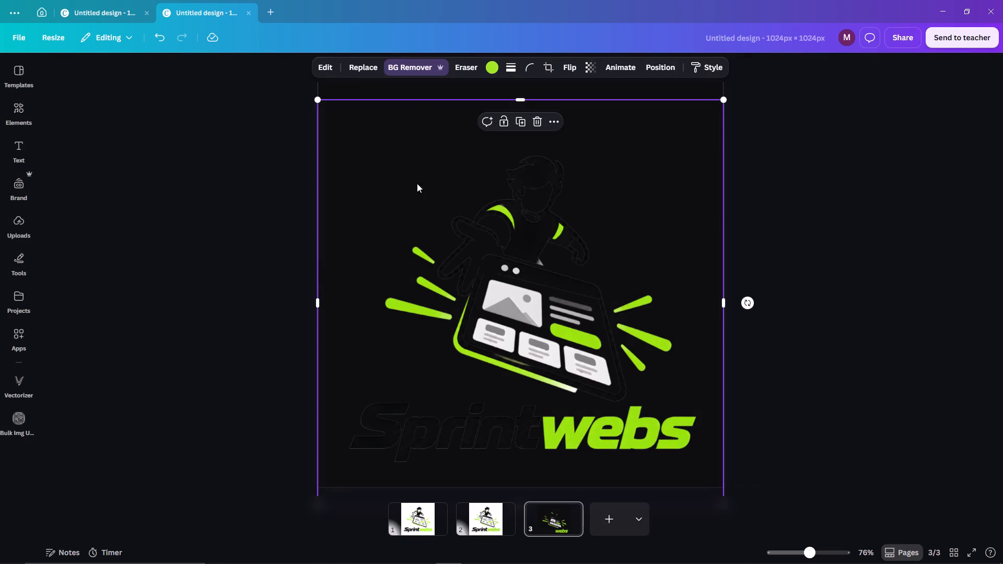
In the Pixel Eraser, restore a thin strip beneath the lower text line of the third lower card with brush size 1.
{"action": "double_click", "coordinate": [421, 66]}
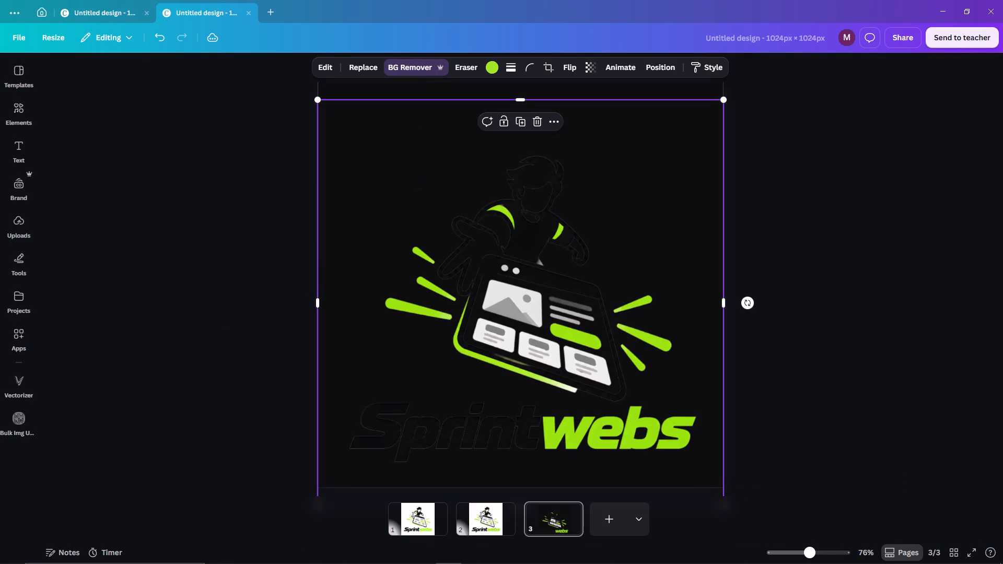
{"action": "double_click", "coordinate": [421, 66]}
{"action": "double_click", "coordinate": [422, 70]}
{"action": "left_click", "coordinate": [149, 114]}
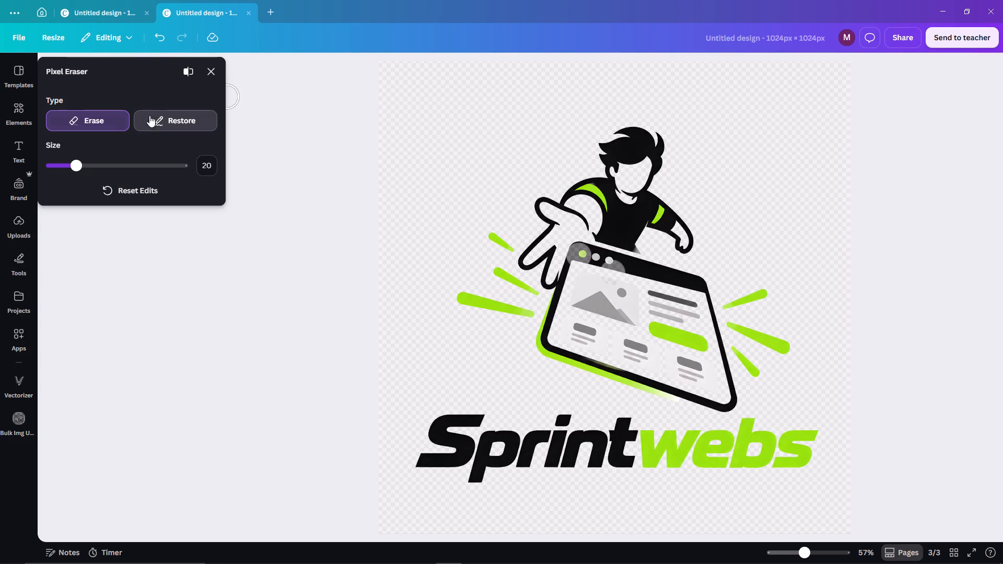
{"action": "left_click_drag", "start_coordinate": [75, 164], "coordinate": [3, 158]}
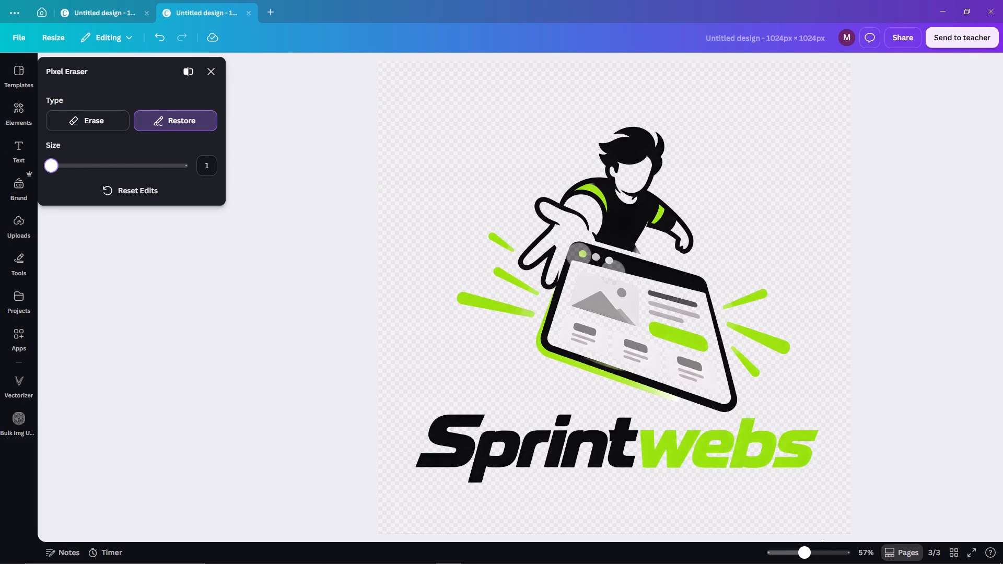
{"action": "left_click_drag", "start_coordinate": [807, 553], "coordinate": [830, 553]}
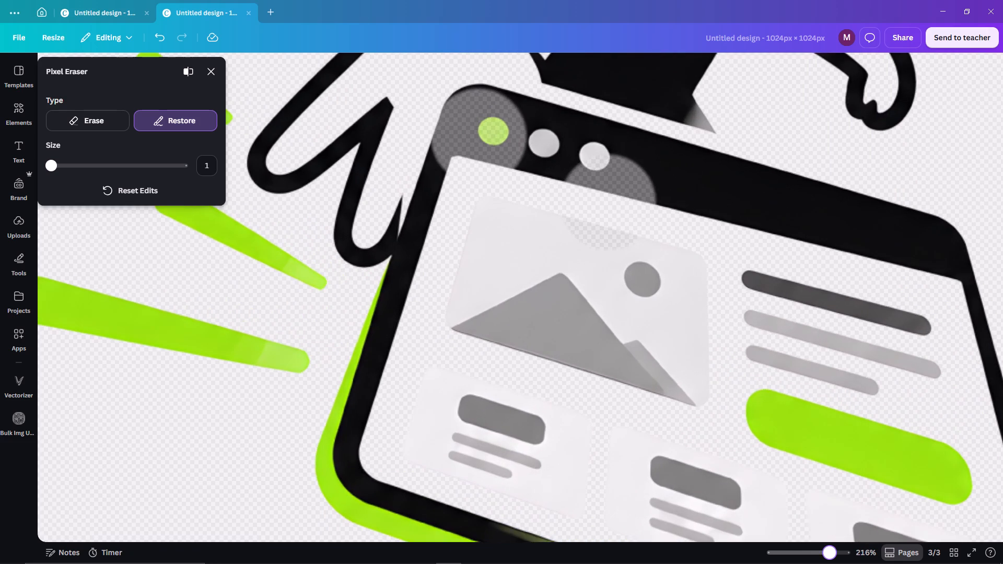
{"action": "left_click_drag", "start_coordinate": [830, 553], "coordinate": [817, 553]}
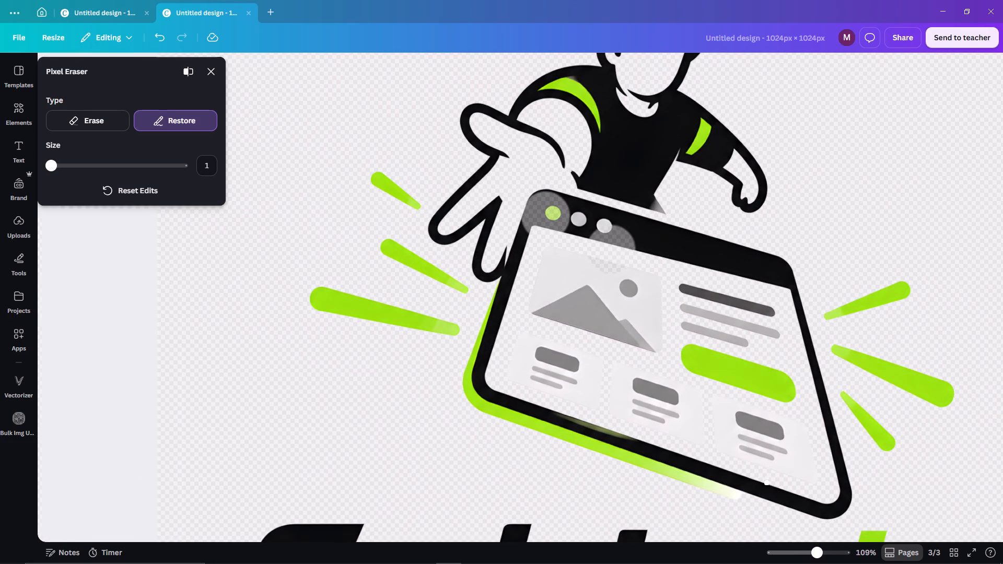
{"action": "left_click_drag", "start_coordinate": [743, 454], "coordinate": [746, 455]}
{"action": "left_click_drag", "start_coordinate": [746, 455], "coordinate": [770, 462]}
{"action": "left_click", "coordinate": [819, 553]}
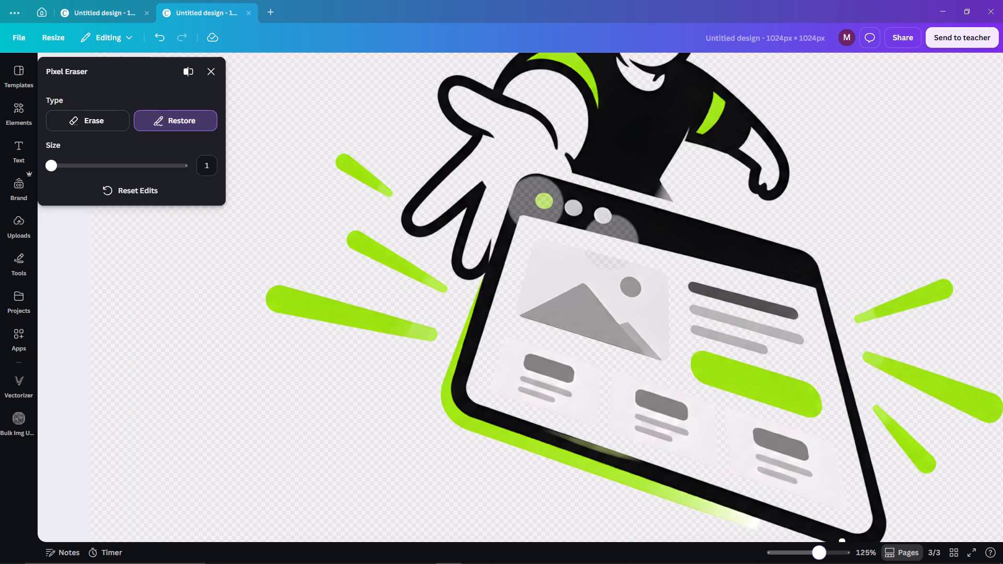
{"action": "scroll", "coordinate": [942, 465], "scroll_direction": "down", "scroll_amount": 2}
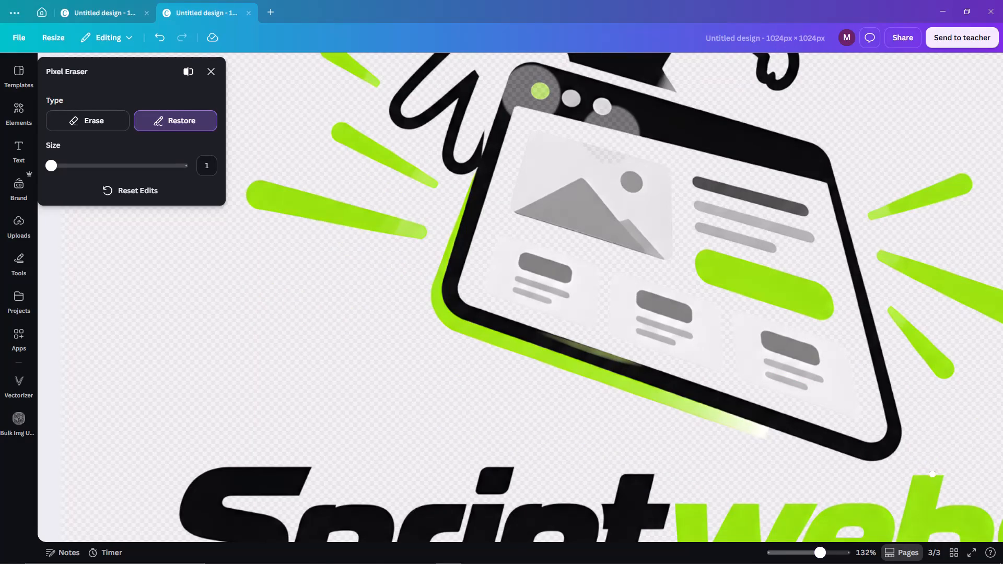
Preview page 3 in full screen and return to the editor.
{"action": "left_click", "coordinate": [972, 548]}
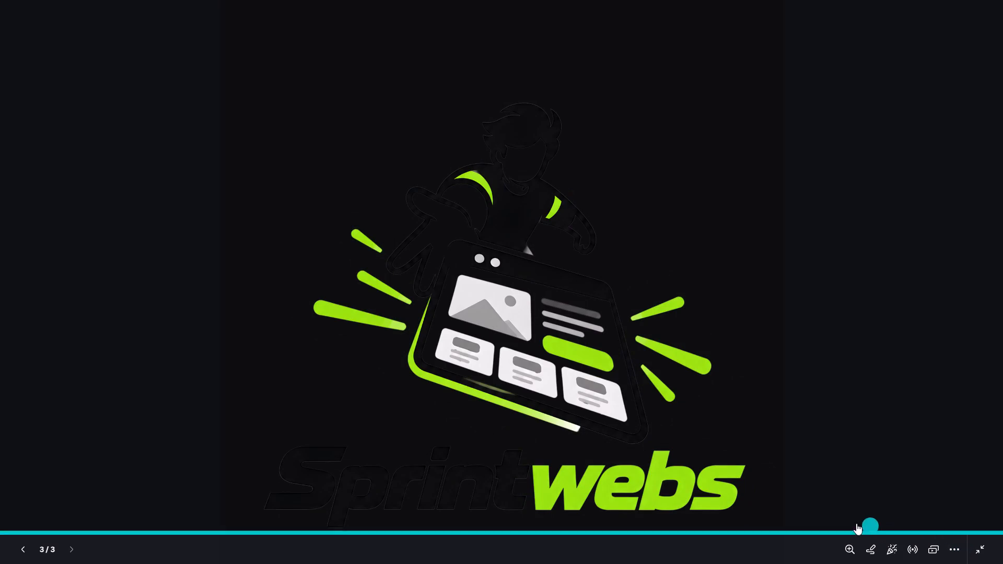
{"action": "left_click", "coordinate": [980, 553]}
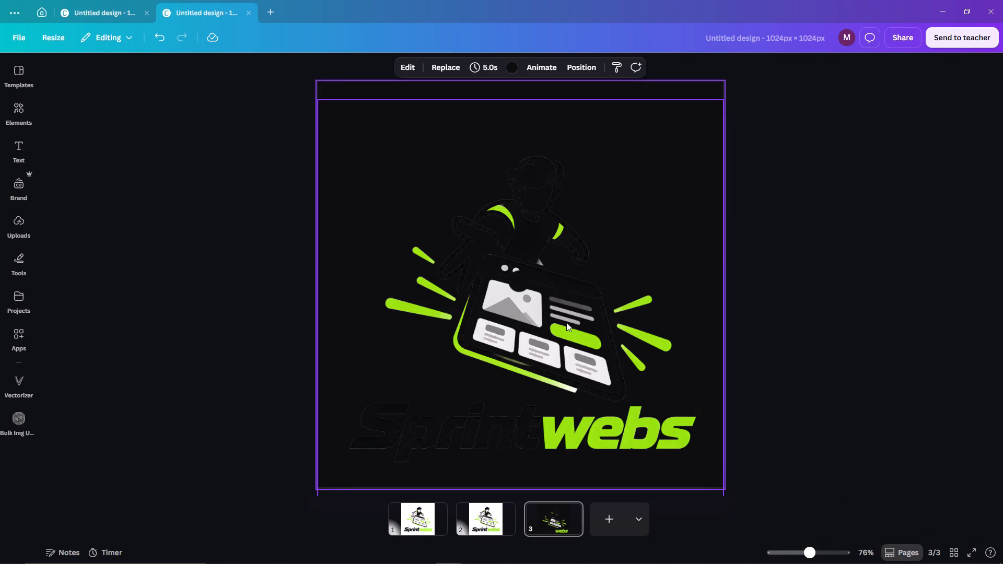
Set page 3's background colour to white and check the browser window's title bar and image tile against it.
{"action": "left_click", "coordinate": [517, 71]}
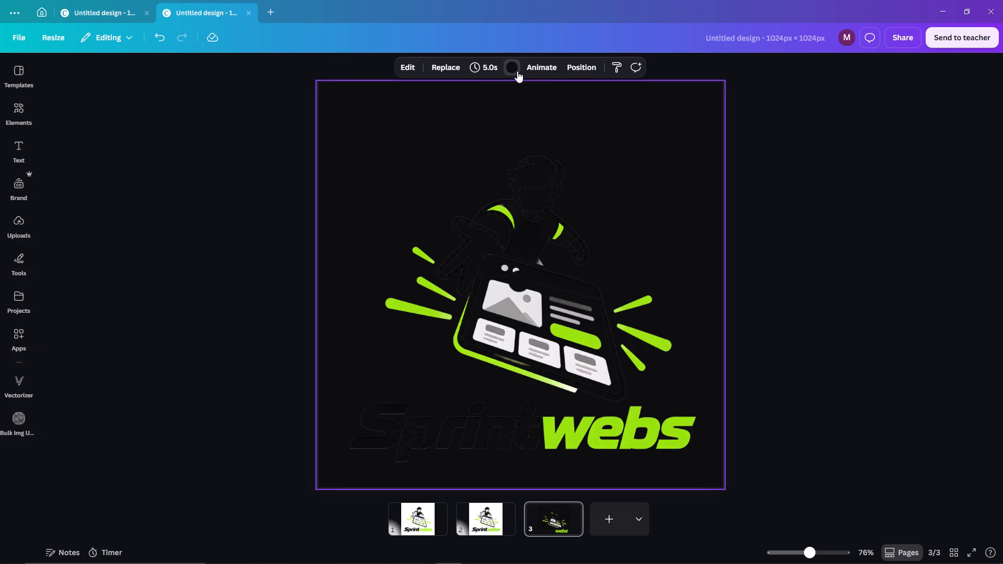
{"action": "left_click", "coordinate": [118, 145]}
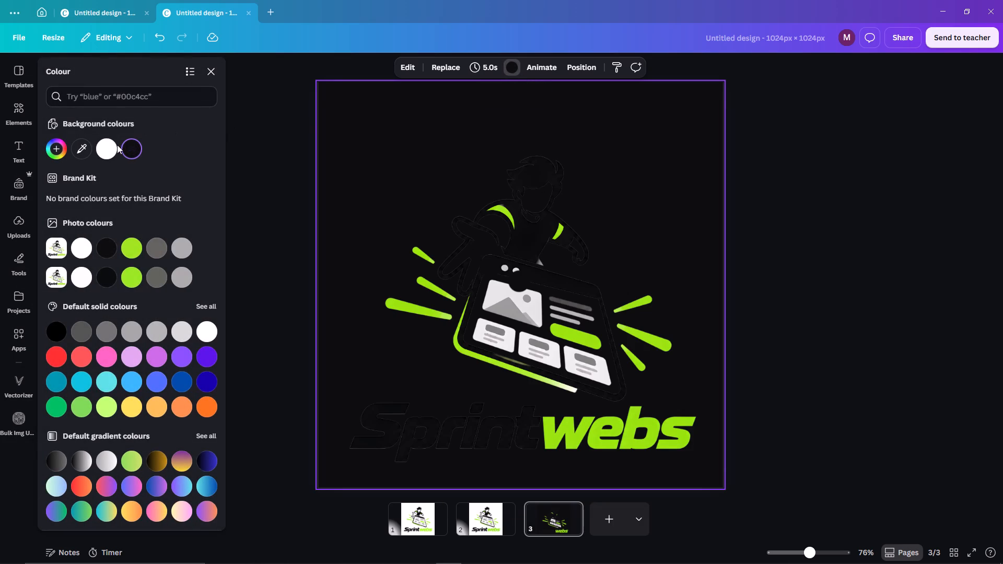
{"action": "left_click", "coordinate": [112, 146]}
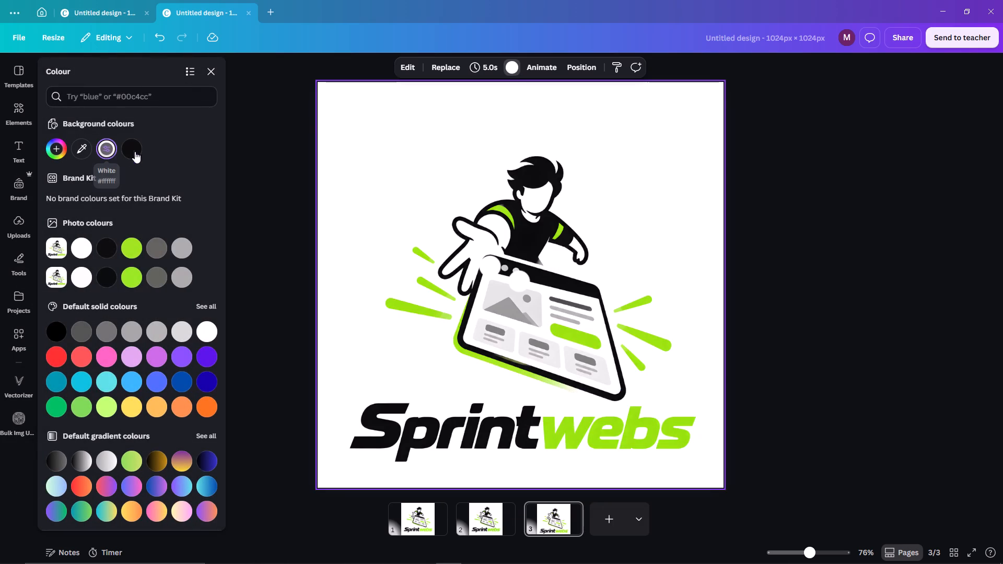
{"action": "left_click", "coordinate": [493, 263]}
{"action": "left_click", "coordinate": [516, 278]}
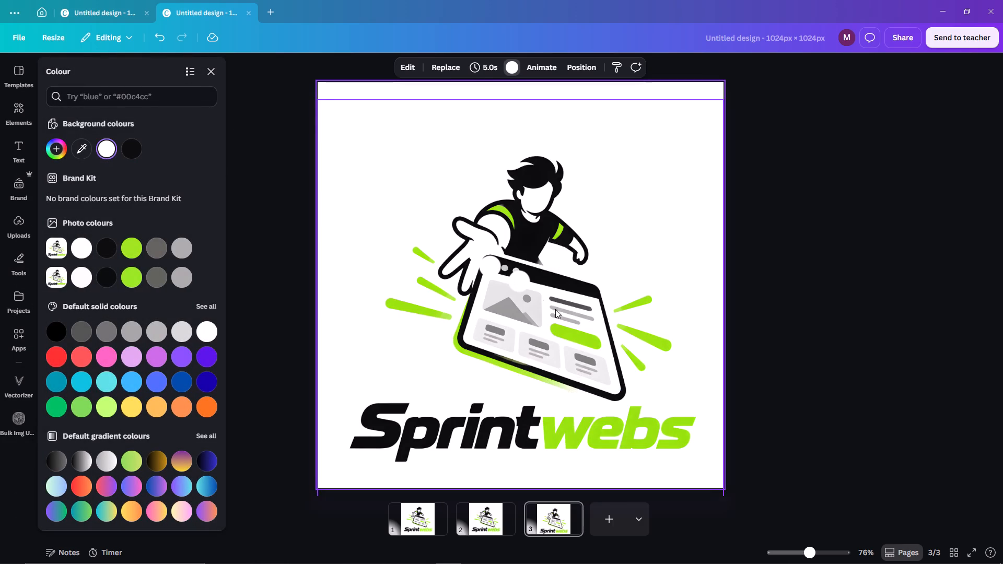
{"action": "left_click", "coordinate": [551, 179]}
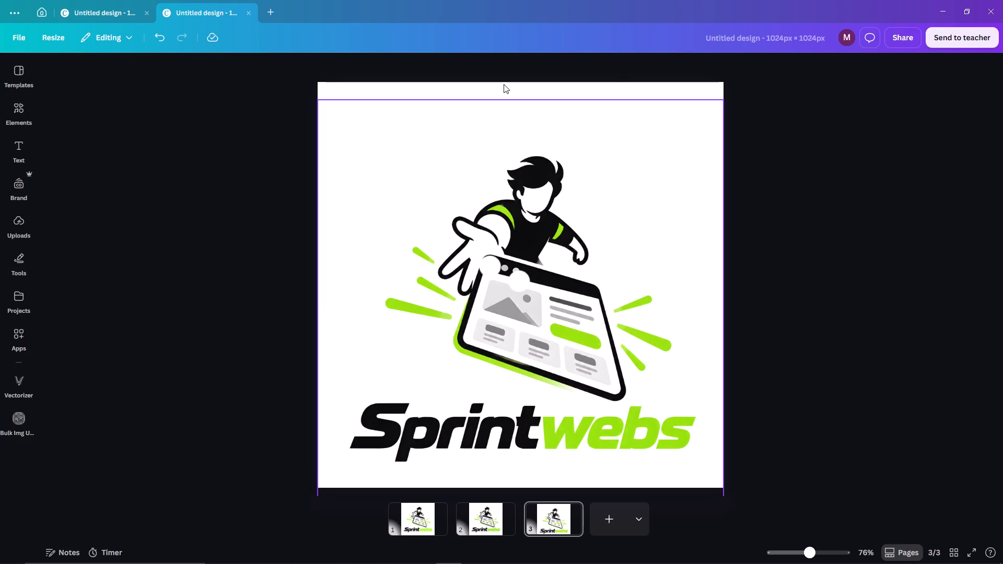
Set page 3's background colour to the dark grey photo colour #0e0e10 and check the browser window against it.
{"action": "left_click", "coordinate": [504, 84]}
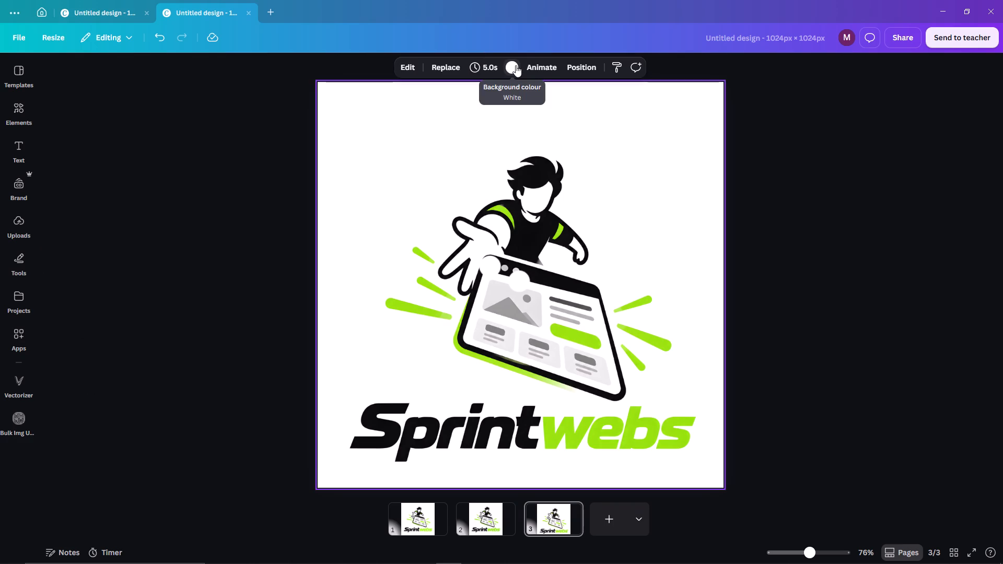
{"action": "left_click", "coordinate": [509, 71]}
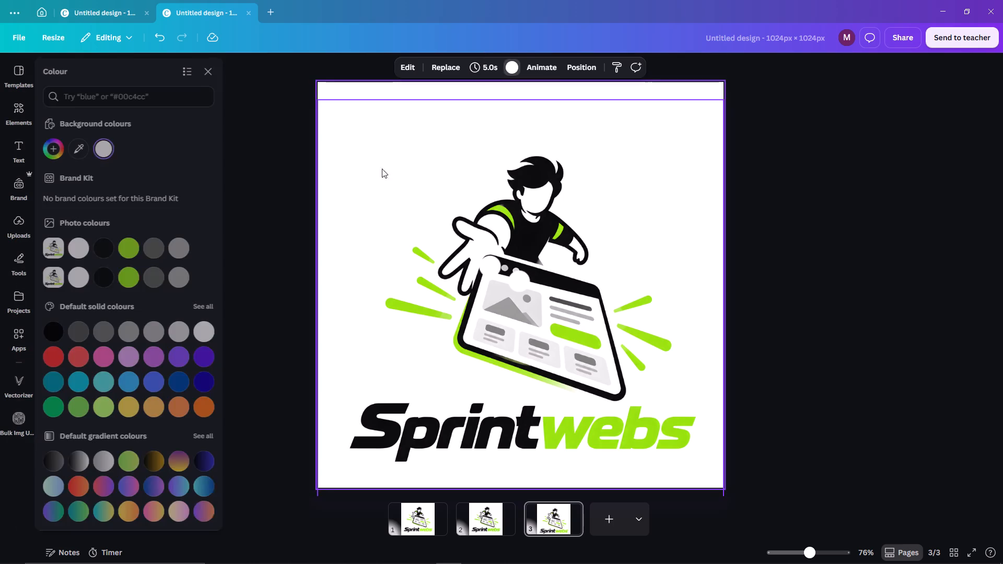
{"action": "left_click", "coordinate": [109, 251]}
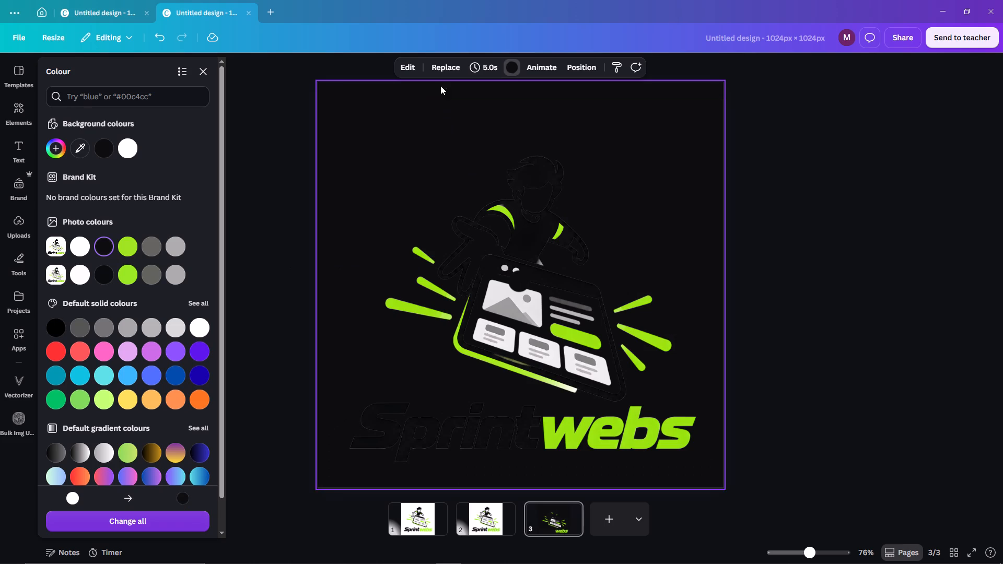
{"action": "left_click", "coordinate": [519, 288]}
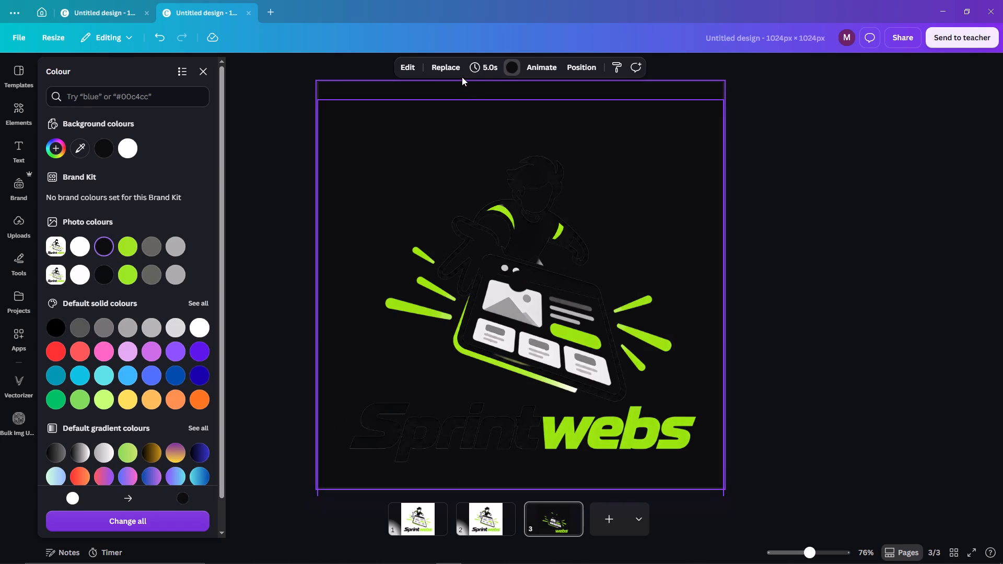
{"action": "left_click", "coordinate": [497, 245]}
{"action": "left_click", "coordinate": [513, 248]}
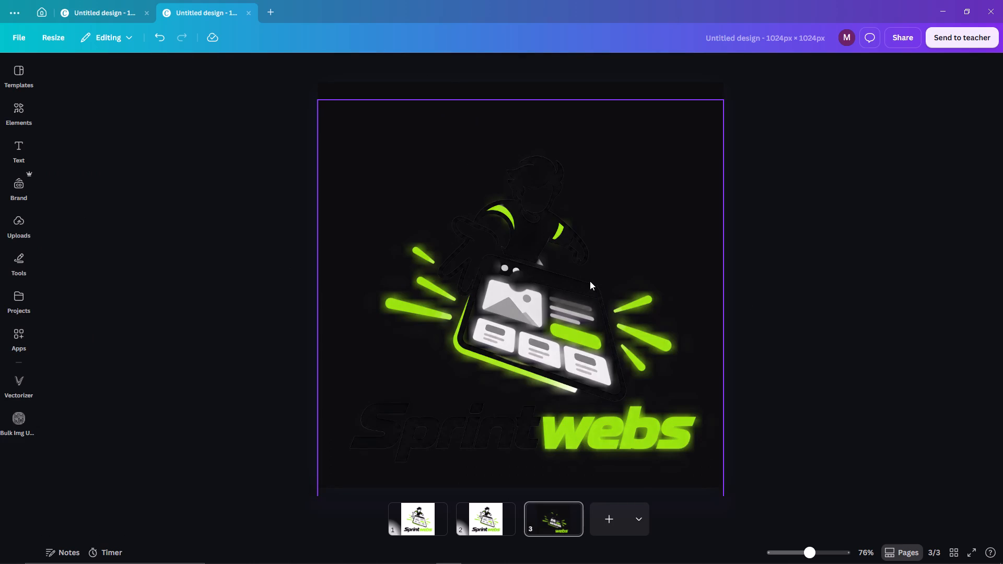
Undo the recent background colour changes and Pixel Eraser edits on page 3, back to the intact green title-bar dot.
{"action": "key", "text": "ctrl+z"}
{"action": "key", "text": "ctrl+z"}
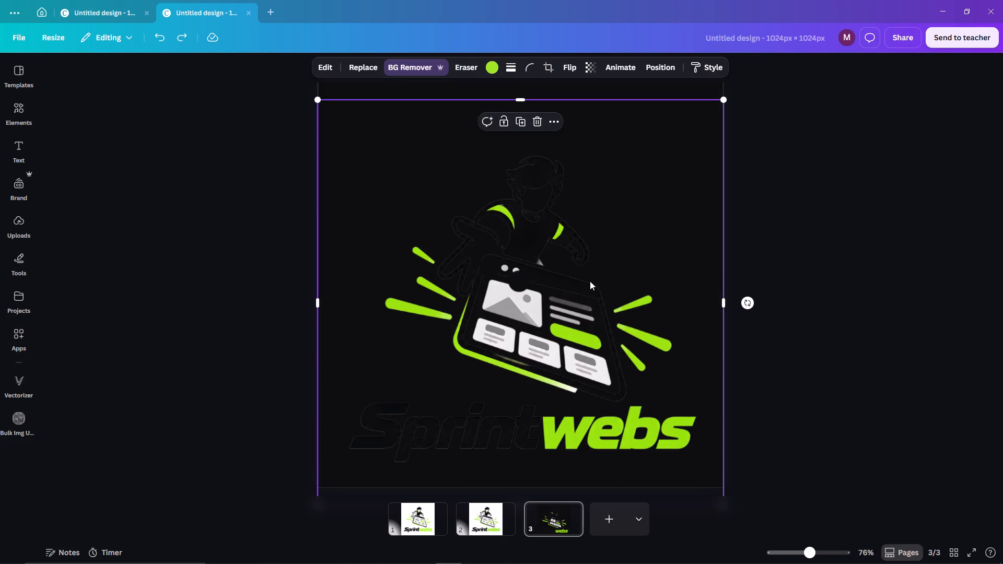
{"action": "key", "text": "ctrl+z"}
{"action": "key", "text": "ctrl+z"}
Switch page 3's background colour to white to check the logo on it, and return it to the dark background colour.
{"action": "left_click", "coordinate": [413, 88]}
{"action": "left_click", "coordinate": [511, 64]}
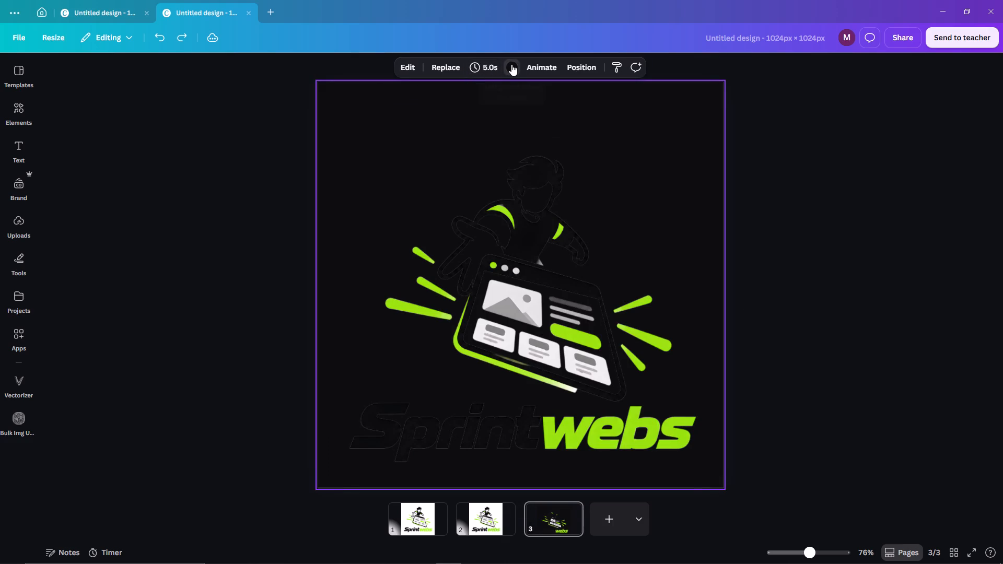
{"action": "left_click", "coordinate": [111, 145]}
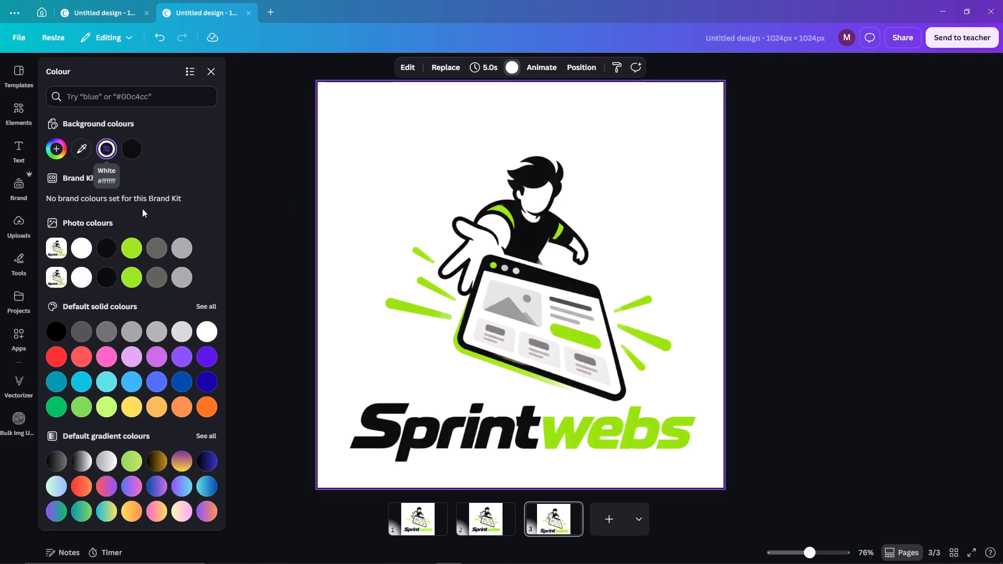
{"action": "left_click", "coordinate": [139, 148]}
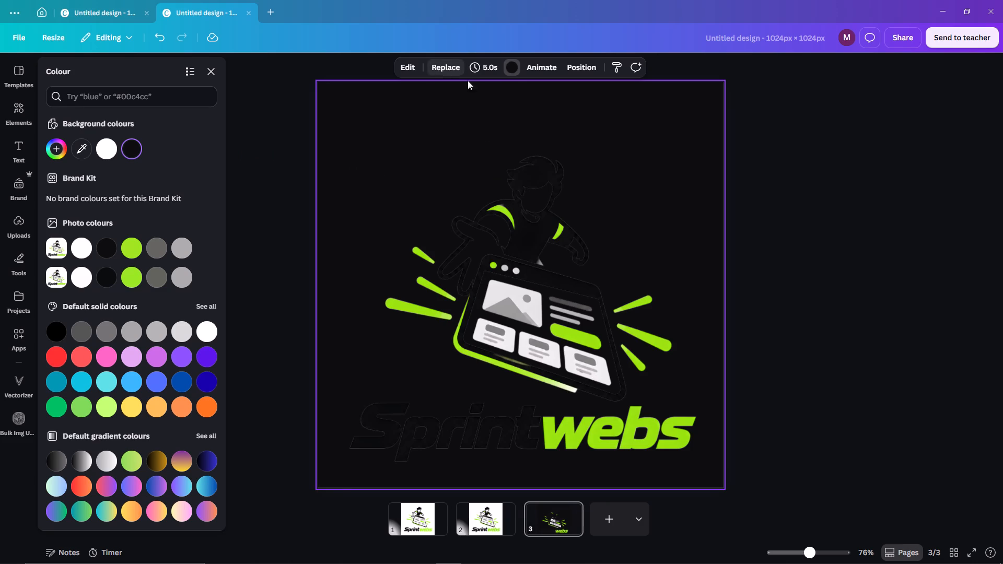
Using the Pixel Eraser in Restore mode at size 1, brush over the text lines of the browser window's third card in page 3's logo.
{"action": "left_click", "coordinate": [562, 322]}
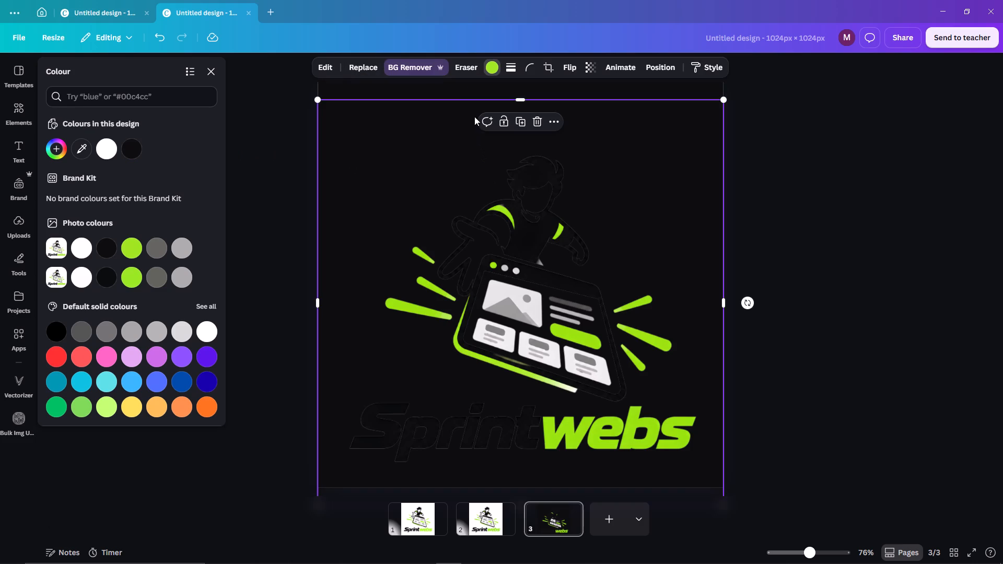
{"action": "double_click", "coordinate": [417, 72]}
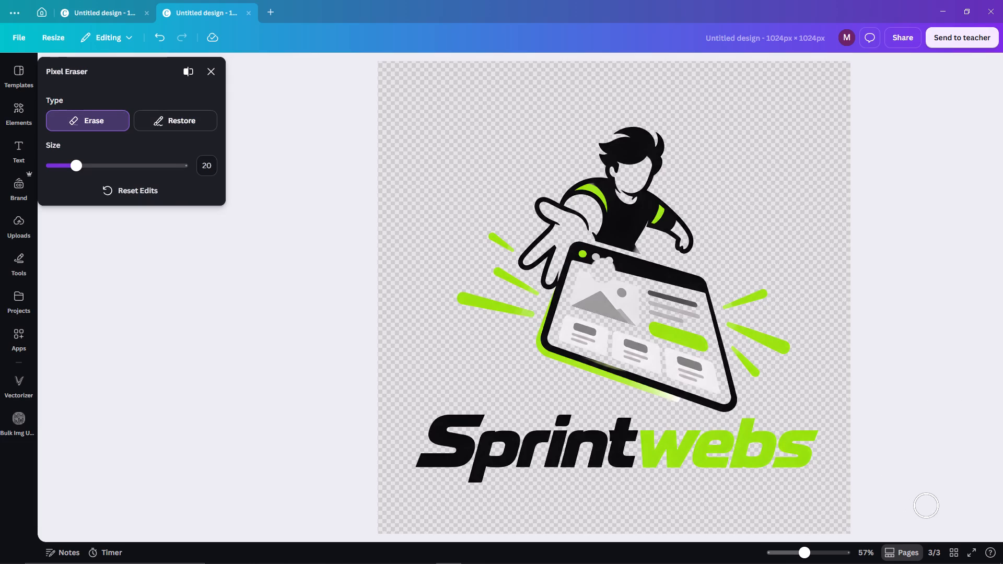
{"action": "left_click_drag", "start_coordinate": [942, 485], "coordinate": [886, 477]}
{"action": "left_click_drag", "start_coordinate": [904, 482], "coordinate": [930, 320]}
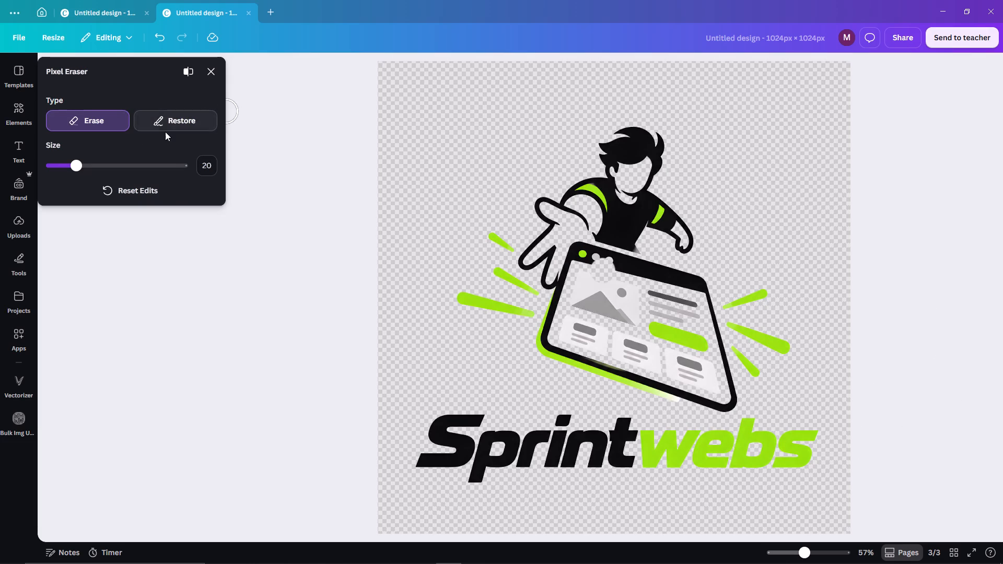
{"action": "left_click", "coordinate": [168, 132]}
{"action": "left_click", "coordinate": [204, 124]}
{"action": "left_click_drag", "start_coordinate": [78, 163], "coordinate": [1, 161]}
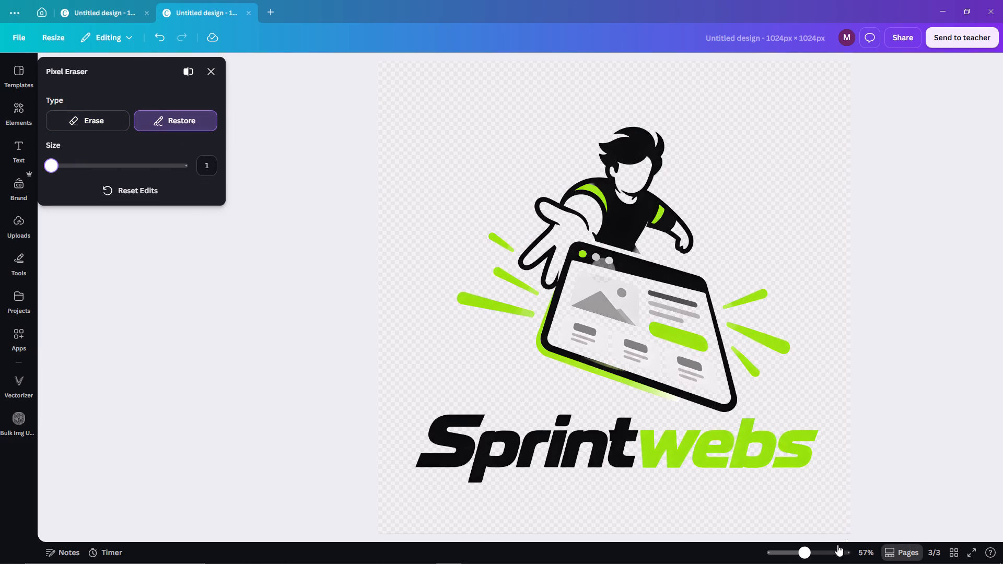
{"action": "left_click_drag", "start_coordinate": [807, 550], "coordinate": [823, 554]}
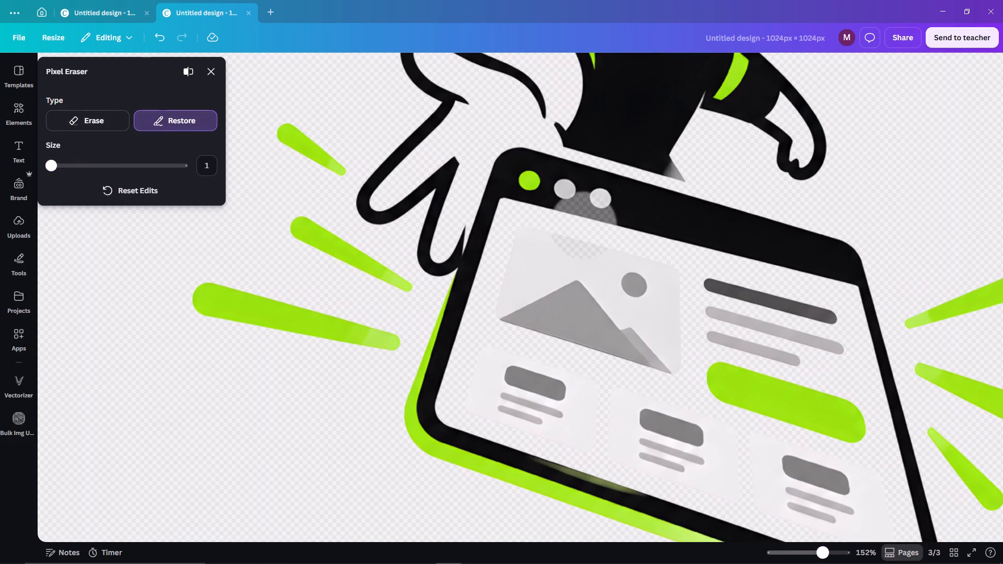
{"action": "left_click_drag", "start_coordinate": [788, 512], "coordinate": [803, 519]}
{"action": "left_click_drag", "start_coordinate": [803, 519], "coordinate": [814, 524]}
{"action": "left_click_drag", "start_coordinate": [788, 511], "coordinate": [803, 516]}
{"action": "left_click_drag", "start_coordinate": [803, 516], "coordinate": [817, 521]}
{"action": "left_click_drag", "start_coordinate": [783, 504], "coordinate": [837, 523]}
{"action": "left_click_drag", "start_coordinate": [837, 523], "coordinate": [833, 519]}
{"action": "left_click_drag", "start_coordinate": [833, 519], "coordinate": [826, 499]}
{"action": "left_click_drag", "start_coordinate": [826, 499], "coordinate": [859, 500]}
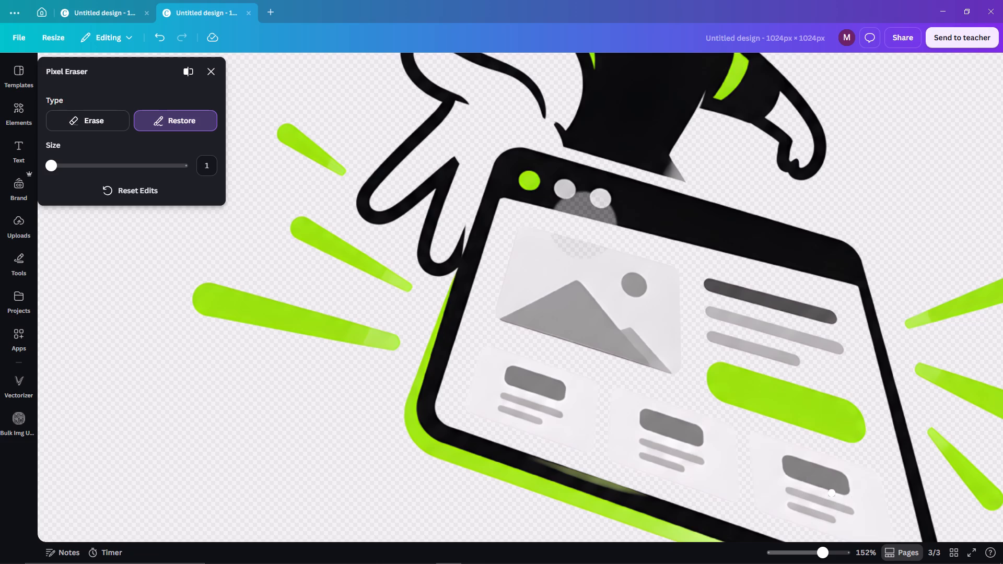
{"action": "left_click_drag", "start_coordinate": [859, 500], "coordinate": [847, 498]}
Restore the heading block and text lines of the browser window's middle card, and close the Pixel Eraser.
{"action": "left_click_drag", "start_coordinate": [667, 434], "coordinate": [649, 435]}
{"action": "left_click_drag", "start_coordinate": [649, 435], "coordinate": [688, 461]}
{"action": "left_click_drag", "start_coordinate": [688, 461], "coordinate": [667, 457]}
{"action": "left_click_drag", "start_coordinate": [667, 457], "coordinate": [675, 448]}
{"action": "left_click", "coordinate": [218, 69]}
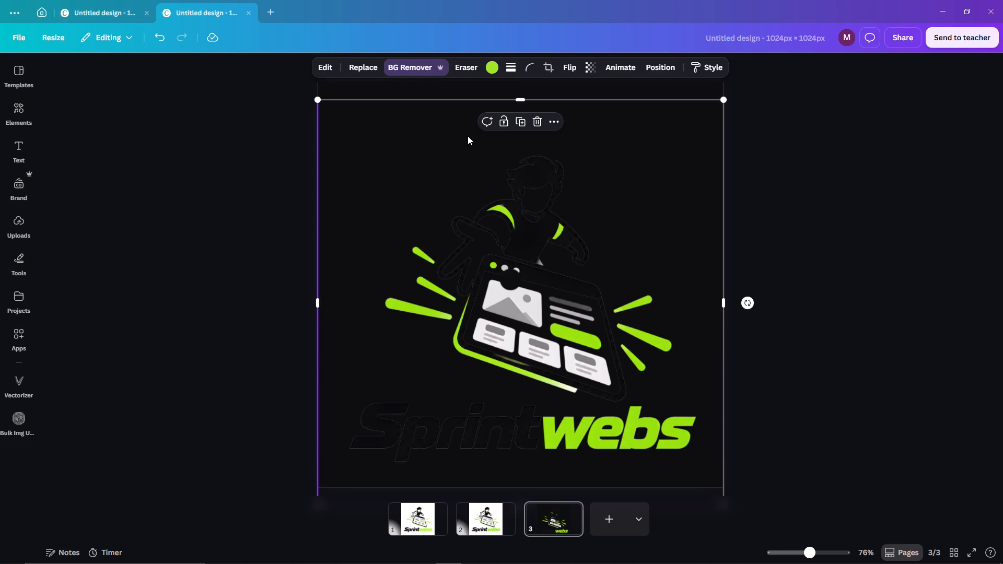
Set up an SVG download with transparent background for page 3 only, and review its critical issue and transparency tip.
{"action": "left_click", "coordinate": [904, 37]}
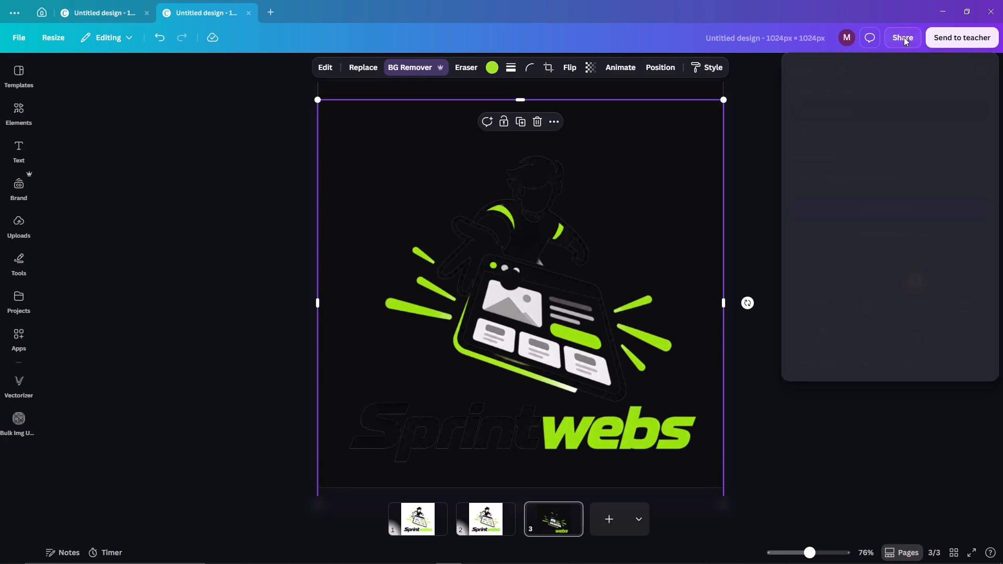
{"action": "left_click", "coordinate": [820, 286]}
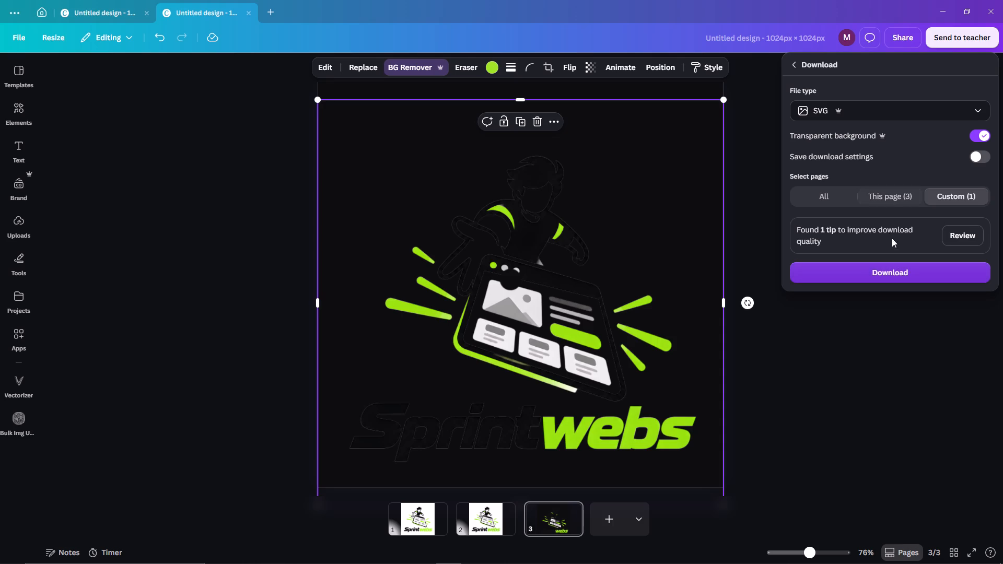
{"action": "left_click", "coordinate": [891, 199]}
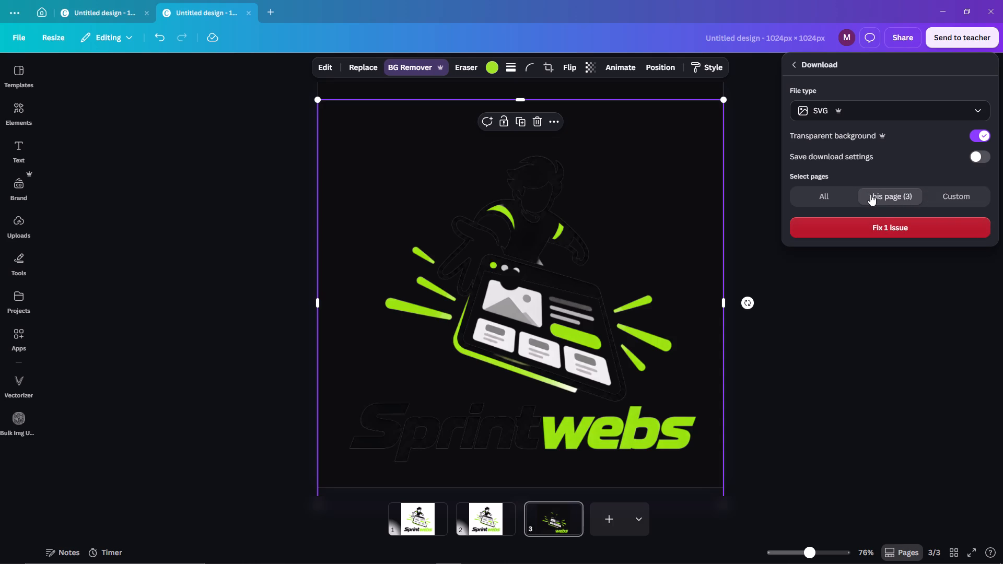
{"action": "left_click", "coordinate": [887, 194]}
{"action": "left_click", "coordinate": [909, 228]}
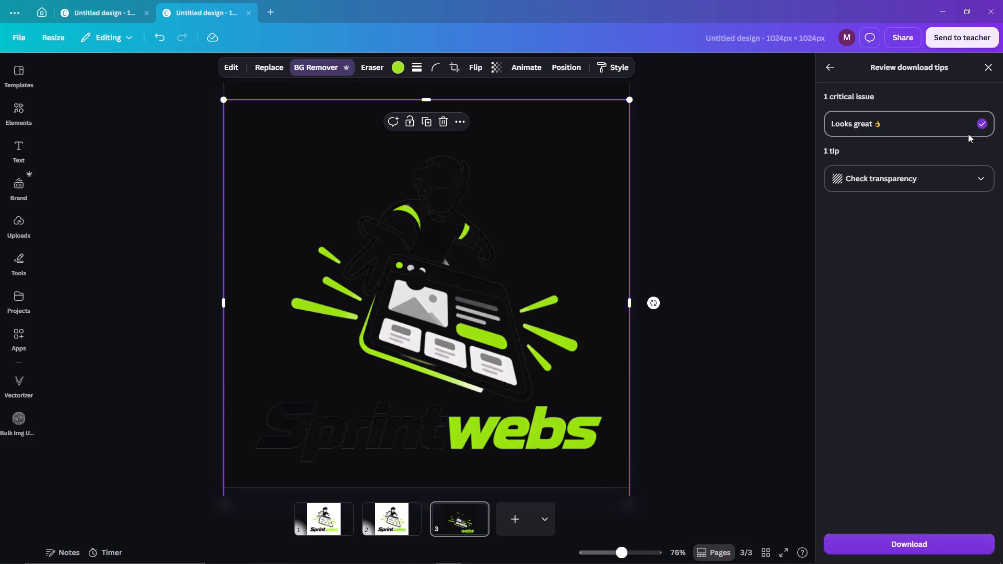
{"action": "left_click", "coordinate": [982, 180]}
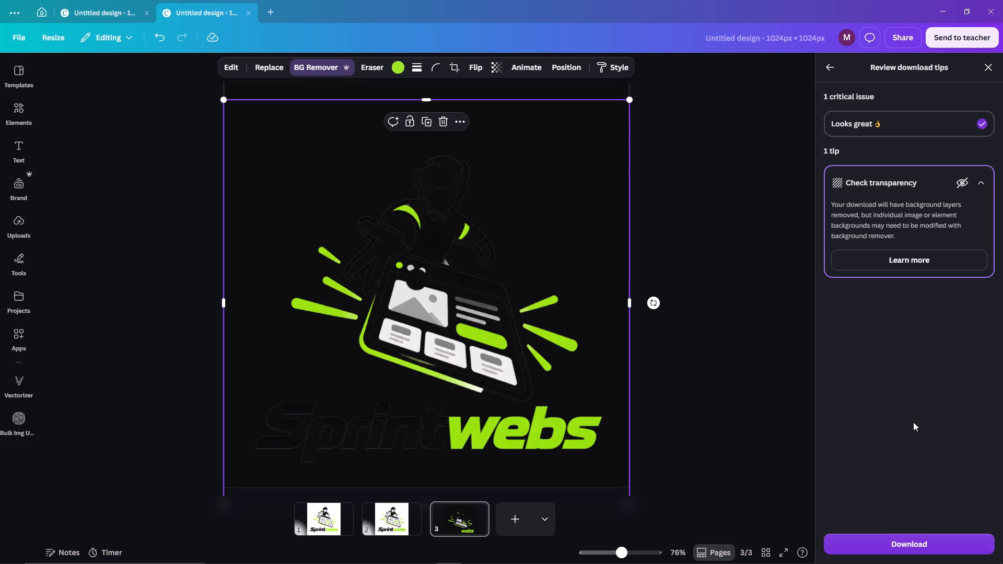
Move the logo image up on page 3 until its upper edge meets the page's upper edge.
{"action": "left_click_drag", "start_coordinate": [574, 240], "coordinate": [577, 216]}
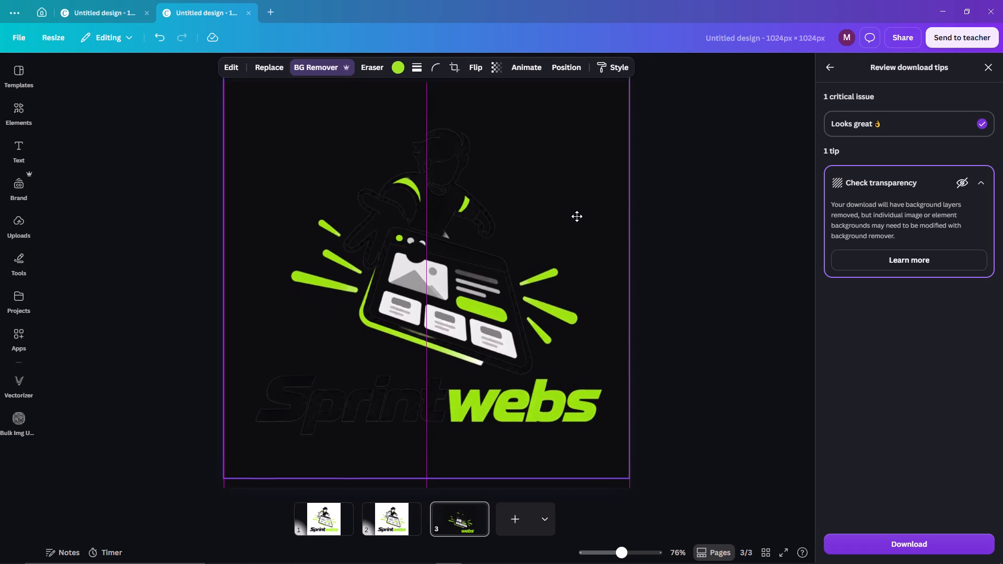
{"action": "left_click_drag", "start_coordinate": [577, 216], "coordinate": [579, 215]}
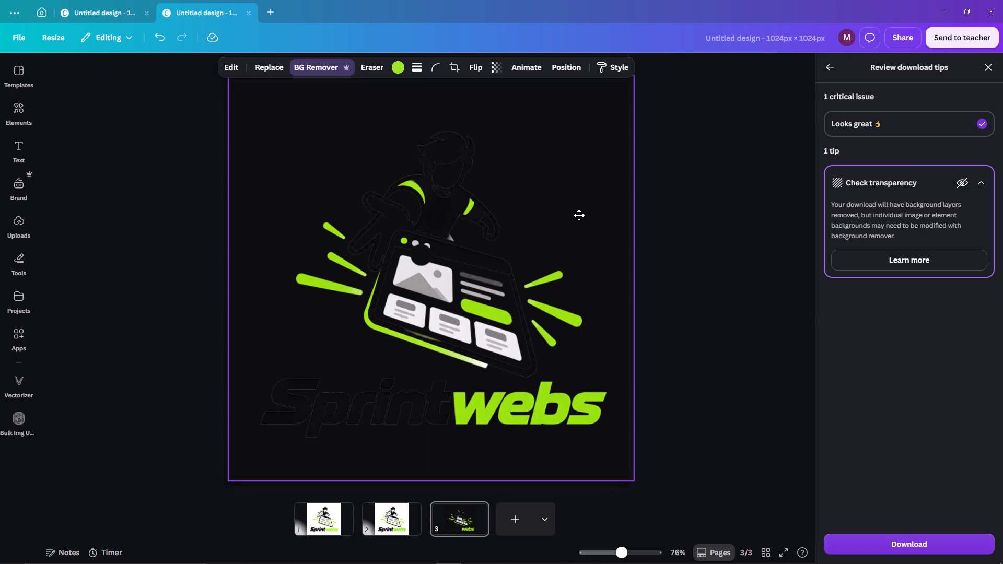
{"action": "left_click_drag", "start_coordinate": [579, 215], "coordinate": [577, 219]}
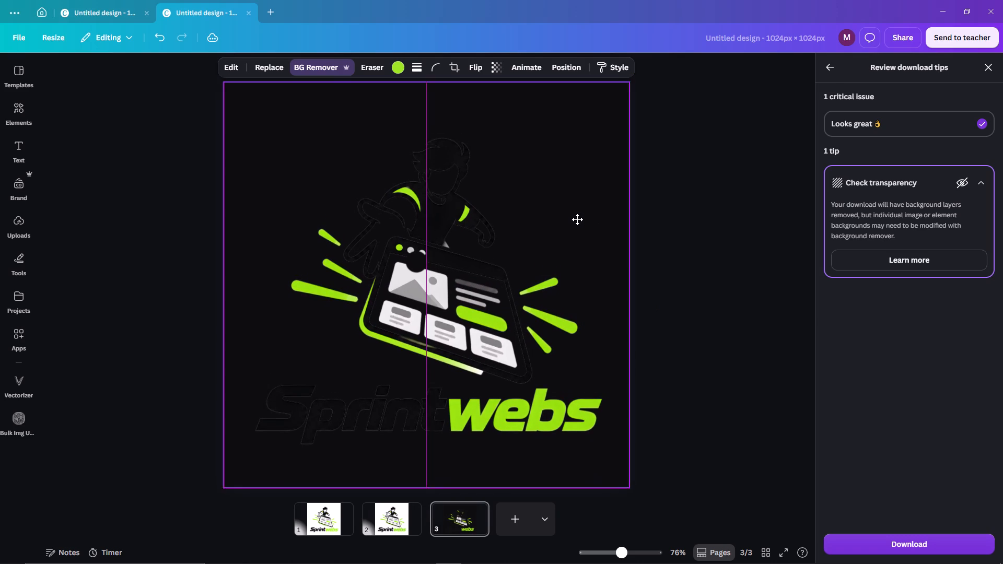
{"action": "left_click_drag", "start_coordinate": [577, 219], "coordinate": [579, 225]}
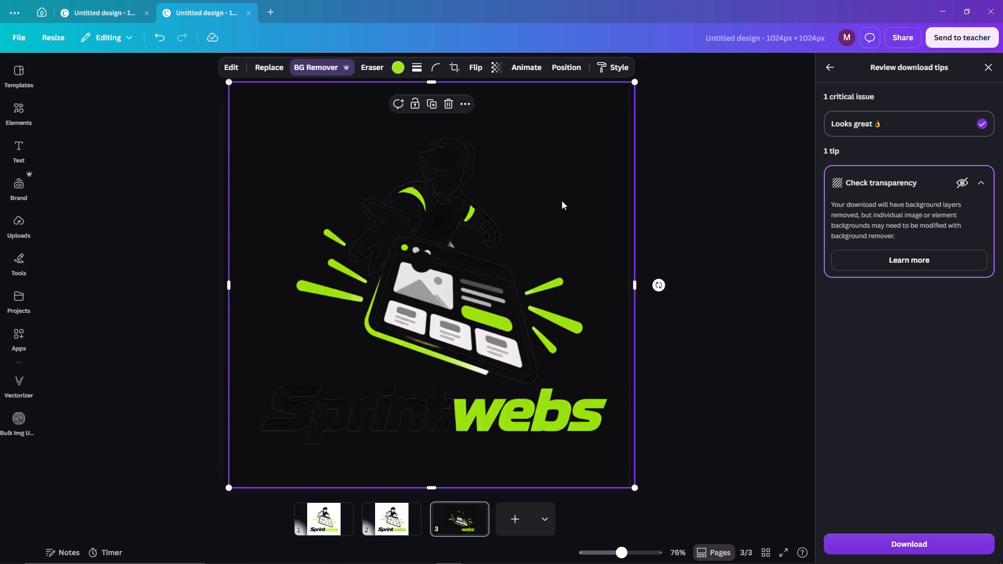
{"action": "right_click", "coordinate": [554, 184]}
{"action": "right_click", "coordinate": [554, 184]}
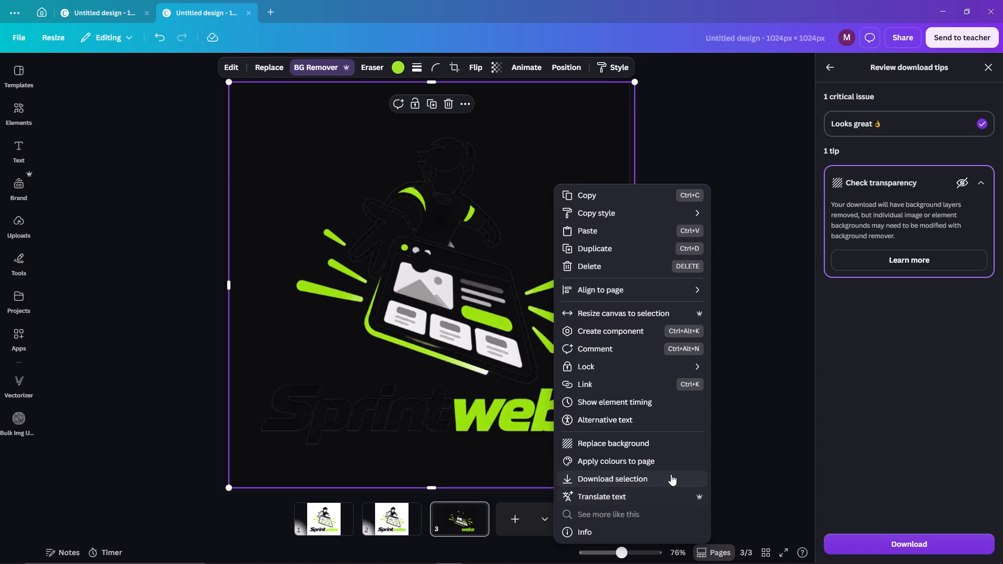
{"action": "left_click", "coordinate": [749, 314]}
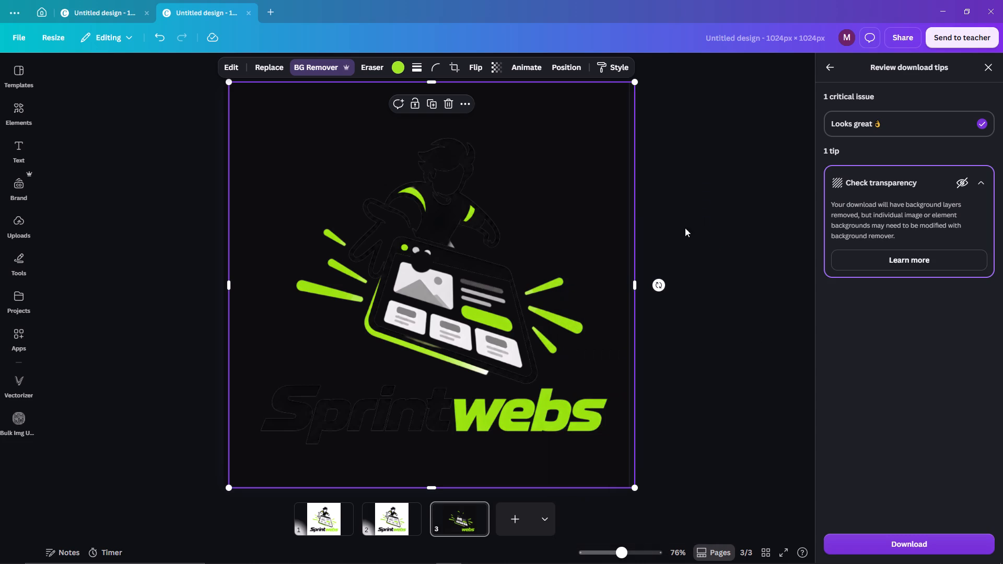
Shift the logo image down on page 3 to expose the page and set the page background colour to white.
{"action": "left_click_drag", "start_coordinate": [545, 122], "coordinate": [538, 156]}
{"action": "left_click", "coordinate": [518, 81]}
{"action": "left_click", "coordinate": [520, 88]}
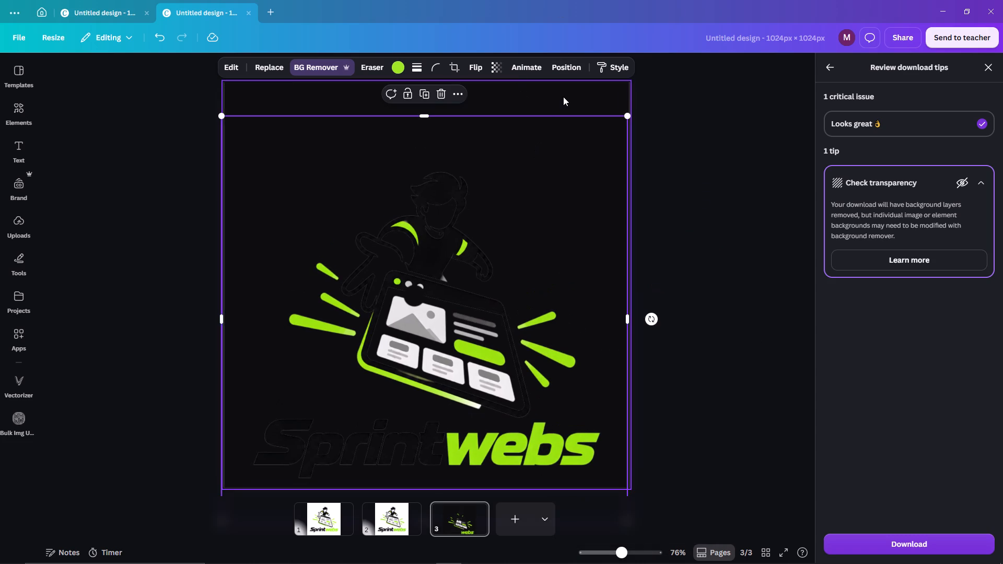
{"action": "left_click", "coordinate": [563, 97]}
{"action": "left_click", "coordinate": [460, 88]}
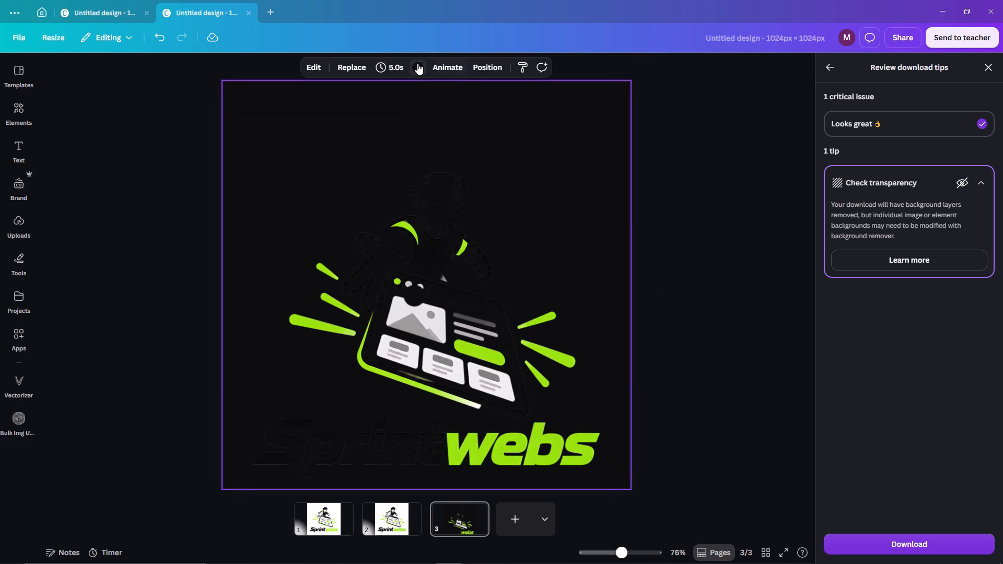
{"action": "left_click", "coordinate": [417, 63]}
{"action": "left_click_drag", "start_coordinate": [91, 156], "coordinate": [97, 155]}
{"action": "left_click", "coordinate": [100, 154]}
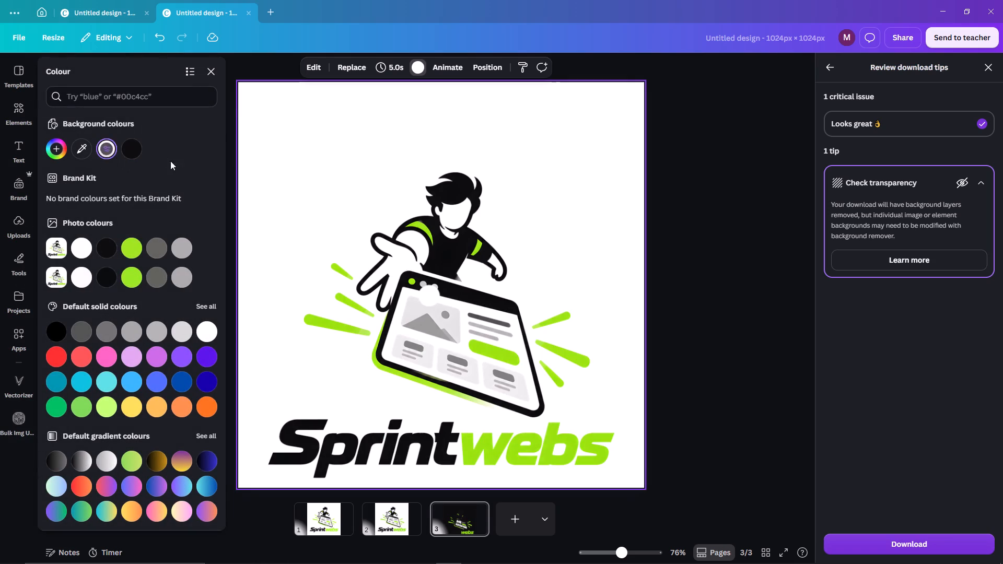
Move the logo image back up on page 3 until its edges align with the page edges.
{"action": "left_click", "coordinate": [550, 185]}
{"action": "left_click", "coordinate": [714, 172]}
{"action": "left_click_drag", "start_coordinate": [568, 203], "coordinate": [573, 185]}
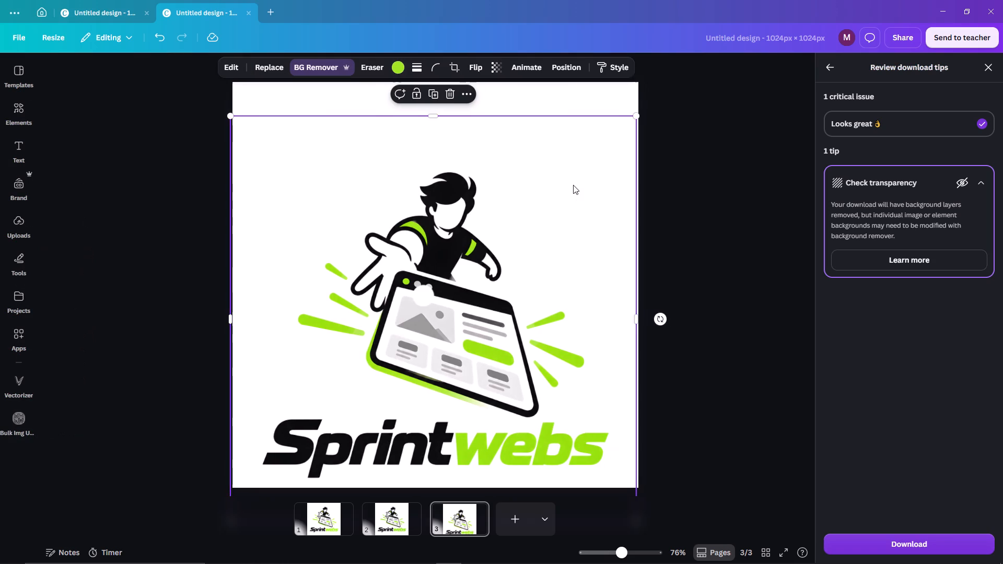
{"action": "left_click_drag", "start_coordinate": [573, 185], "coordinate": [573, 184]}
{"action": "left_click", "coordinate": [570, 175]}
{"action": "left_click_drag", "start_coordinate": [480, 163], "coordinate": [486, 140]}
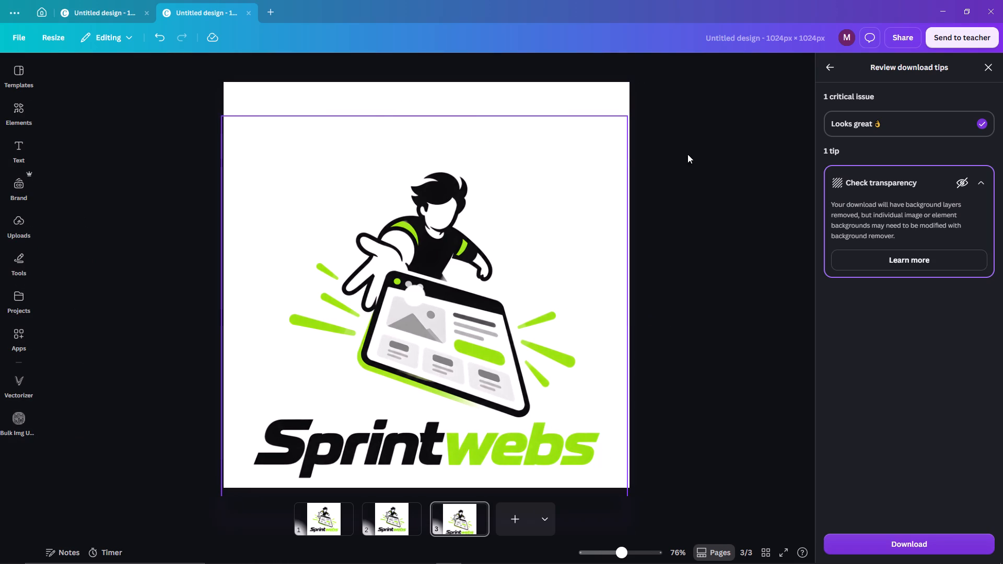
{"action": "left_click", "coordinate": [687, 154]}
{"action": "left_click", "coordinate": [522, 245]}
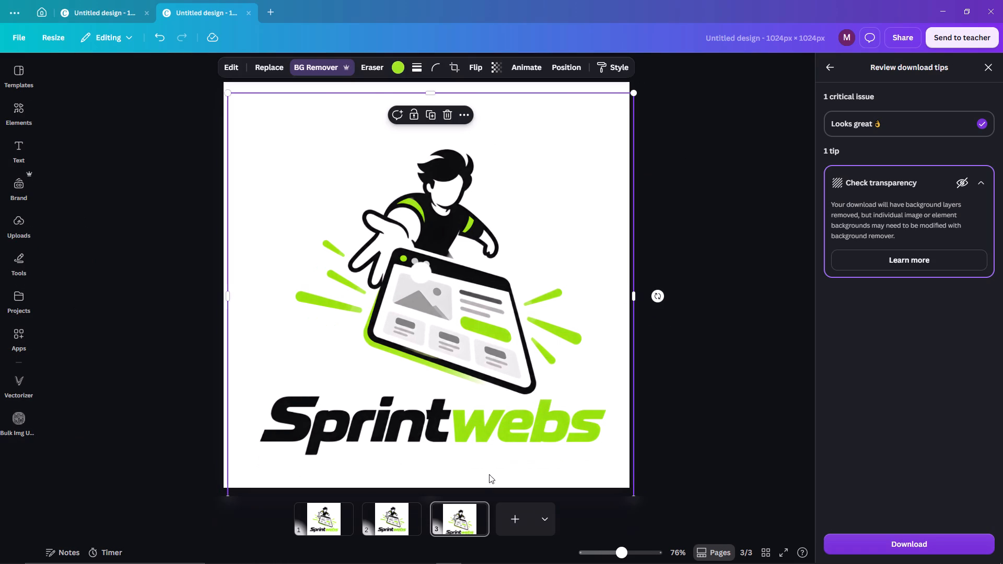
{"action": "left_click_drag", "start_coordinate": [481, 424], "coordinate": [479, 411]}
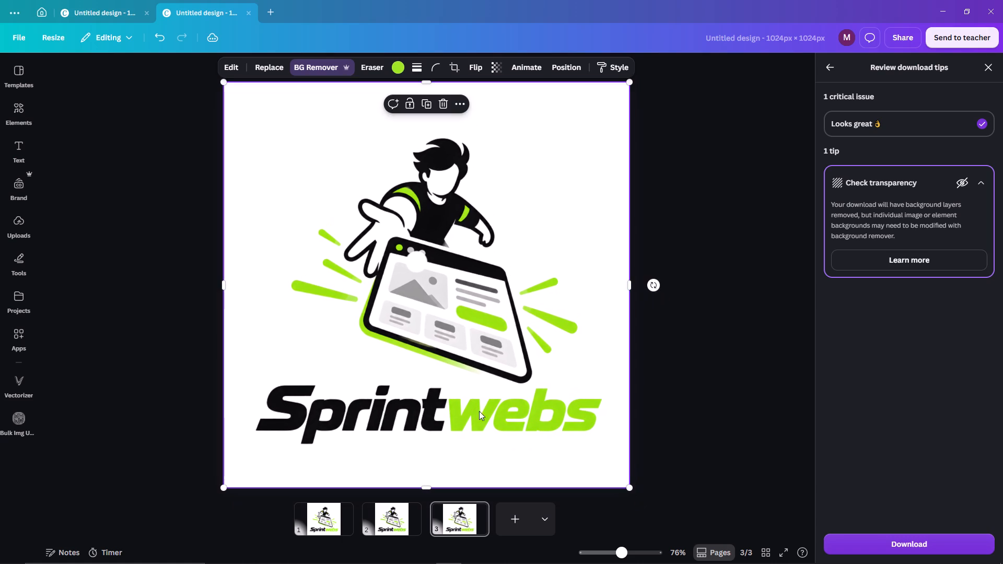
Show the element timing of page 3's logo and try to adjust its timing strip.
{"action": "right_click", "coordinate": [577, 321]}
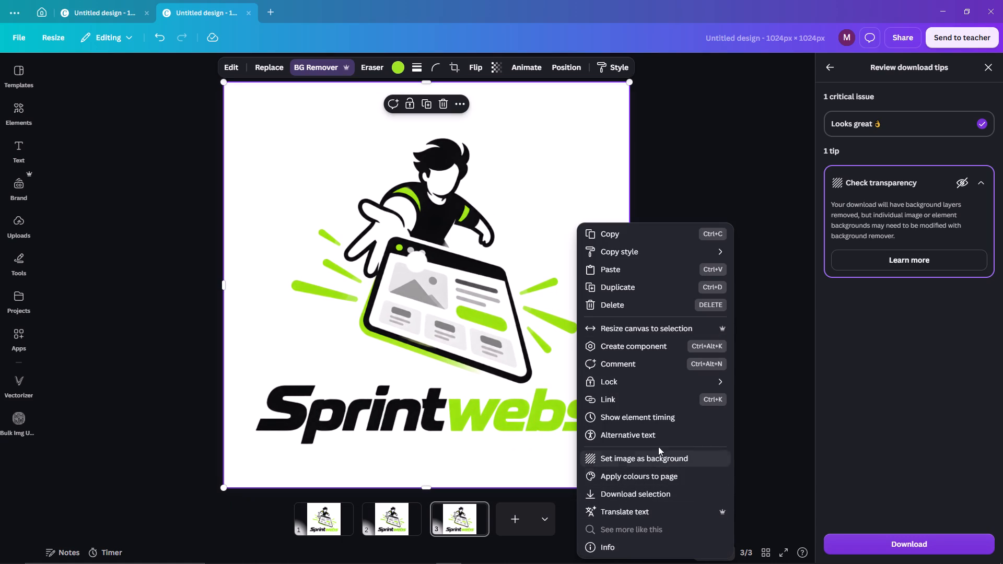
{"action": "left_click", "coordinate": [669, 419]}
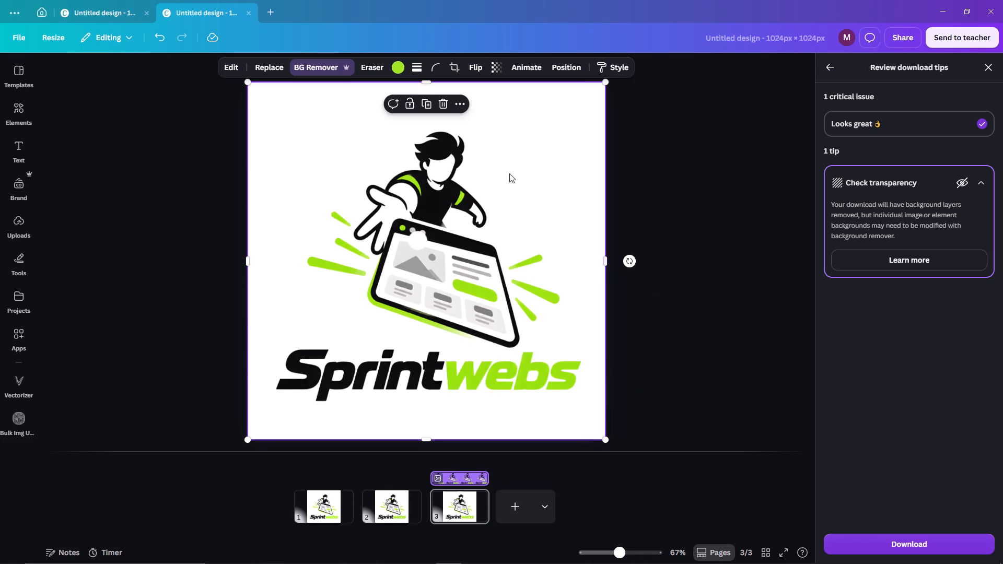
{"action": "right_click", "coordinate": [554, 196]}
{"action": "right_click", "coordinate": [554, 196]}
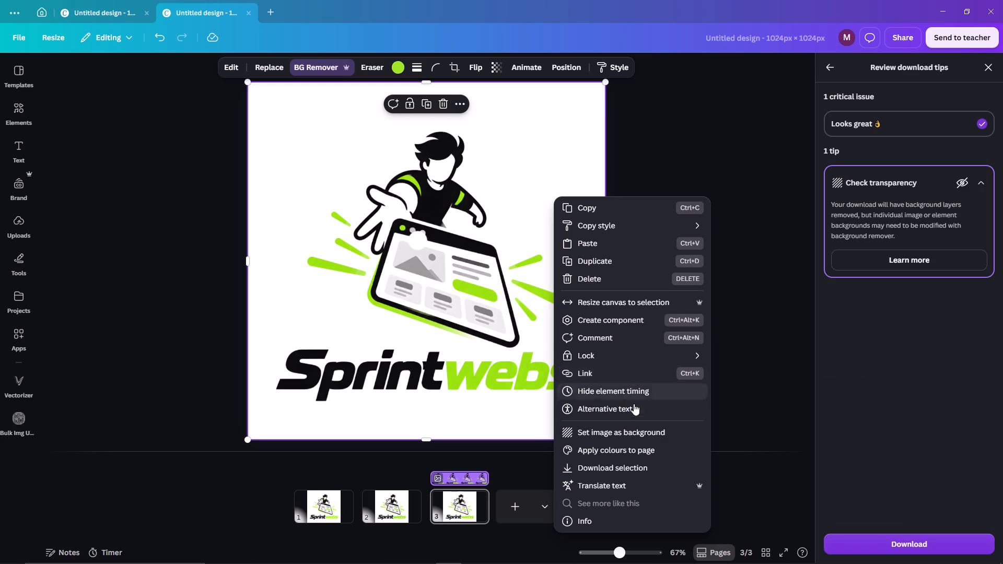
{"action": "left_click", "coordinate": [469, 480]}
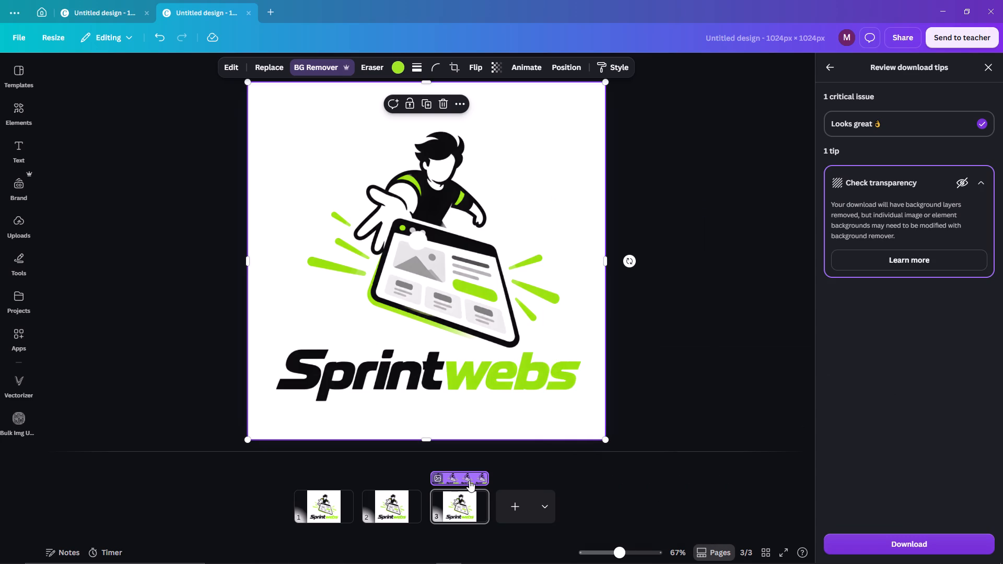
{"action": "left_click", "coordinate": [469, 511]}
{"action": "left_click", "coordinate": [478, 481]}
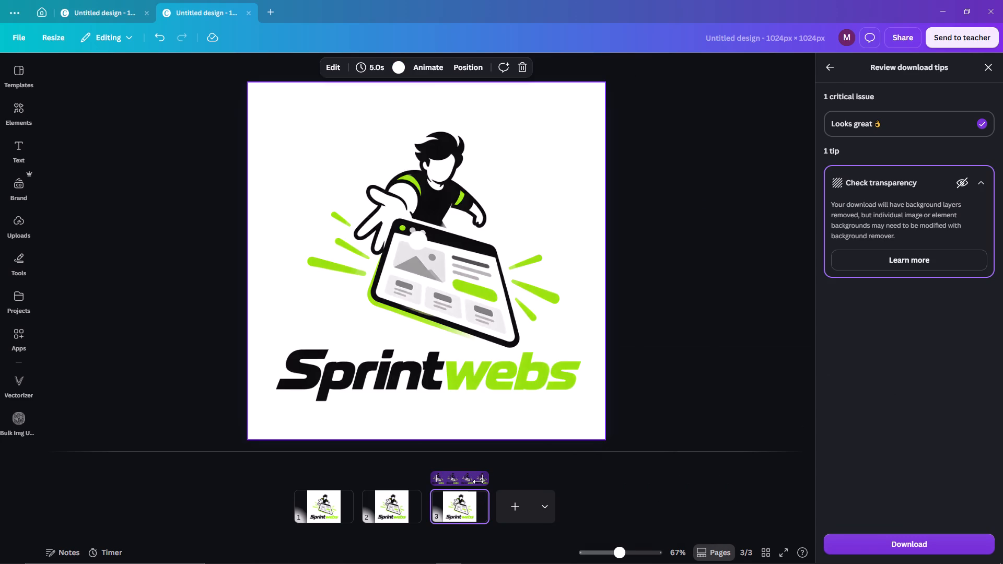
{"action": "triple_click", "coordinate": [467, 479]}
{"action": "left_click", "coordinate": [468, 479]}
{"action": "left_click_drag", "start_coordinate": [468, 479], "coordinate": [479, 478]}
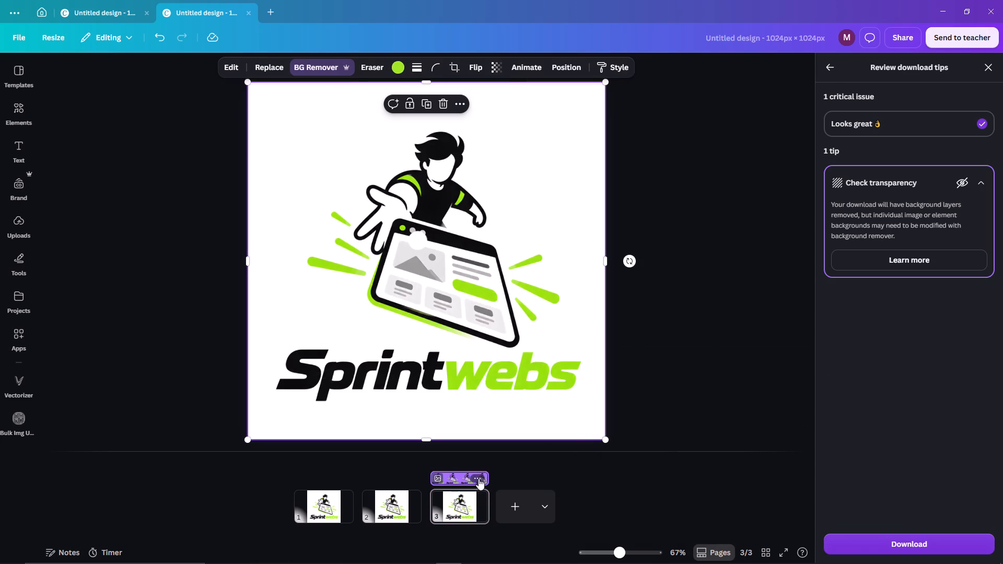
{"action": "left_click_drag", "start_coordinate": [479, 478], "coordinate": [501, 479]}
Copy the logo image from page 3.
{"action": "right_click", "coordinate": [451, 476]}
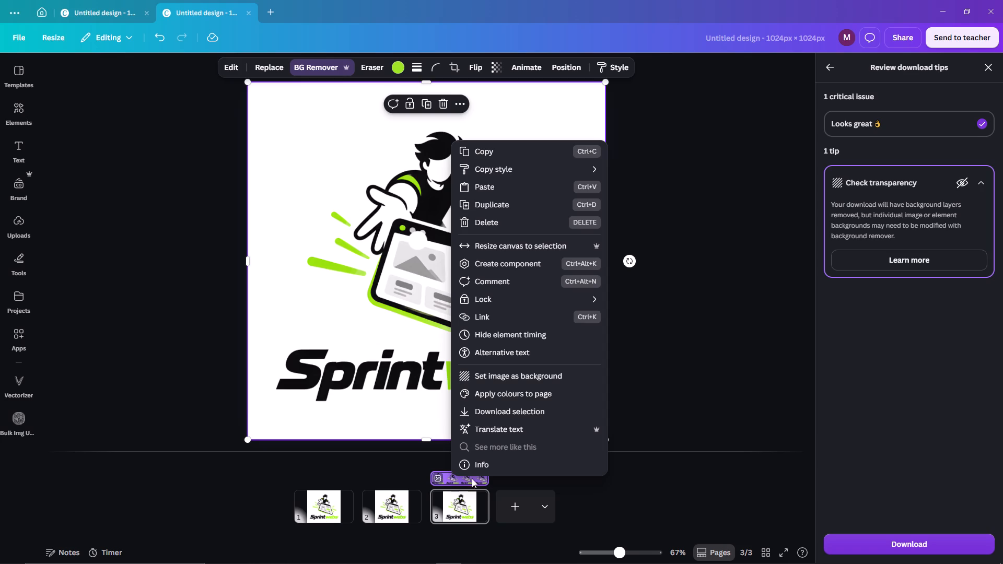
{"action": "left_click", "coordinate": [506, 153]}
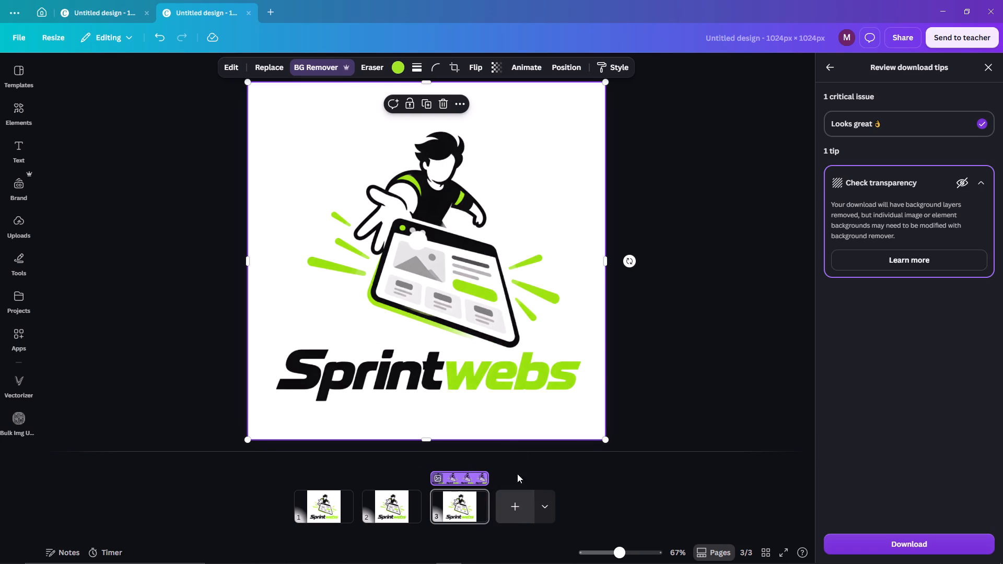
Close the other open untitled design.
{"action": "left_click", "coordinate": [149, 12]}
Go to the home page, close the uploaded image's preview, and create a new blank design of the Logo type.
{"action": "left_click", "coordinate": [166, 14]}
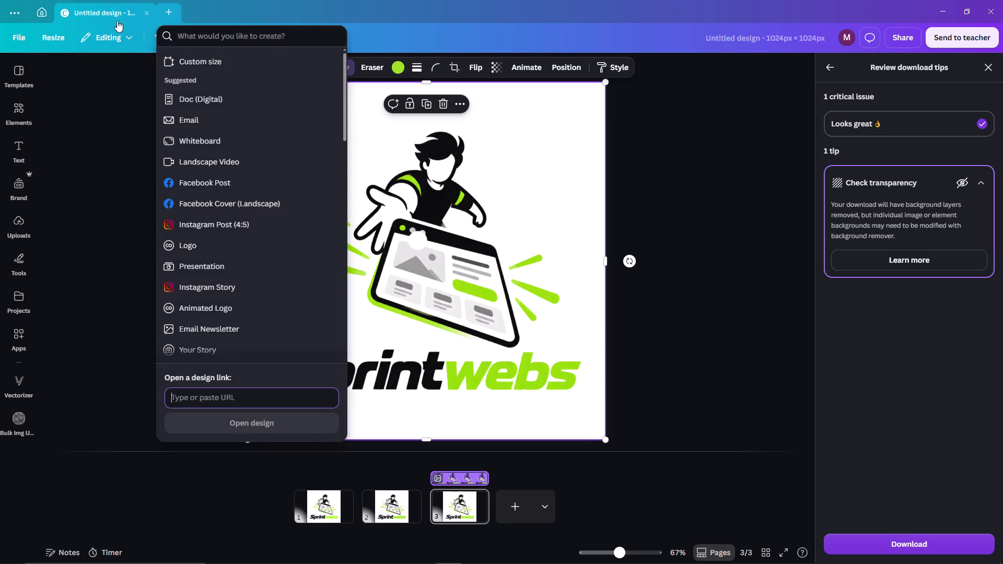
{"action": "left_click", "coordinate": [46, 8]}
{"action": "left_click", "coordinate": [49, 18]}
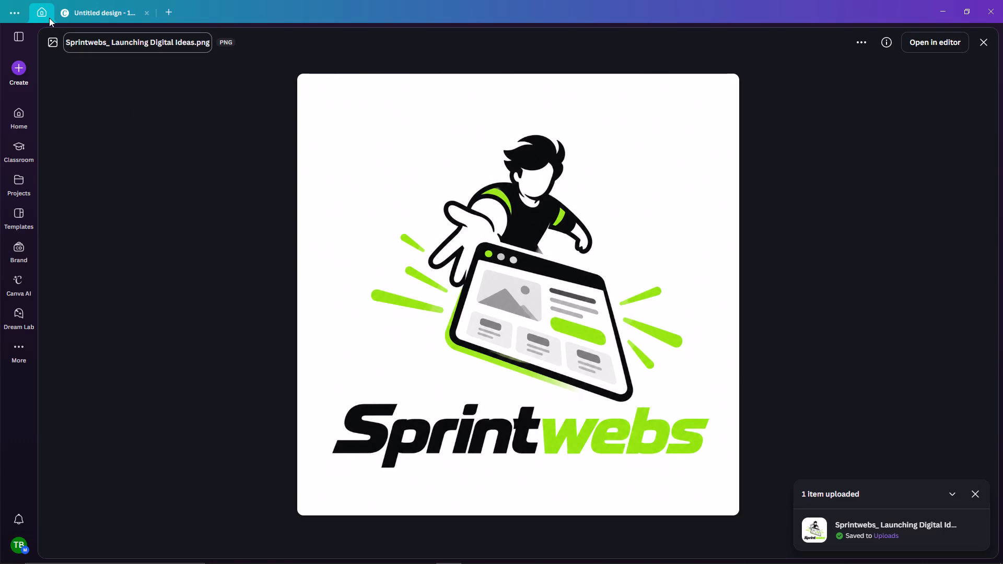
{"action": "left_click", "coordinate": [49, 18]}
{"action": "left_click", "coordinate": [94, 9]}
{"action": "left_click", "coordinate": [45, 18]}
{"action": "left_click", "coordinate": [988, 44]}
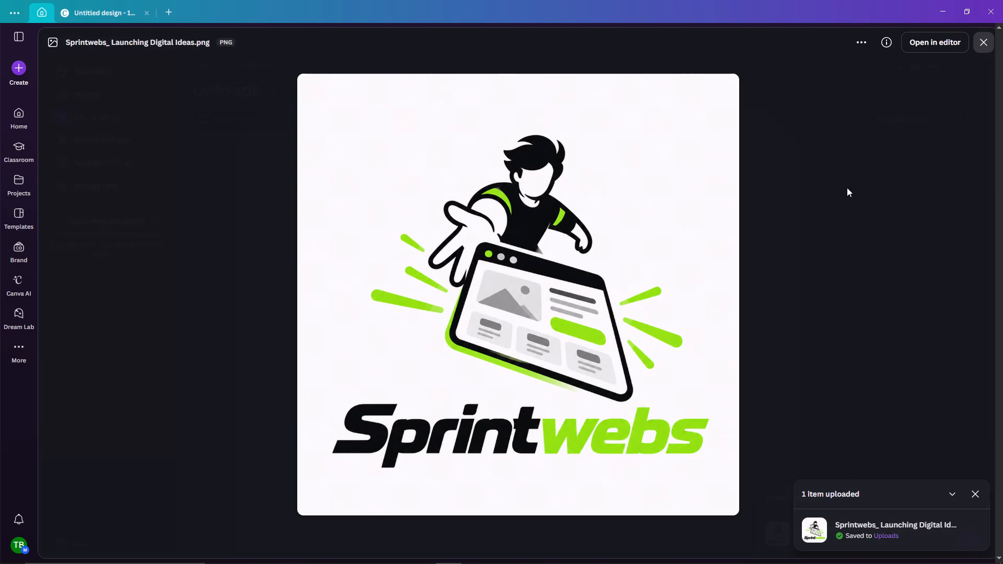
{"action": "left_click", "coordinate": [23, 74]}
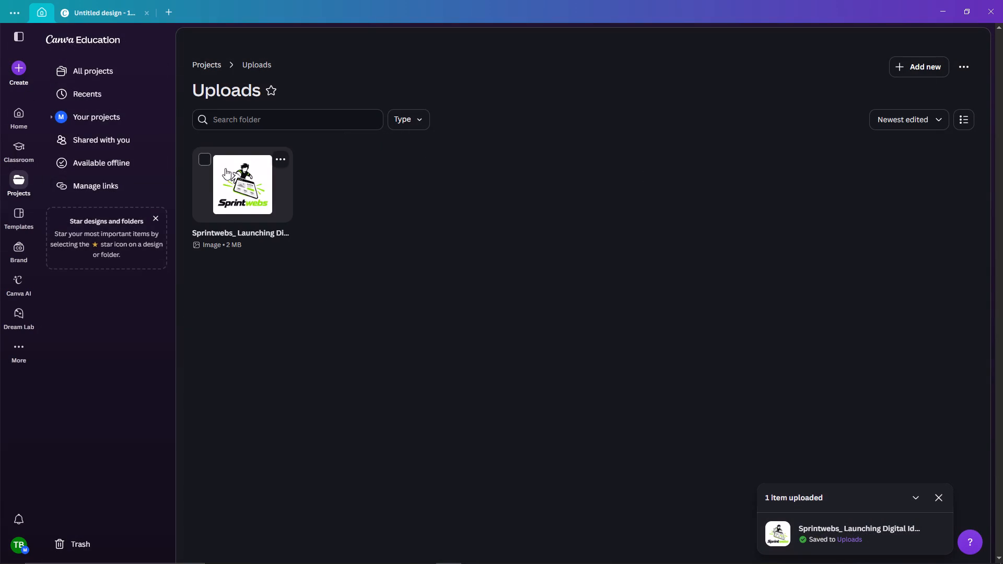
{"action": "left_click", "coordinate": [24, 72]}
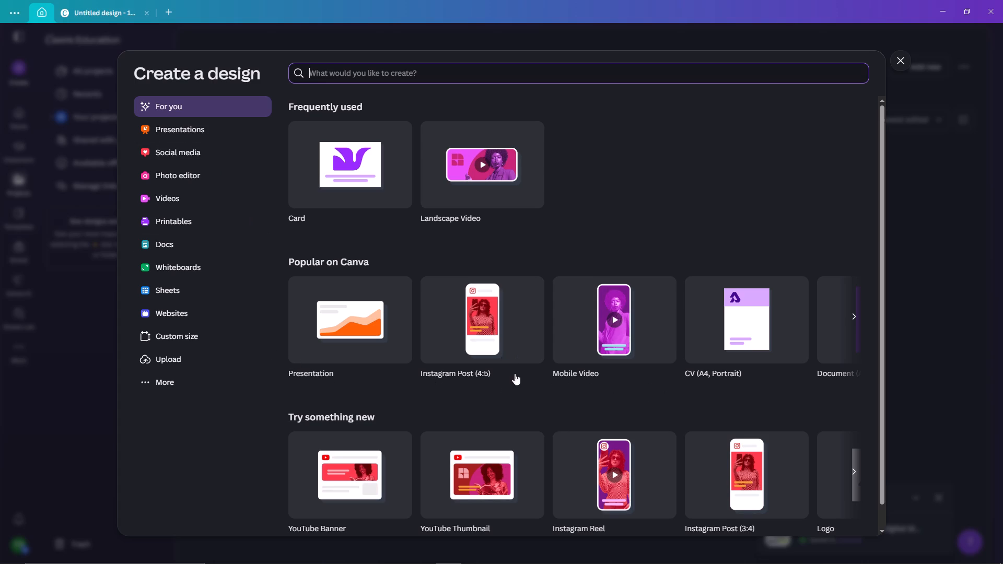
{"action": "scroll", "coordinate": [778, 393], "scroll_direction": "down", "scroll_amount": 4}
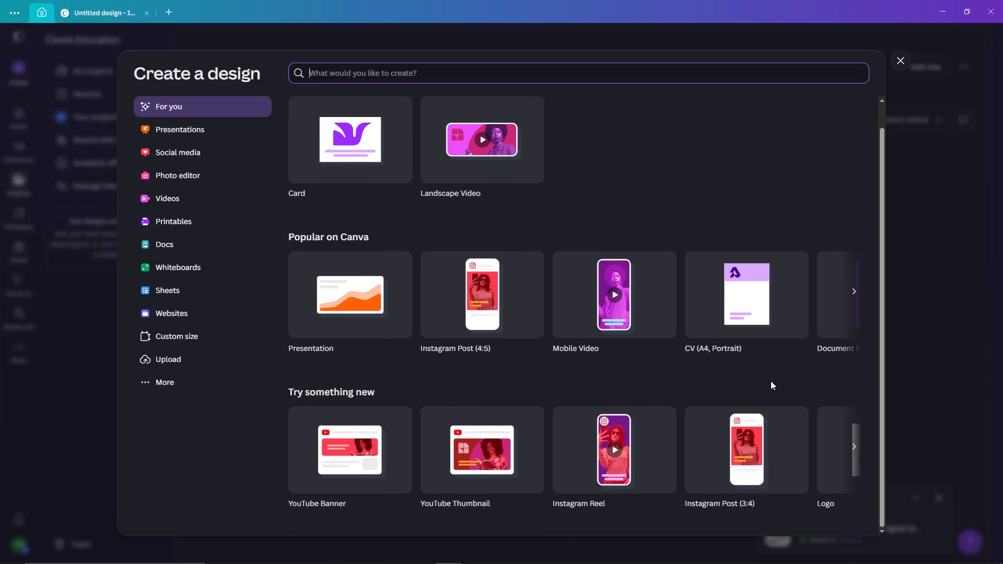
{"action": "left_click", "coordinate": [858, 286]}
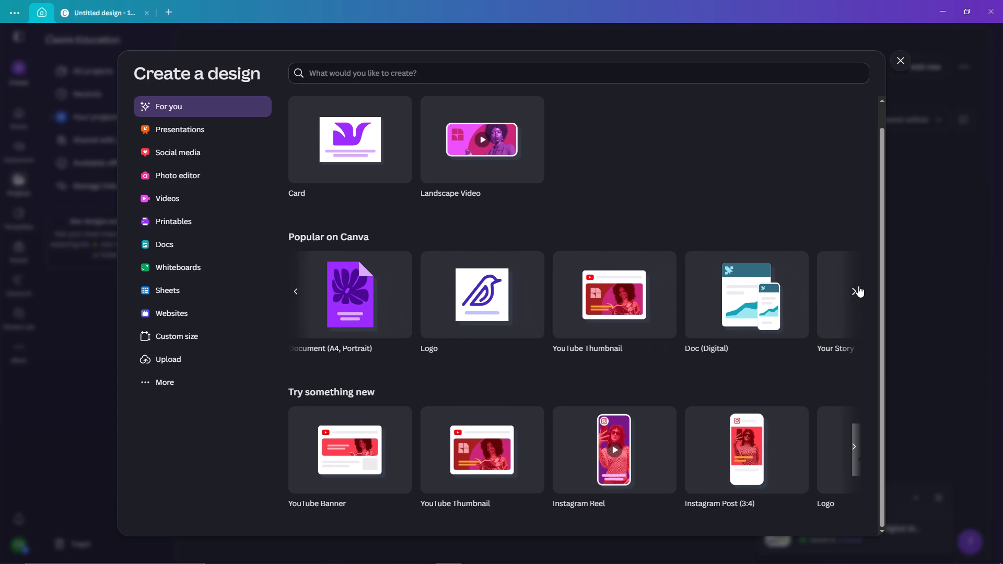
{"action": "left_click", "coordinate": [498, 295]}
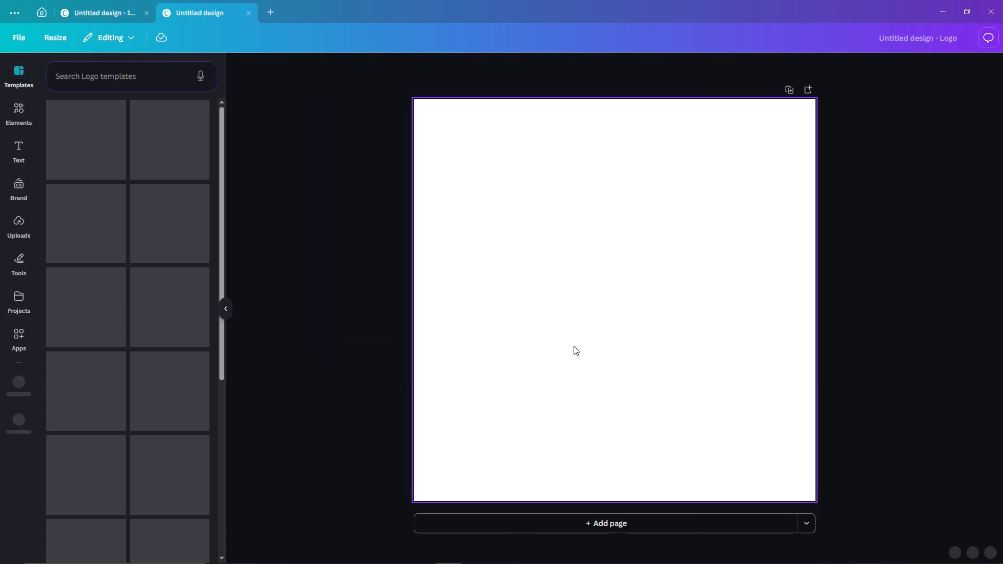
Paste the copied Sprintwebs logo into the new design, enlarge it proportionally and move it towards the page centre.
{"action": "key", "text": "ctrl+v"}
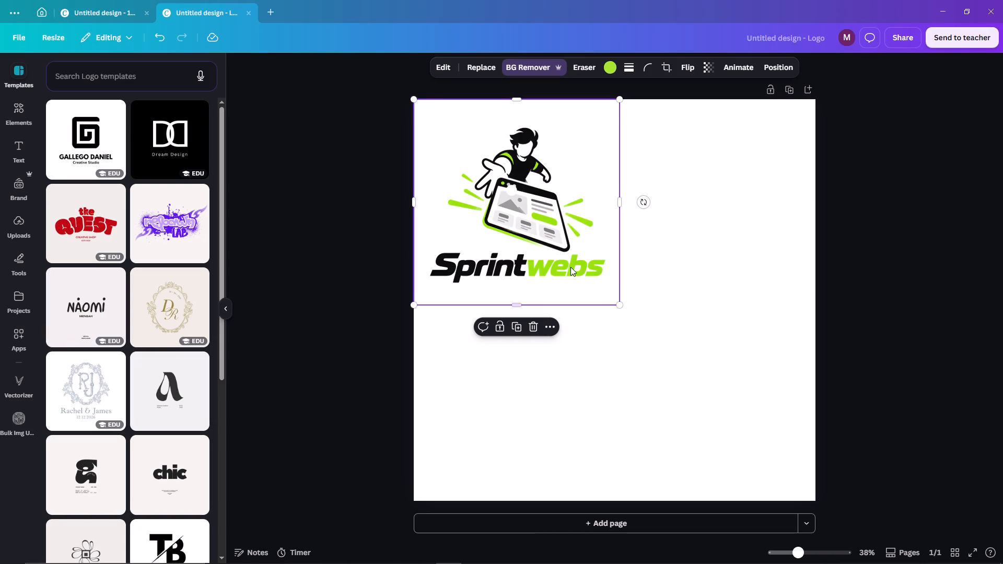
{"action": "left_click", "coordinate": [570, 267]}
{"action": "left_click", "coordinate": [586, 272]}
{"action": "left_click_drag", "start_coordinate": [617, 303], "coordinate": [712, 363]}
{"action": "left_click", "coordinate": [519, 194]}
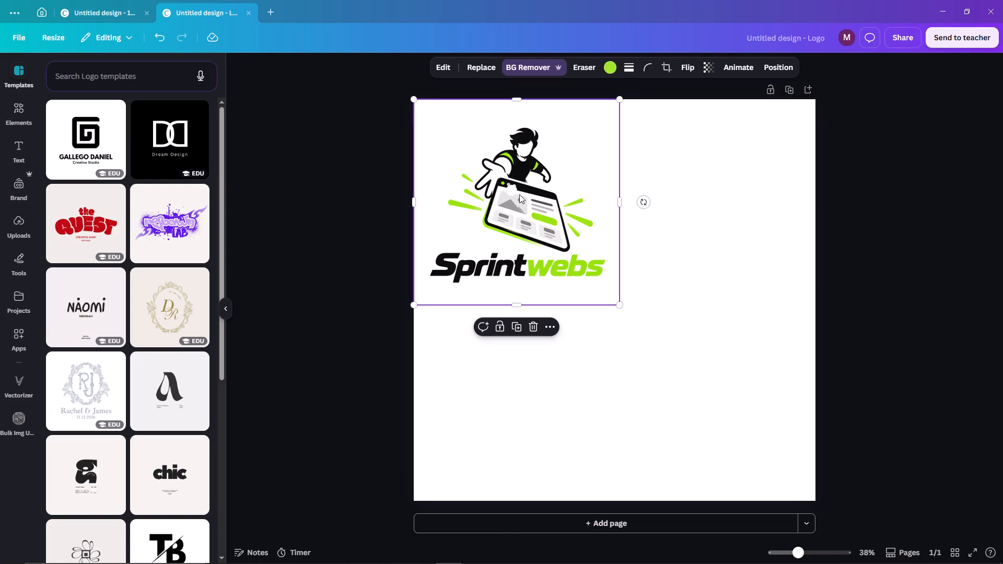
{"action": "left_click", "coordinate": [515, 191]}
{"action": "left_click_drag", "start_coordinate": [503, 223], "coordinate": [545, 246]}
Return to the 1024px × 1024px design and undo the recent edits to page 3, back to its dark background.
{"action": "left_click", "coordinate": [79, 7]}
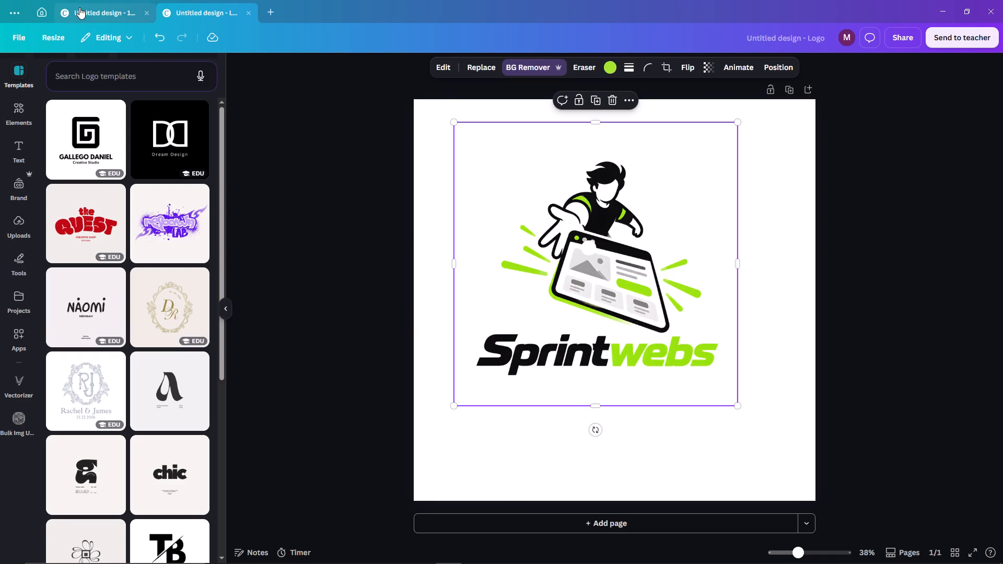
{"action": "left_click", "coordinate": [413, 245]}
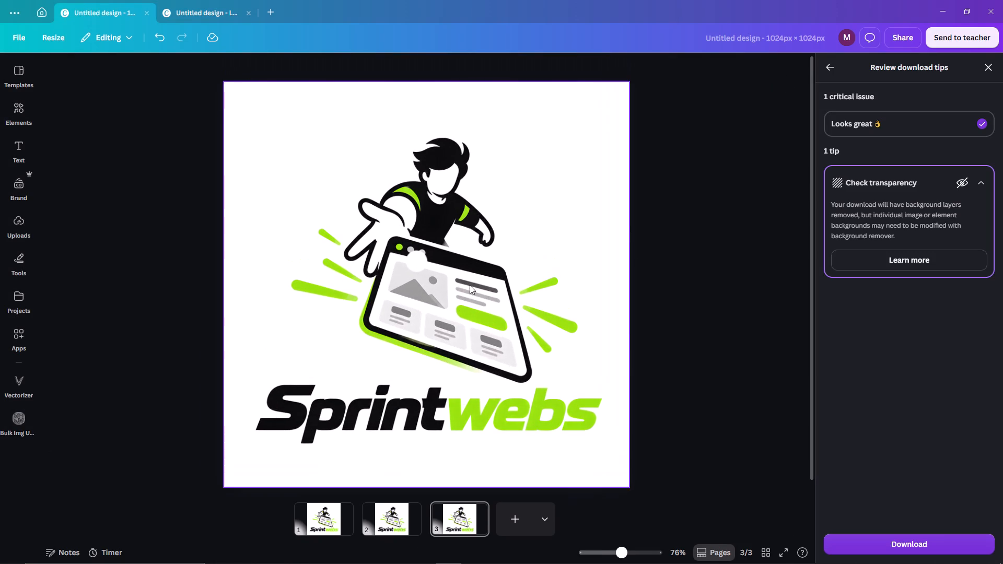
{"action": "key", "text": "ctrl+z"}
{"action": "key", "text": "ctrl+z"}
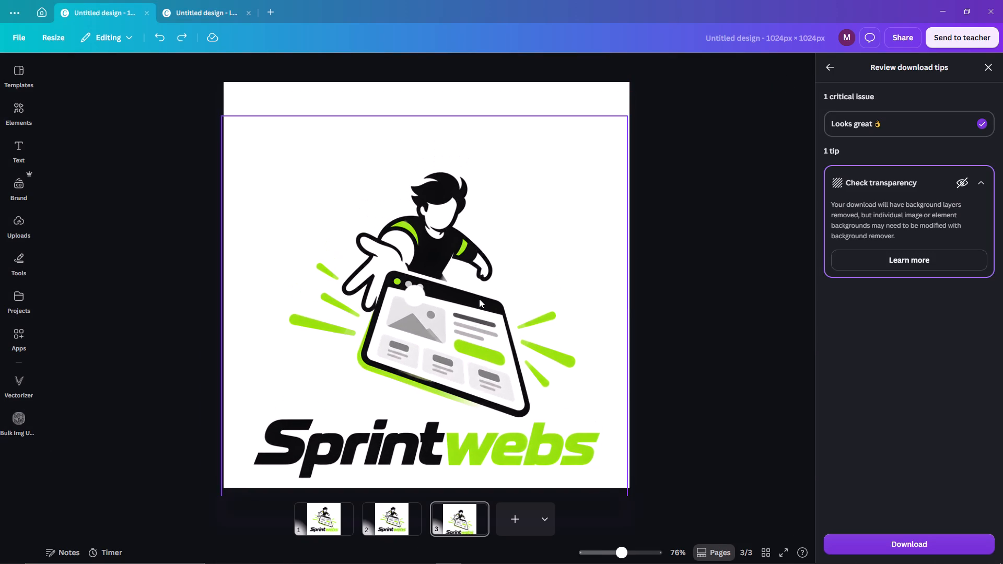
{"action": "key", "text": "ctrl+z"}
{"action": "key", "text": "ctrl+z"}
{"action": "key", "text": "ctrl+z"}
{"action": "key", "text": "ctrl+z"}
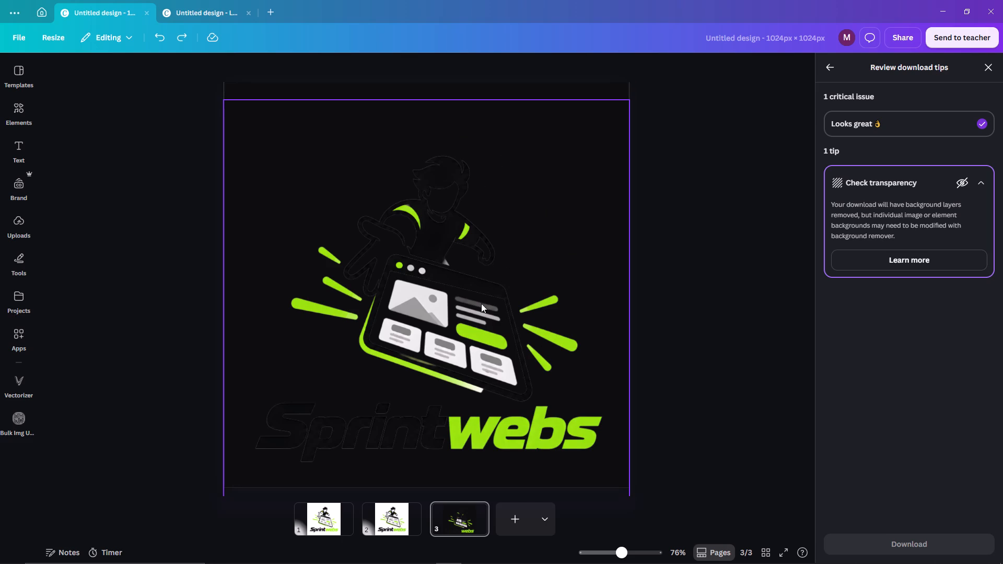
Open page 3's logo in the Pixel Eraser and restore the area around the third content card's text lines with a size 8 brush.
{"action": "double_click", "coordinate": [372, 182]}
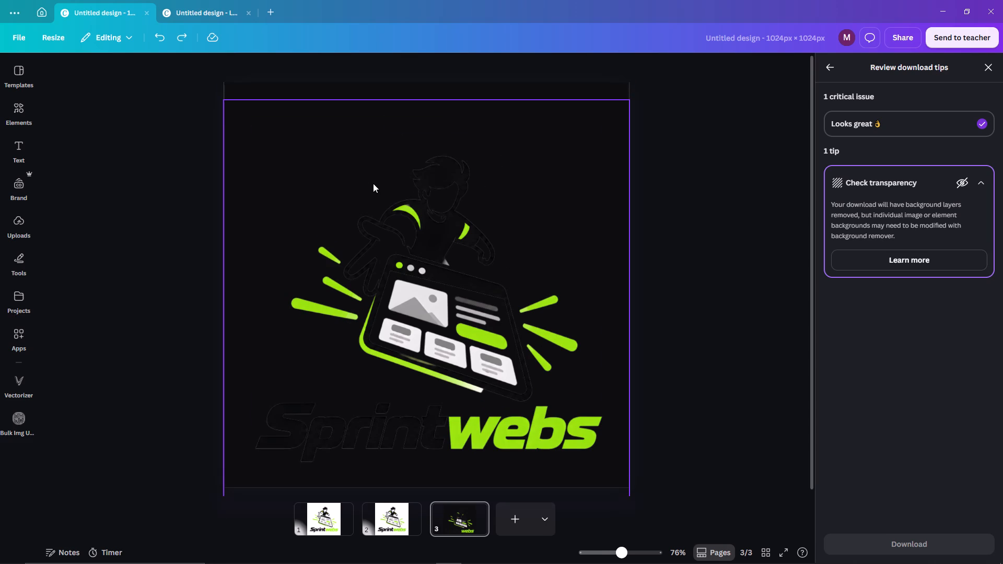
{"action": "triple_click", "coordinate": [373, 183]}
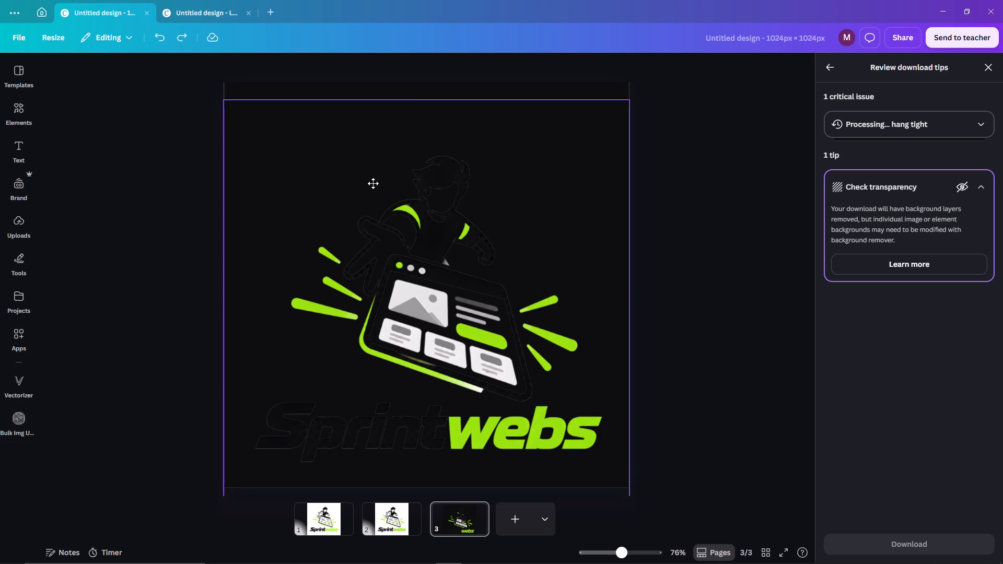
{"action": "double_click", "coordinate": [387, 168]}
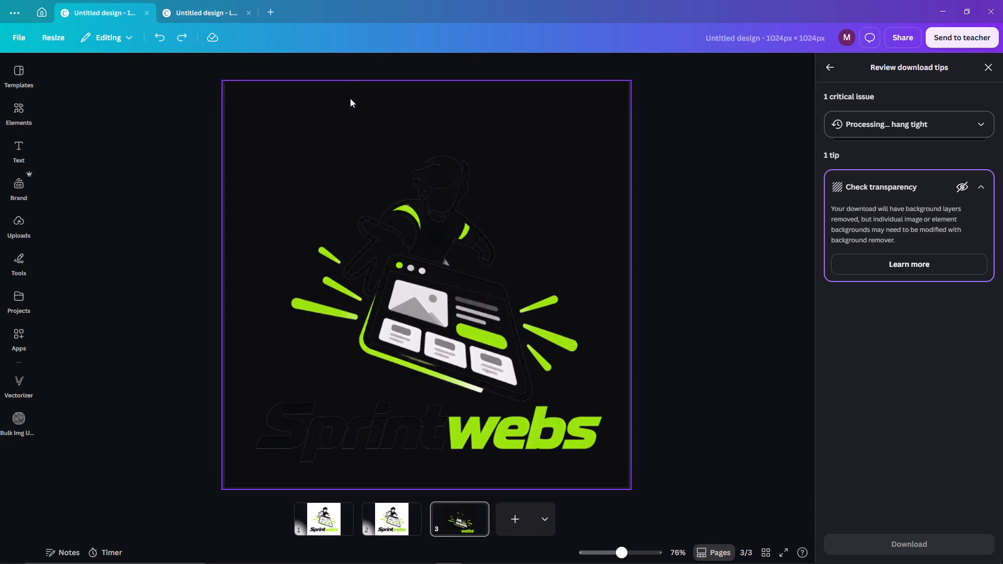
{"action": "left_click", "coordinate": [350, 98]}
{"action": "left_click", "coordinate": [359, 96]}
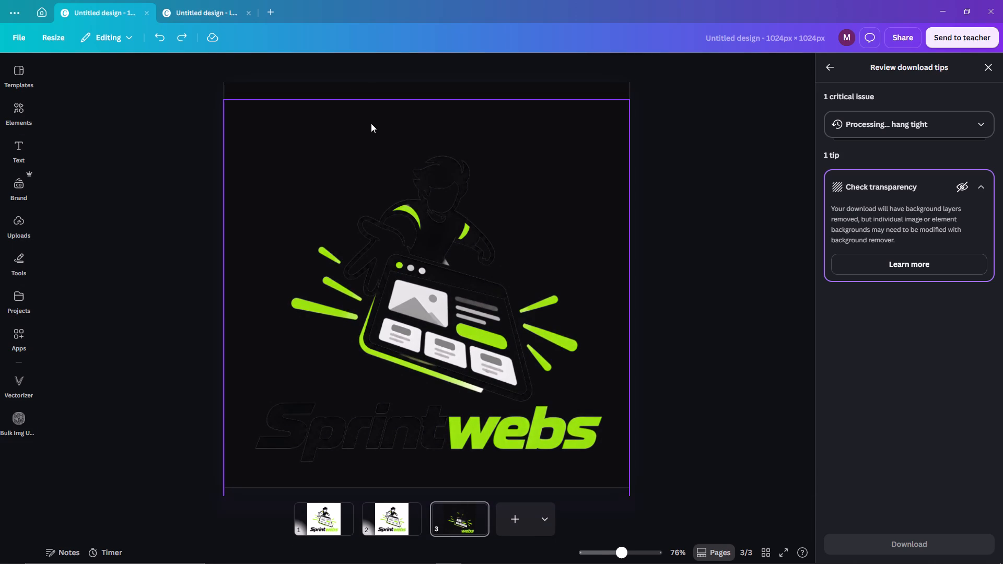
{"action": "left_click", "coordinate": [371, 123]}
{"action": "double_click", "coordinate": [331, 73]}
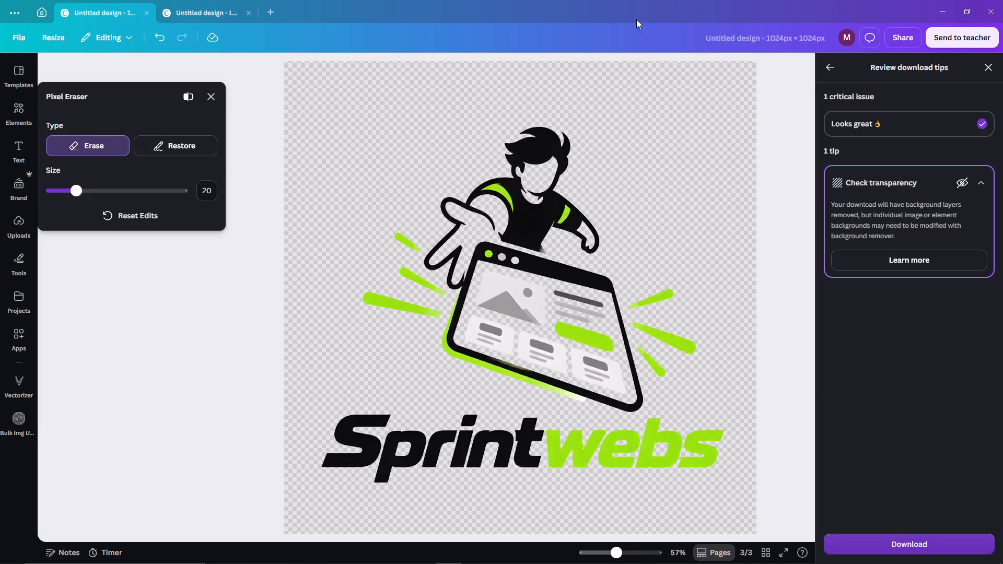
{"action": "left_click", "coordinate": [184, 136]}
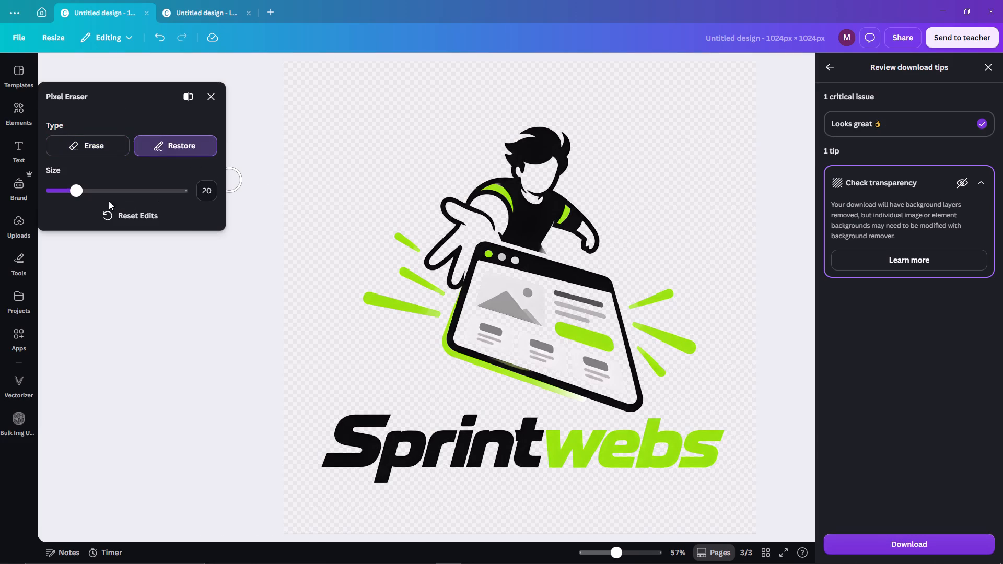
{"action": "left_click_drag", "start_coordinate": [80, 190], "coordinate": [13, 179]}
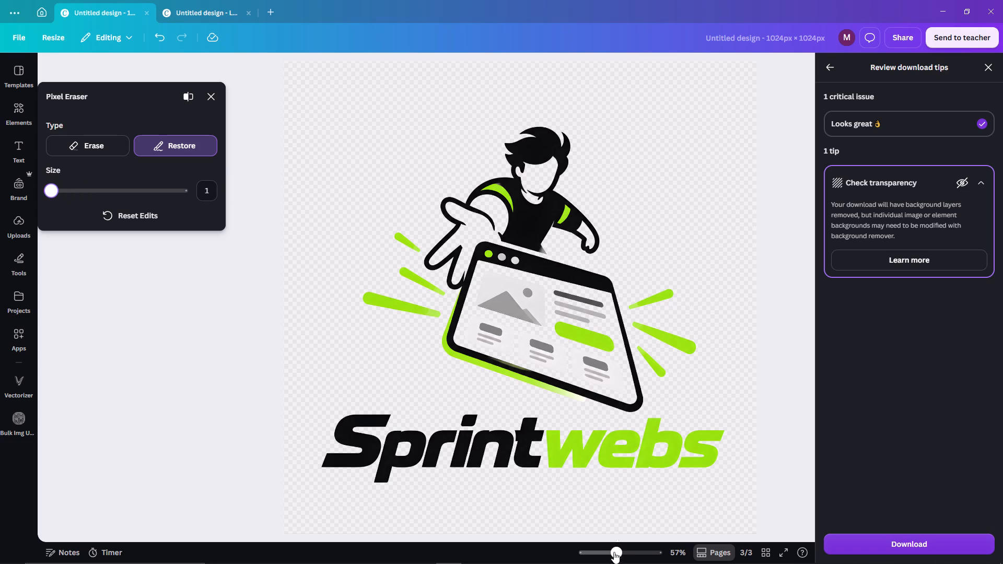
{"action": "left_click_drag", "start_coordinate": [617, 550], "coordinate": [627, 554]}
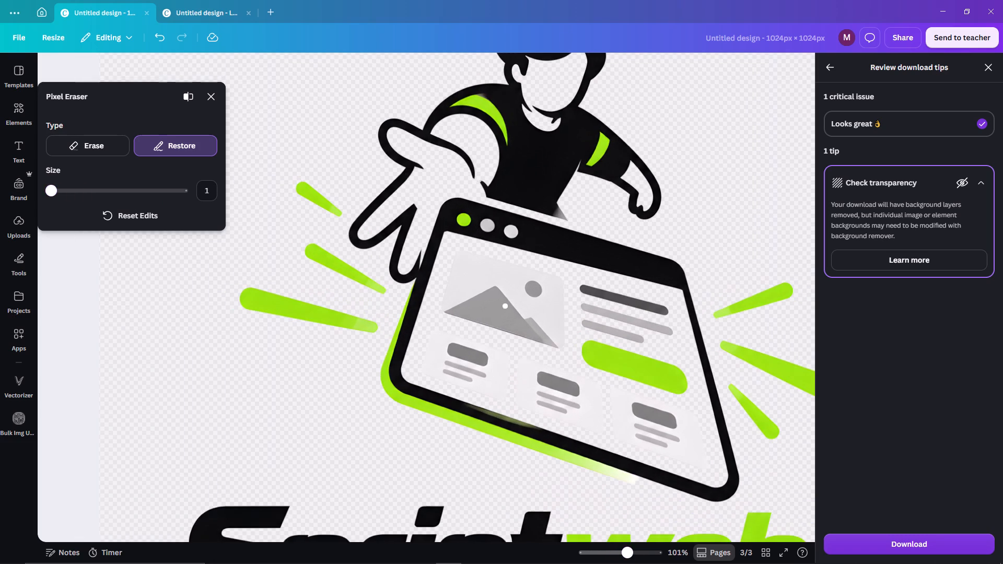
{"action": "left_click", "coordinate": [59, 189]}
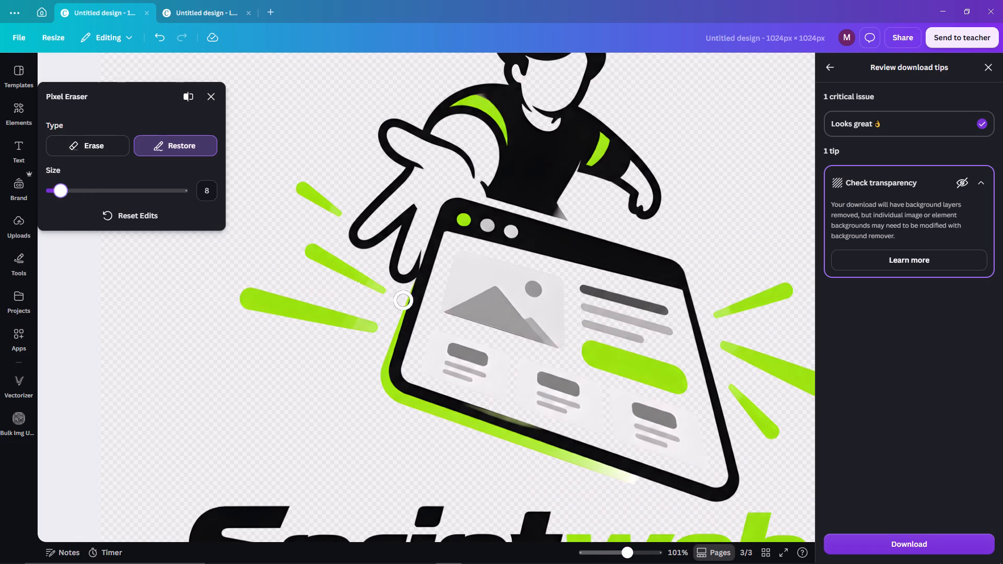
{"action": "left_click_drag", "start_coordinate": [669, 440], "coordinate": [673, 446]}
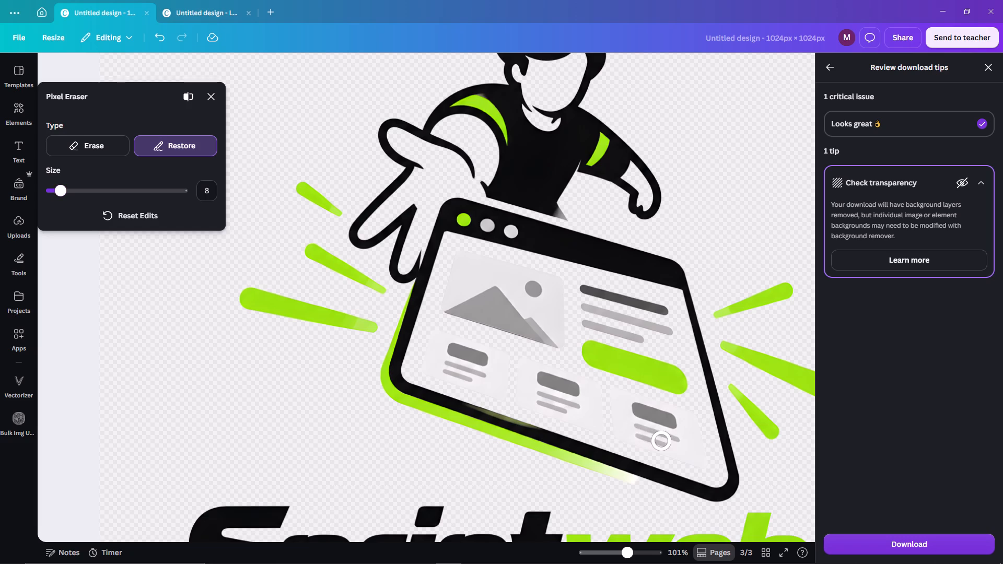
{"action": "left_click_drag", "start_coordinate": [673, 446], "coordinate": [657, 420]}
{"action": "left_click_drag", "start_coordinate": [657, 420], "coordinate": [637, 424]}
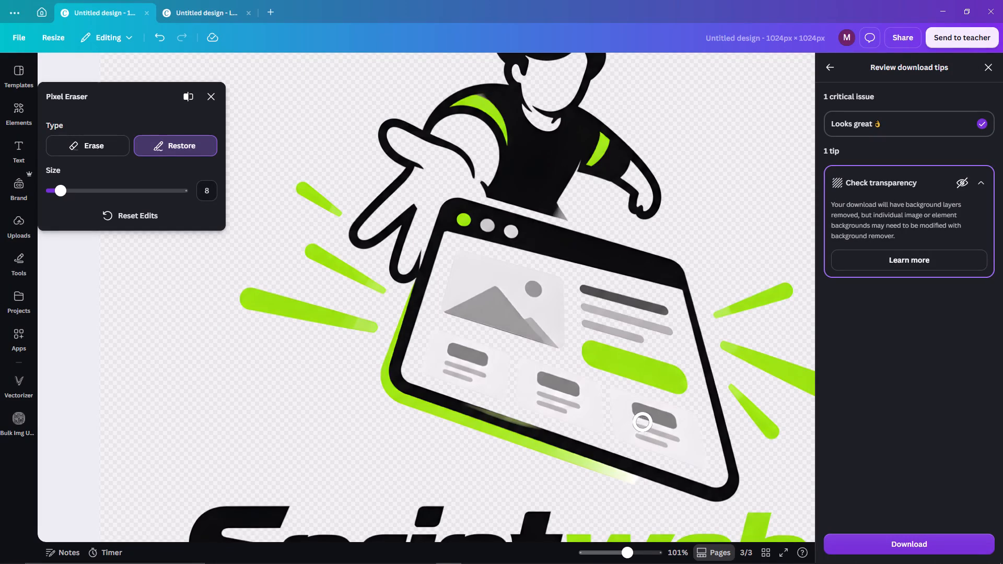
{"action": "left_click", "coordinate": [209, 92]}
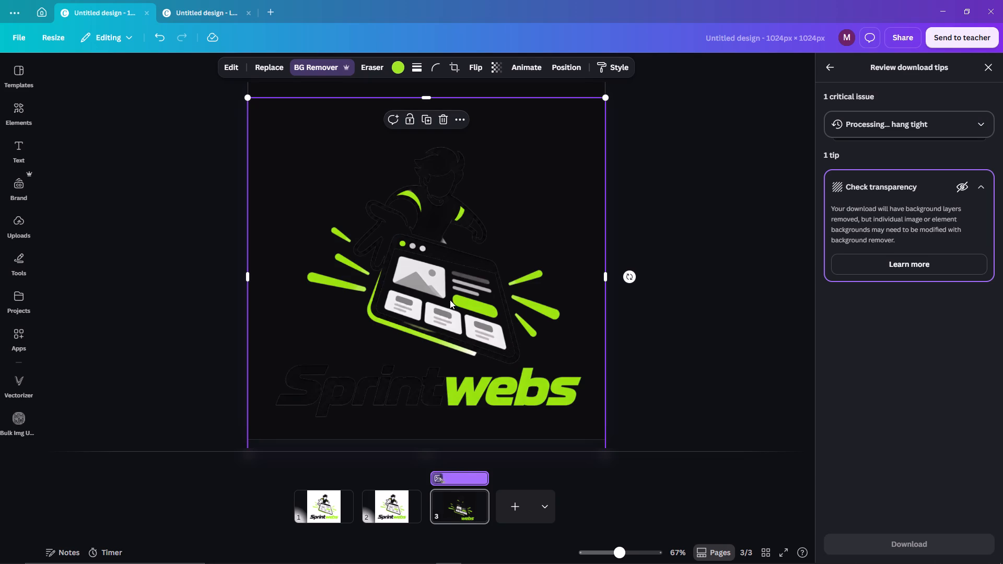
Reopen the logo's background removal editor and restore the grey blocks and text lines of the three content cards with a size 6 brush.
{"action": "double_click", "coordinate": [331, 69]}
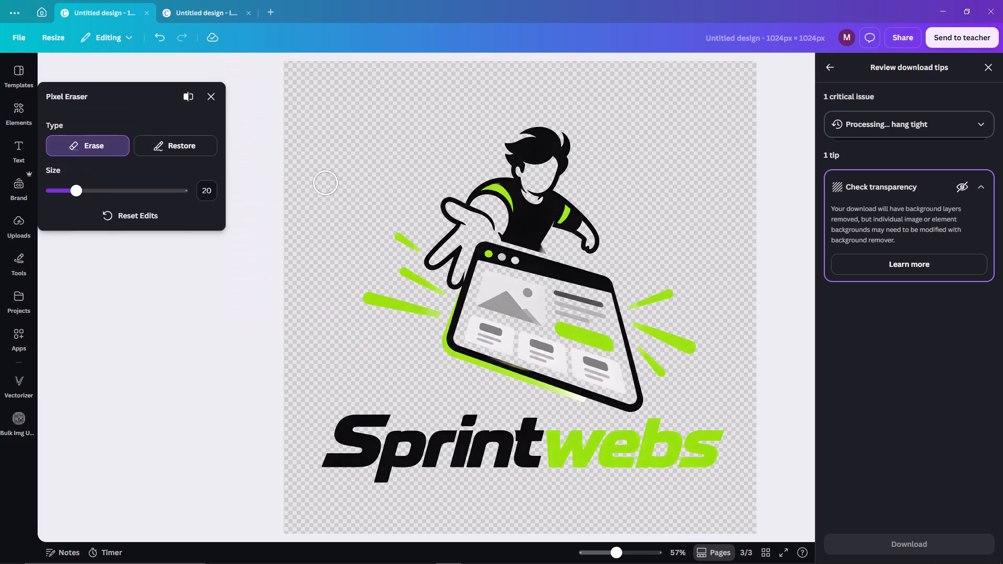
{"action": "left_click", "coordinate": [168, 142]}
{"action": "left_click_drag", "start_coordinate": [65, 189], "coordinate": [57, 189]}
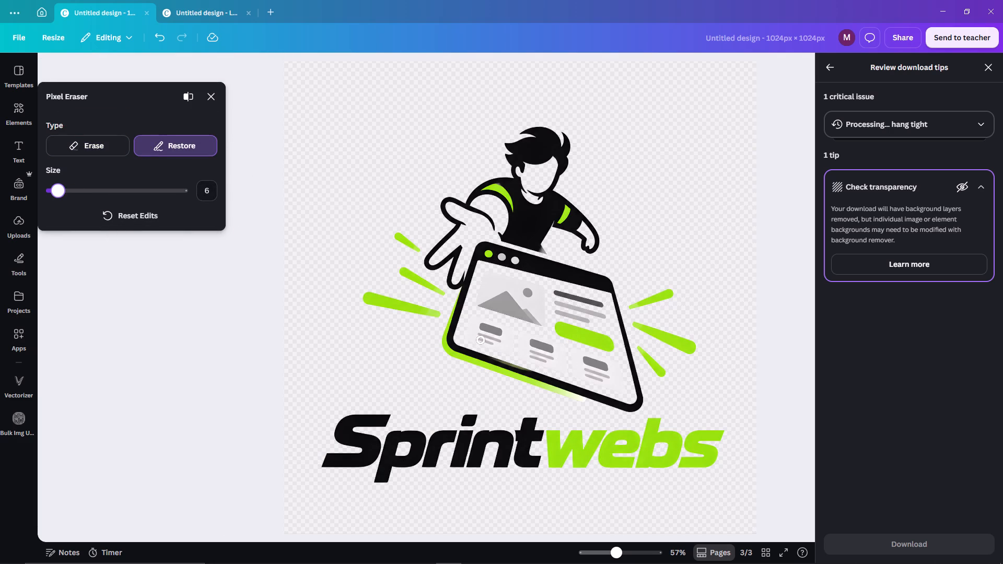
{"action": "left_click_drag", "start_coordinate": [483, 336], "coordinate": [496, 345]}
{"action": "left_click_drag", "start_coordinate": [496, 345], "coordinate": [486, 335]}
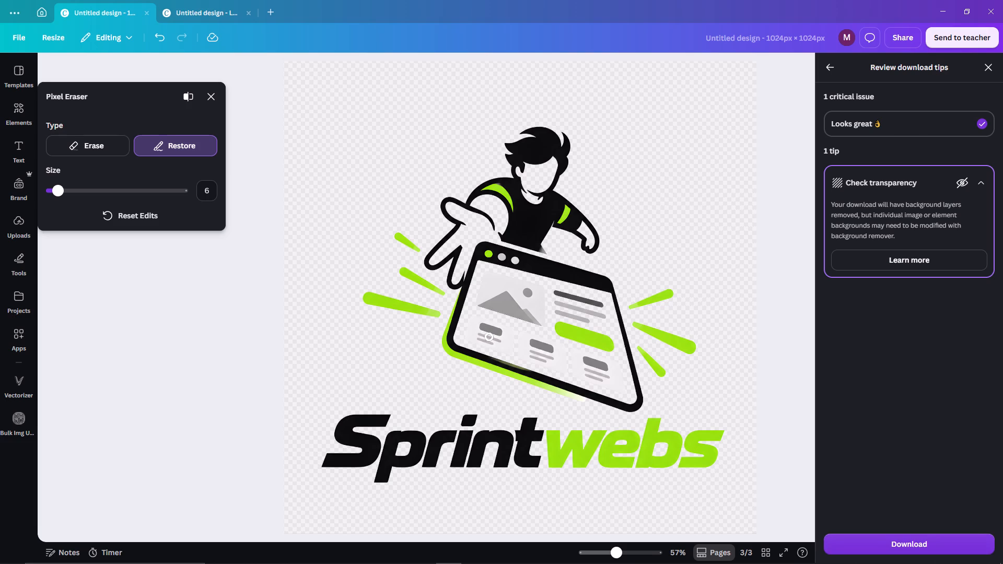
{"action": "left_click_drag", "start_coordinate": [486, 335], "coordinate": [495, 335]}
{"action": "left_click_drag", "start_coordinate": [550, 355], "coordinate": [540, 350]}
{"action": "left_click_drag", "start_coordinate": [540, 350], "coordinate": [549, 361]}
{"action": "left_click_drag", "start_coordinate": [549, 361], "coordinate": [546, 359]}
{"action": "left_click_drag", "start_coordinate": [546, 359], "coordinate": [545, 358]}
{"action": "left_click_drag", "start_coordinate": [610, 373], "coordinate": [594, 379]}
{"action": "left_click_drag", "start_coordinate": [594, 379], "coordinate": [597, 376]}
{"action": "left_click_drag", "start_coordinate": [532, 340], "coordinate": [549, 349]}
{"action": "left_click_drag", "start_coordinate": [549, 349], "coordinate": [554, 353]}
{"action": "left_click", "coordinate": [210, 99]}
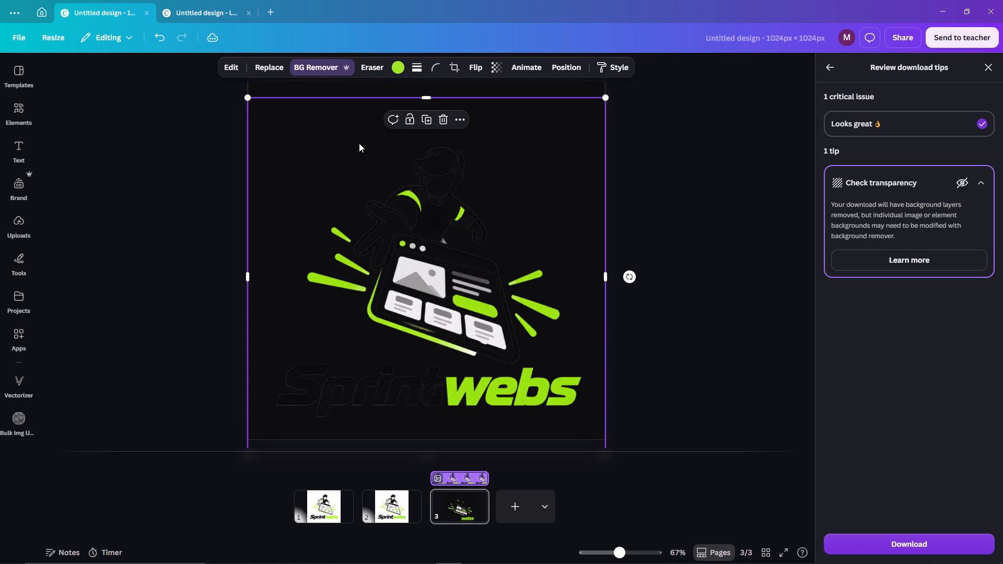
Reopen the logo in the Pixel Eraser and erase along the third content card's lower edge with a size 1 brush.
{"action": "double_click", "coordinate": [330, 68]}
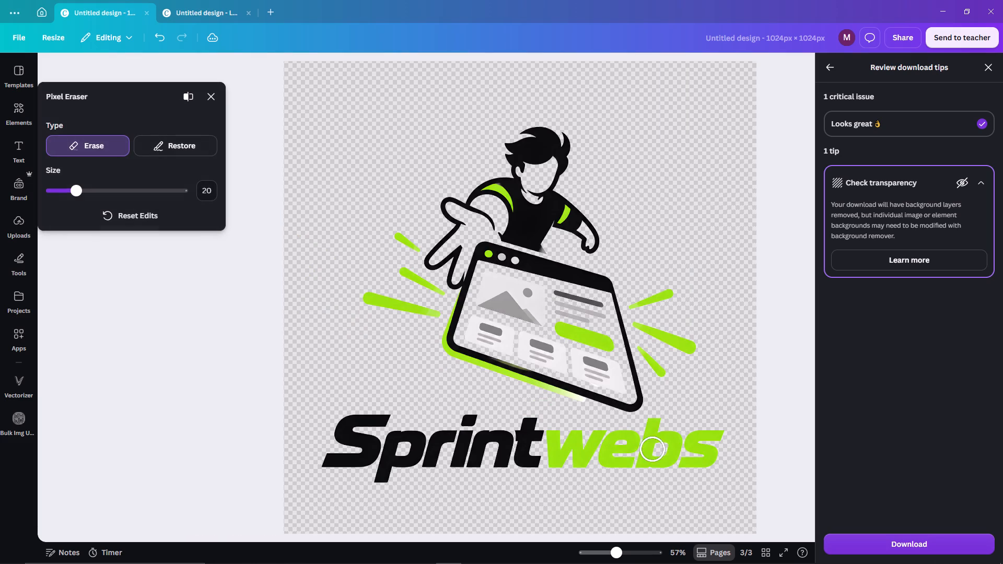
{"action": "left_click_drag", "start_coordinate": [80, 192], "coordinate": [43, 191]}
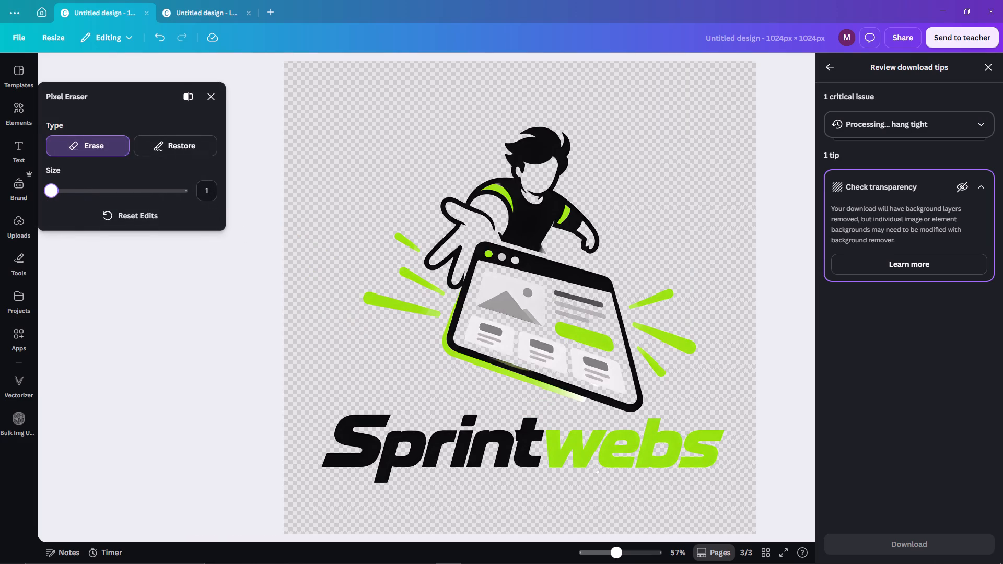
{"action": "left_click_drag", "start_coordinate": [616, 550], "coordinate": [626, 550]}
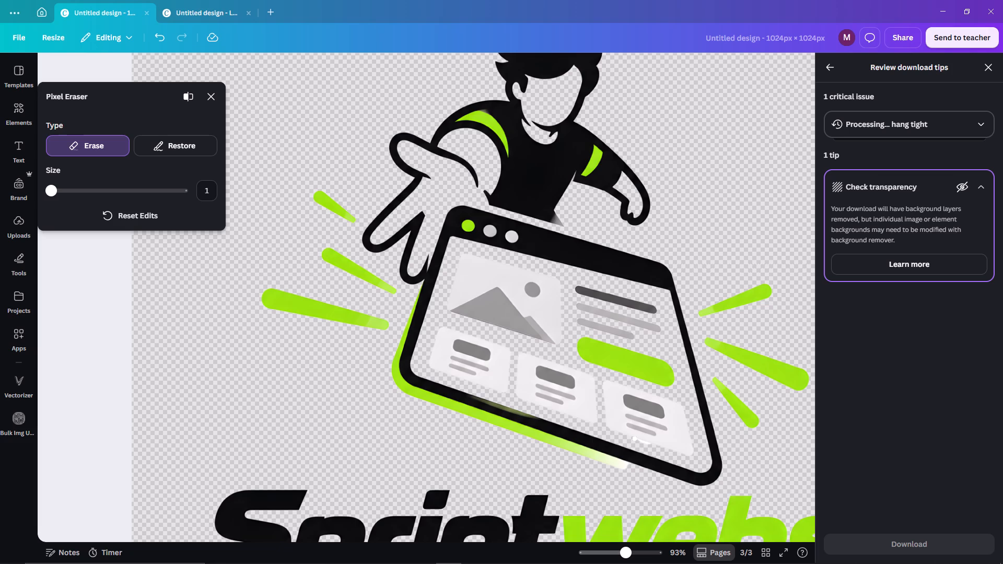
{"action": "left_click_drag", "start_coordinate": [634, 440], "coordinate": [649, 449]}
{"action": "left_click_drag", "start_coordinate": [634, 440], "coordinate": [642, 443]}
{"action": "left_click_drag", "start_coordinate": [642, 443], "coordinate": [659, 448]}
Restore the area below the third content card's text lines, along its lower edge, with the size 1 brush.
{"action": "left_click", "coordinate": [166, 148]}
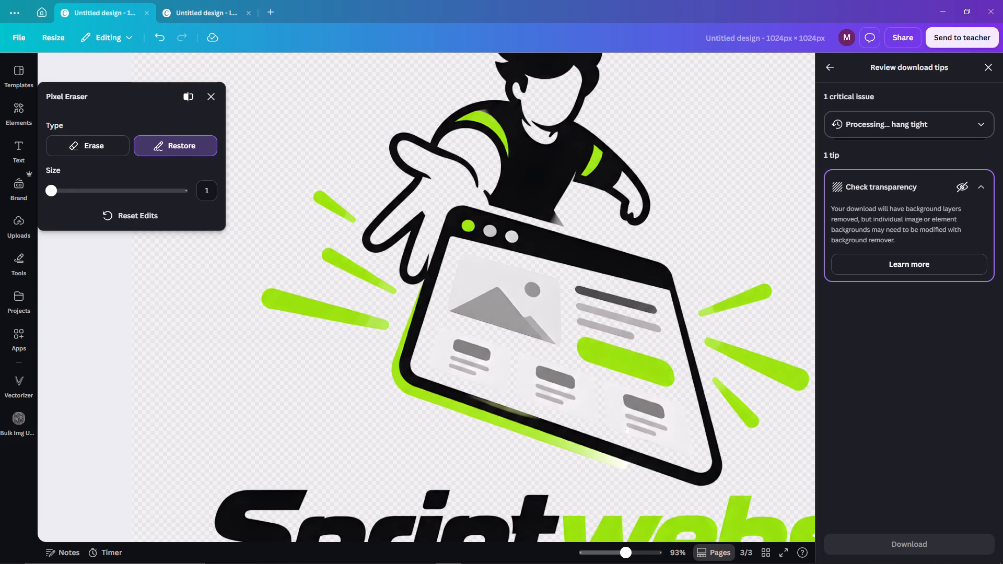
{"action": "left_click_drag", "start_coordinate": [627, 431], "coordinate": [640, 434]}
{"action": "left_click_drag", "start_coordinate": [640, 434], "coordinate": [639, 434]}
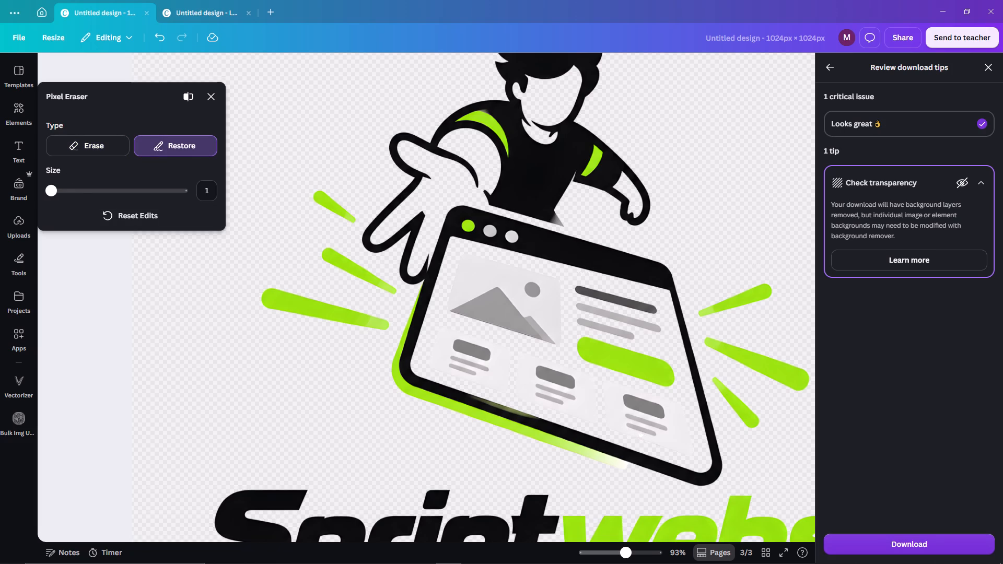
{"action": "left_click_drag", "start_coordinate": [639, 434], "coordinate": [659, 444]}
{"action": "left_click_drag", "start_coordinate": [659, 444], "coordinate": [657, 444]}
Erase the stray white marks below the third content card's text lines, along its lower edge, with the size 1 brush.
{"action": "left_click", "coordinate": [79, 147]}
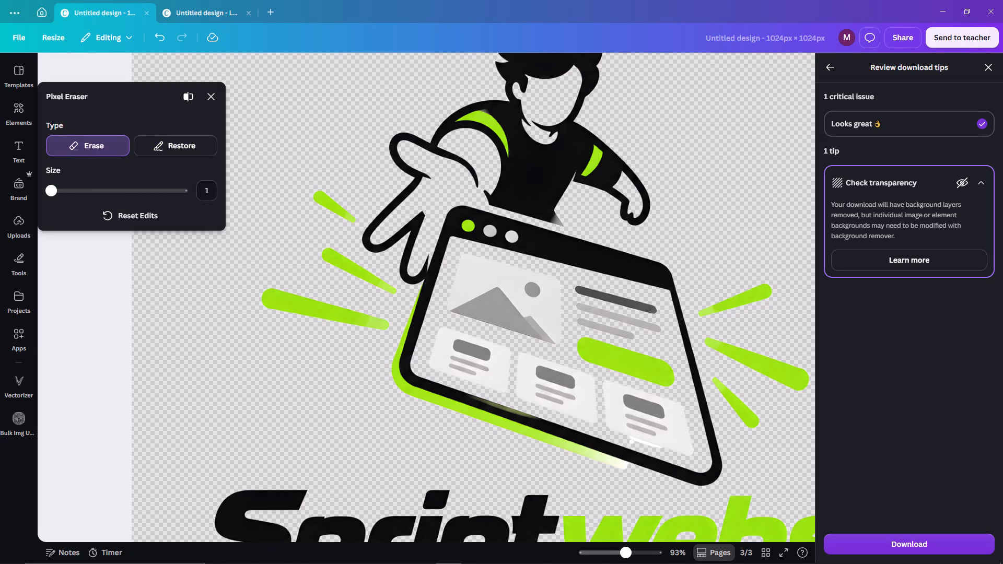
{"action": "left_click_drag", "start_coordinate": [629, 439], "coordinate": [638, 444]}
{"action": "left_click_drag", "start_coordinate": [638, 444], "coordinate": [638, 444]}
{"action": "left_click_drag", "start_coordinate": [633, 439], "coordinate": [647, 446]}
{"action": "left_click_drag", "start_coordinate": [640, 441], "coordinate": [656, 448]}
{"action": "left_click_drag", "start_coordinate": [647, 444], "coordinate": [628, 436]}
Restore the area around the third content card's bottom text line with the size 1 brush and close the Pixel Eraser.
{"action": "left_click", "coordinate": [187, 149]}
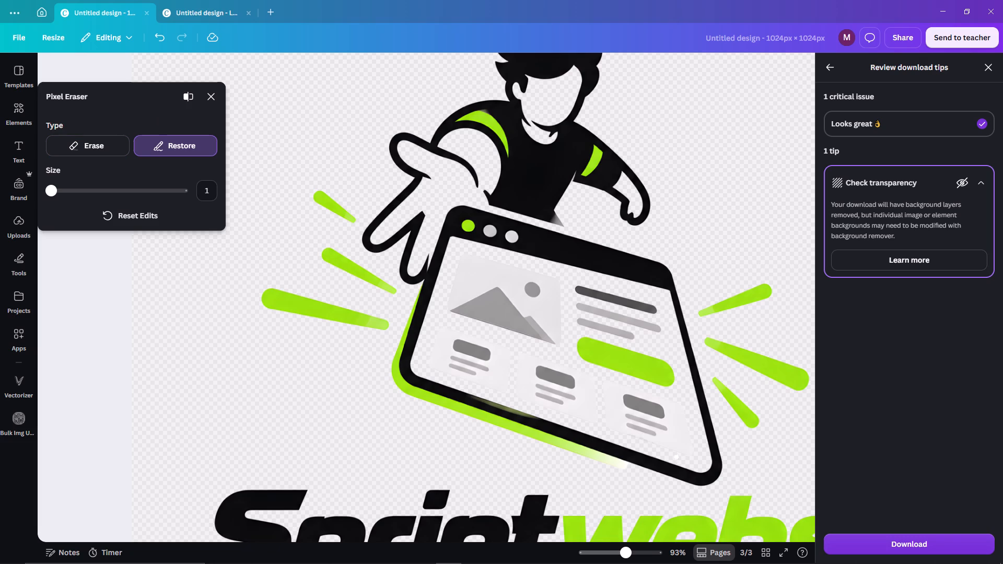
{"action": "left_click_drag", "start_coordinate": [659, 442], "coordinate": [650, 441]}
{"action": "left_click_drag", "start_coordinate": [650, 441], "coordinate": [629, 432]}
{"action": "left_click_drag", "start_coordinate": [629, 432], "coordinate": [628, 432]}
{"action": "left_click", "coordinate": [215, 95]}
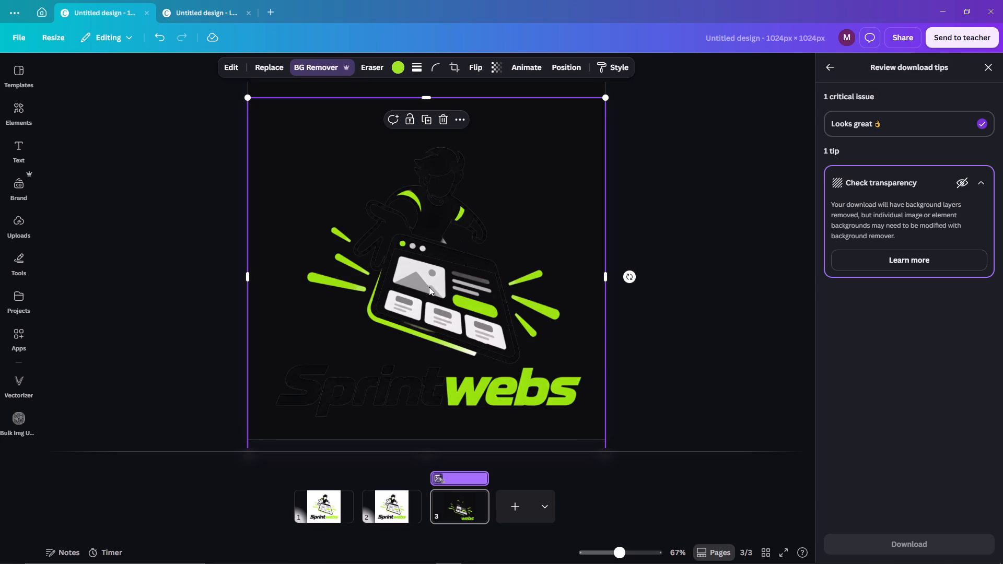
Reopen page 3's logo in the Pixel Eraser and clean up the third content card's lower edge by erasing with a size 1 brush.
{"action": "double_click", "coordinate": [328, 64]}
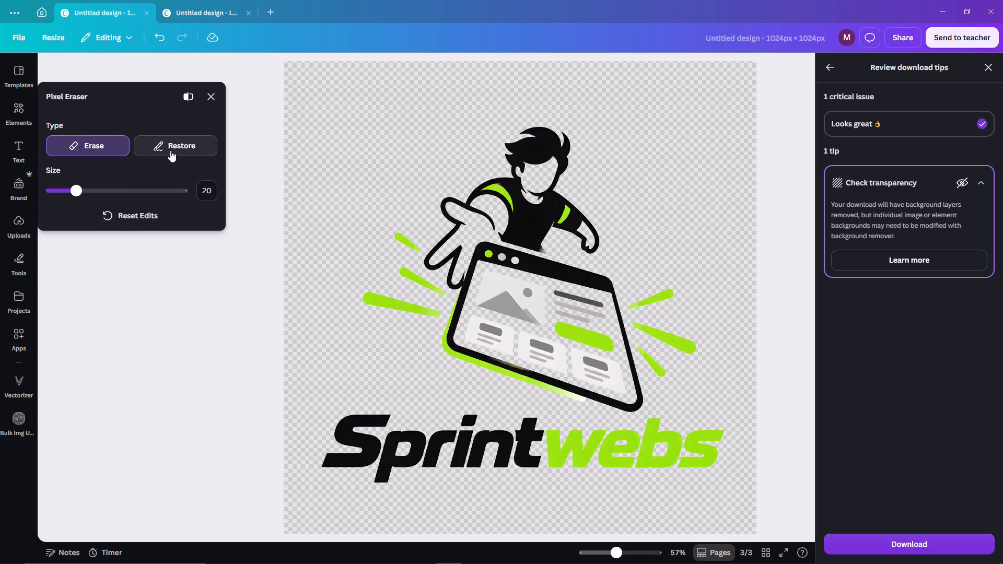
{"action": "left_click_drag", "start_coordinate": [84, 190], "coordinate": [33, 197]}
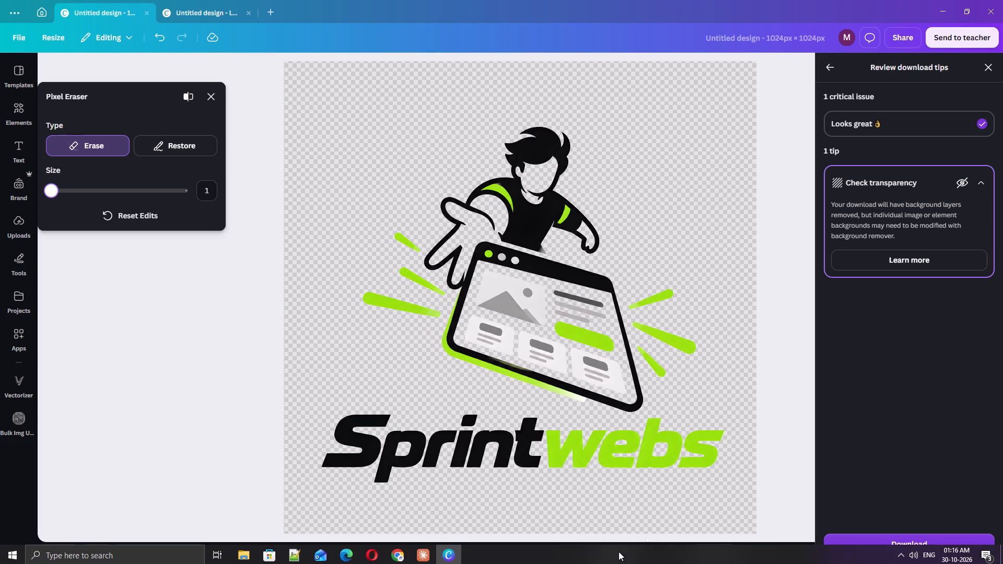
{"action": "left_click_drag", "start_coordinate": [617, 556], "coordinate": [629, 557]}
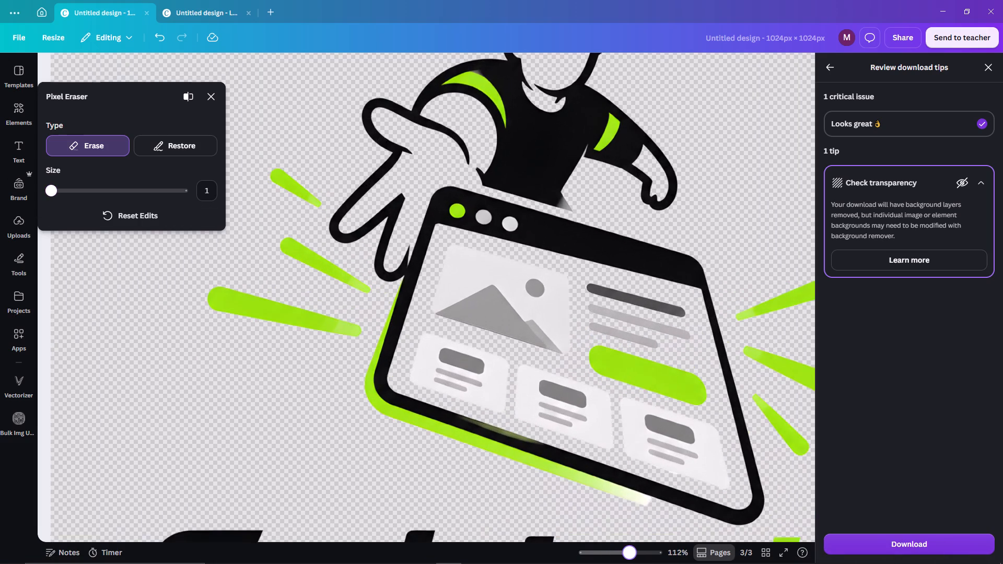
{"action": "left_click_drag", "start_coordinate": [629, 557], "coordinate": [630, 556]}
{"action": "scroll", "coordinate": [732, 487], "scroll_direction": "down", "scroll_amount": 3}
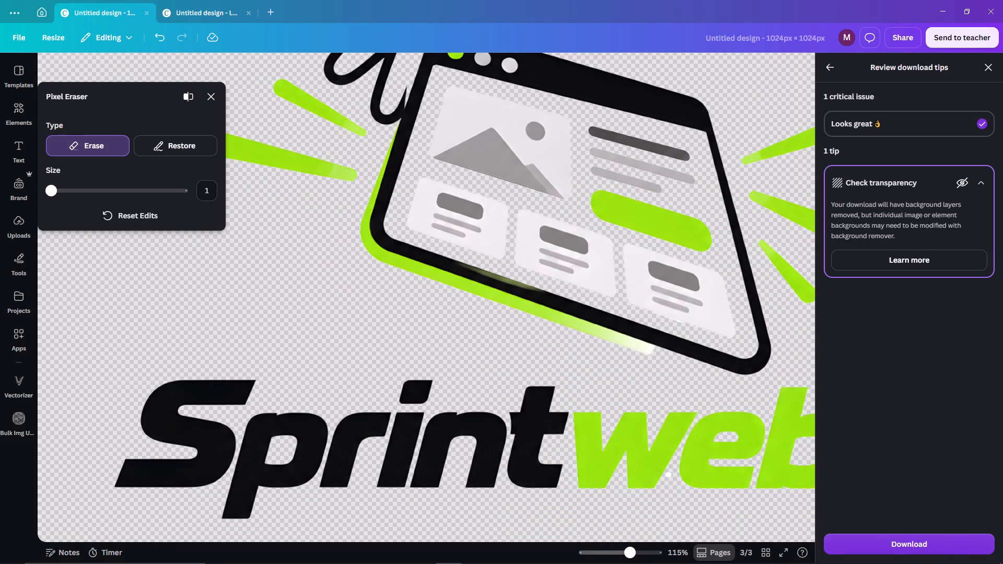
{"action": "left_click_drag", "start_coordinate": [632, 555], "coordinate": [637, 555]}
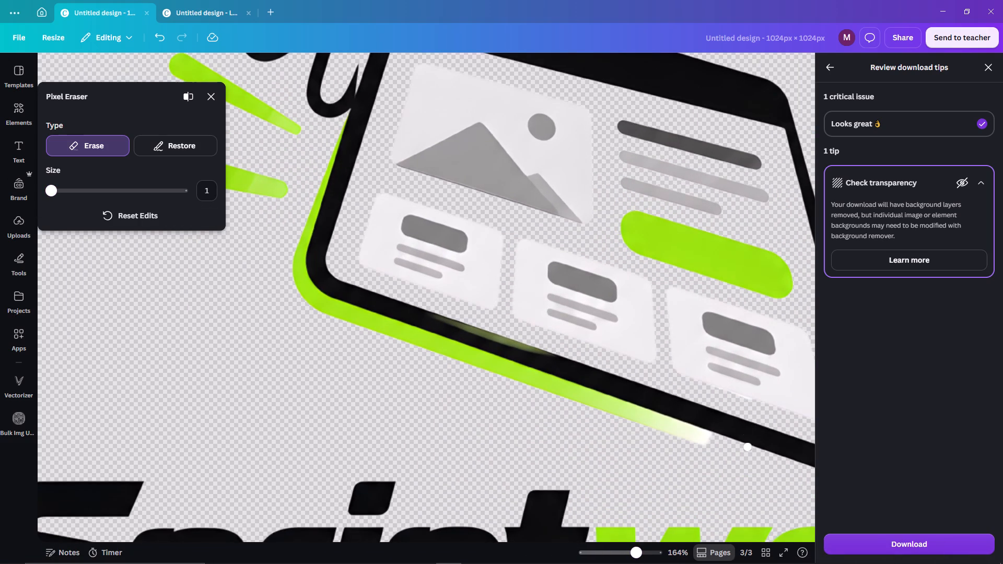
{"action": "left_click_drag", "start_coordinate": [713, 391], "coordinate": [715, 393]}
{"action": "left_click_drag", "start_coordinate": [715, 393], "coordinate": [712, 391]}
{"action": "left_click_drag", "start_coordinate": [712, 391], "coordinate": [745, 402]}
{"action": "left_click_drag", "start_coordinate": [745, 402], "coordinate": [750, 404]}
{"action": "left_click_drag", "start_coordinate": [713, 391], "coordinate": [719, 392]}
{"action": "left_click_drag", "start_coordinate": [719, 392], "coordinate": [738, 399]}
{"action": "left_click_drag", "start_coordinate": [738, 399], "coordinate": [738, 399]}
{"action": "left_click_drag", "start_coordinate": [738, 399], "coordinate": [751, 404]}
{"action": "left_click_drag", "start_coordinate": [732, 397], "coordinate": [746, 402]}
{"action": "left_click_drag", "start_coordinate": [746, 402], "coordinate": [757, 407]}
{"action": "scroll", "coordinate": [732, 416], "scroll_direction": "down", "scroll_amount": 1}
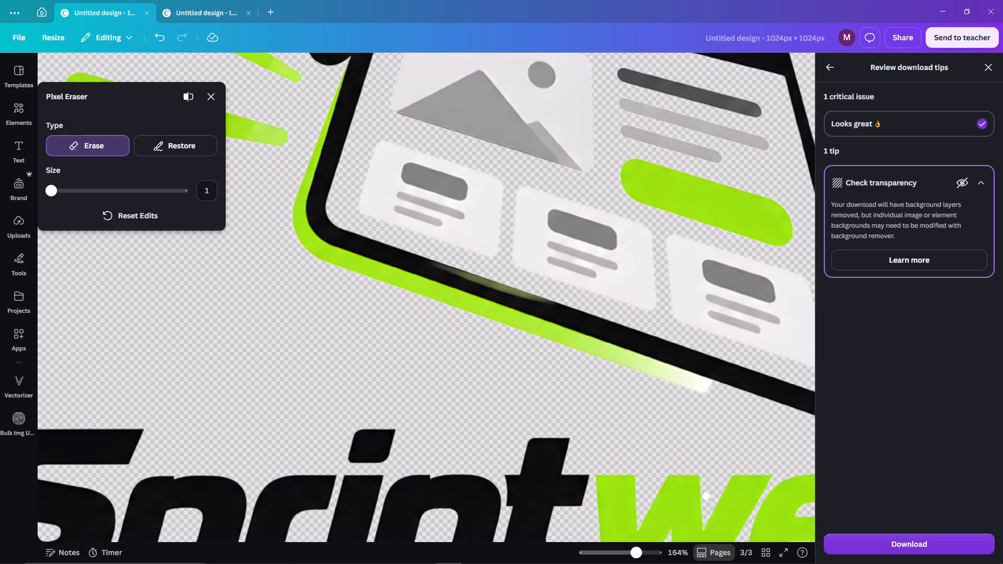
{"action": "left_click", "coordinate": [217, 98]}
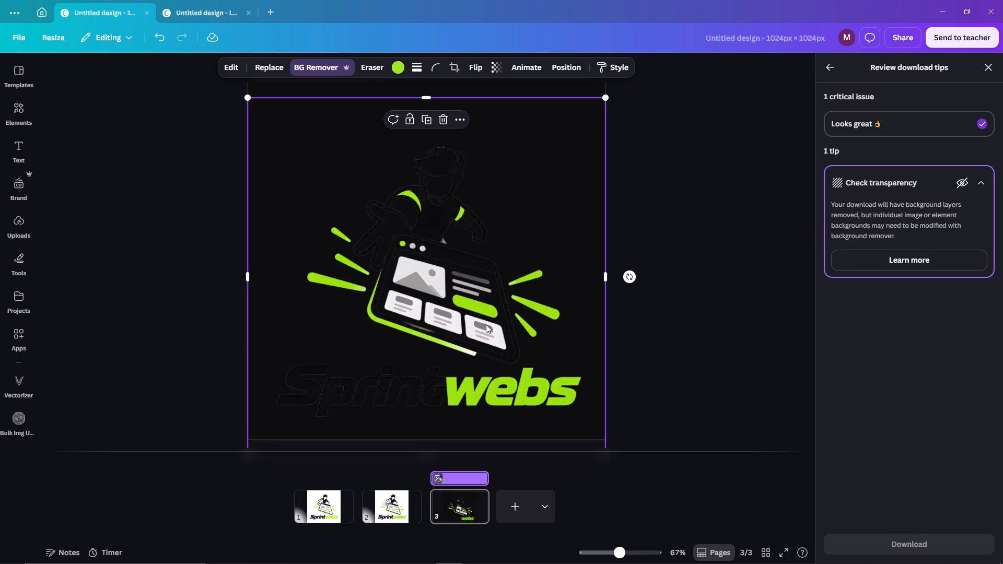
Copy page 3's logo, switch to the Logo design and delete the existing logo there.
{"action": "key", "text": "ctrl+c"}
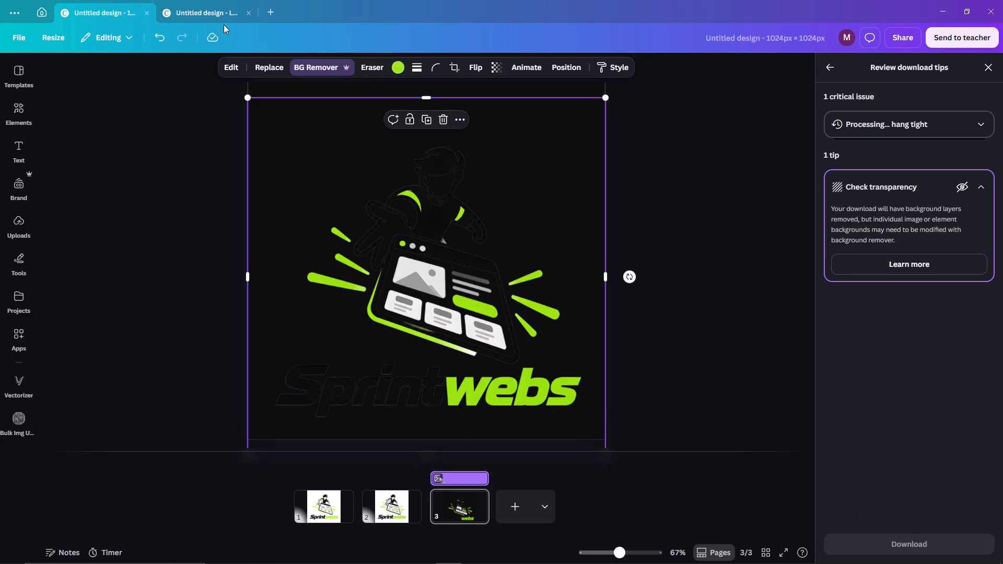
{"action": "left_click", "coordinate": [224, 21]}
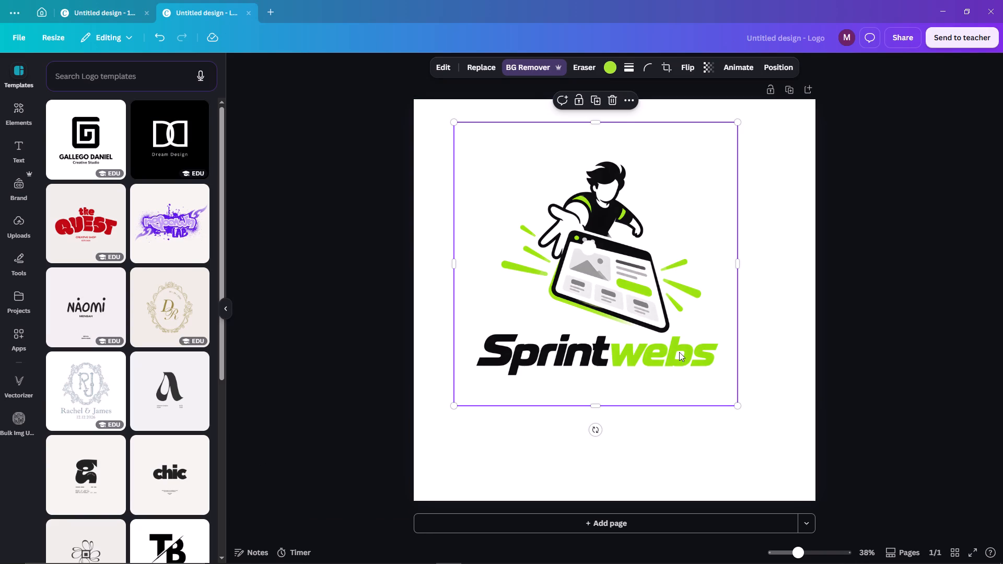
{"action": "left_click", "coordinate": [621, 104]}
{"action": "left_click", "coordinate": [612, 100]}
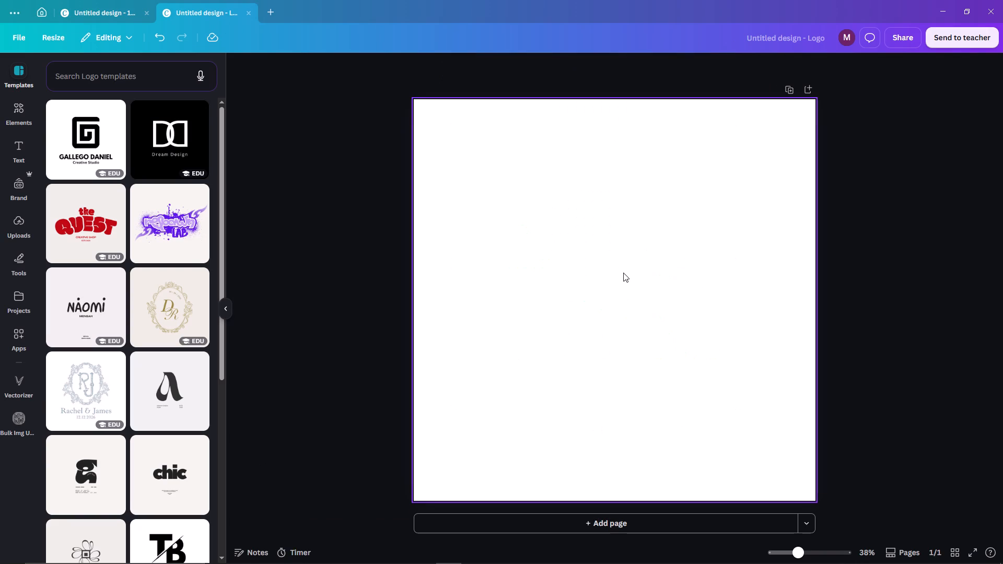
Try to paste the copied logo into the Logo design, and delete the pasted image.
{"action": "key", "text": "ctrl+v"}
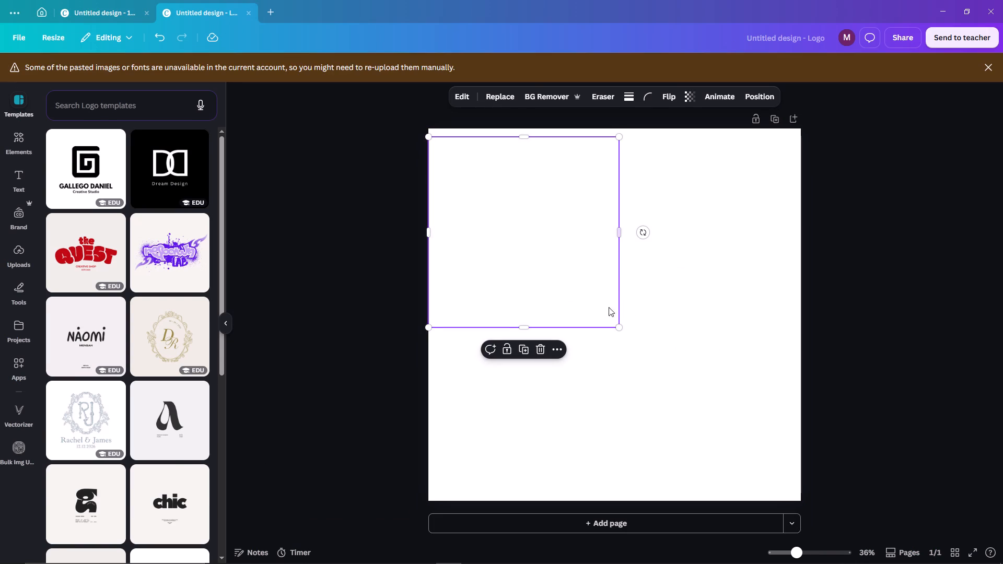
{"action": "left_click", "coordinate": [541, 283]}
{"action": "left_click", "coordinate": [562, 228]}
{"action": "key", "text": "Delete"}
Return to the 1024px design and change page 3's background colour to white.
{"action": "left_click", "coordinate": [134, 0]}
{"action": "left_click", "coordinate": [130, 11]}
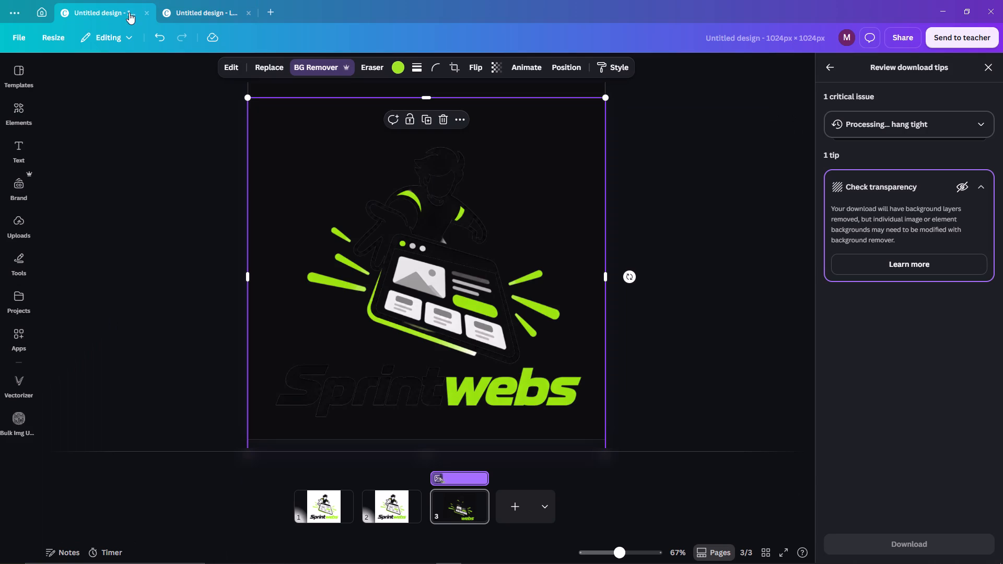
{"action": "left_click", "coordinate": [394, 84]}
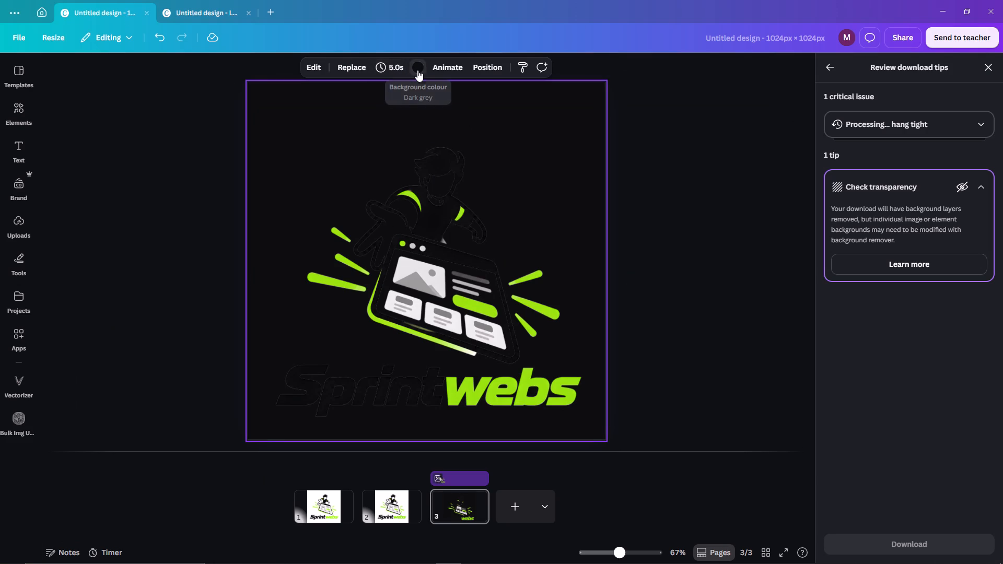
{"action": "left_click", "coordinate": [417, 70]}
{"action": "left_click", "coordinate": [113, 150]}
Copy page 3's logo and paste it onto the empty page of the Logo design.
{"action": "left_click", "coordinate": [427, 218]}
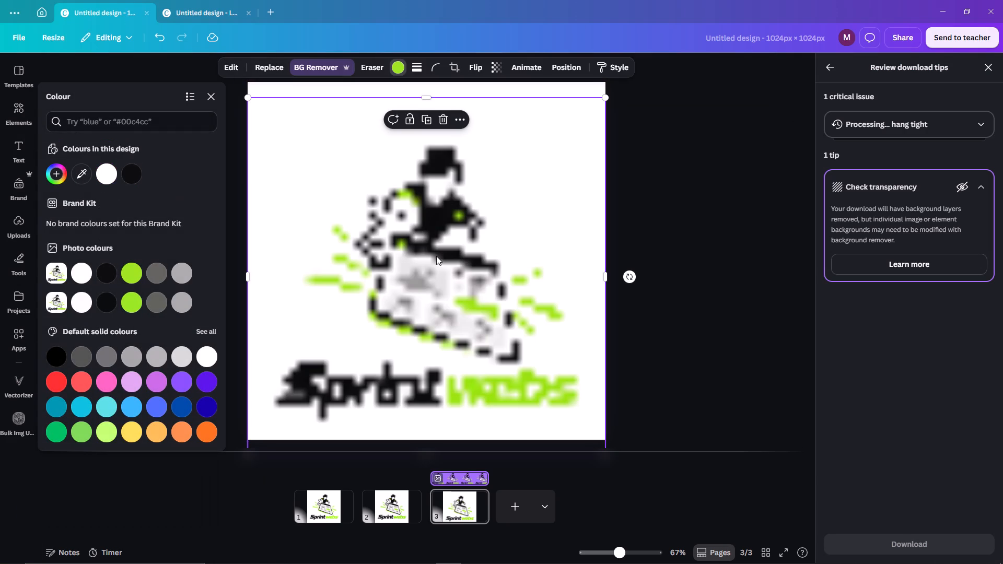
{"action": "key", "text": "ctrl+c"}
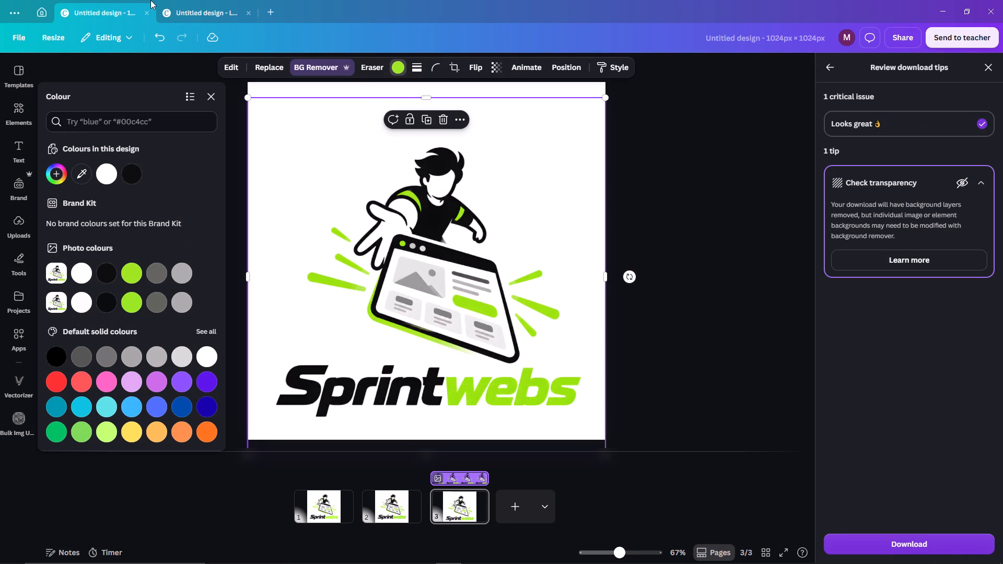
{"action": "left_click", "coordinate": [216, 7]}
{"action": "left_click", "coordinate": [553, 256]}
{"action": "key", "text": "ctrl+v"}
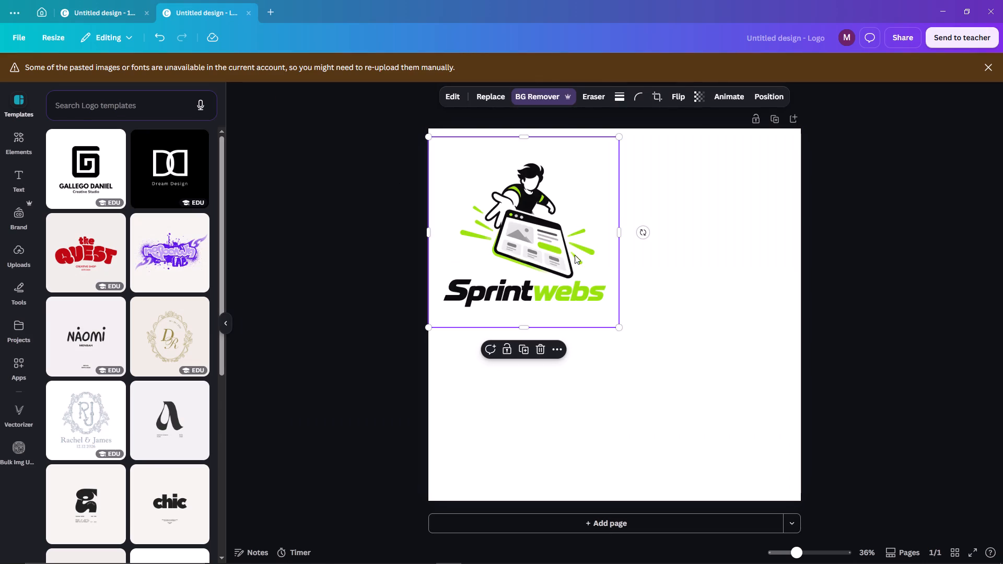
Enlarge the pasted Sprintwebs logo and align it so that it fills the whole page of the Logo design.
{"action": "left_click", "coordinate": [575, 278]}
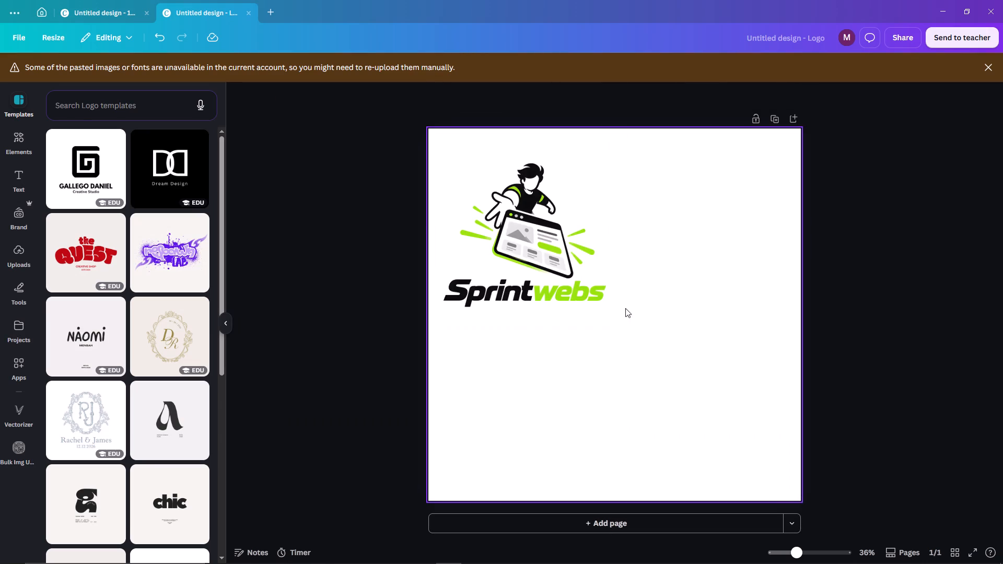
{"action": "left_click", "coordinate": [569, 282]}
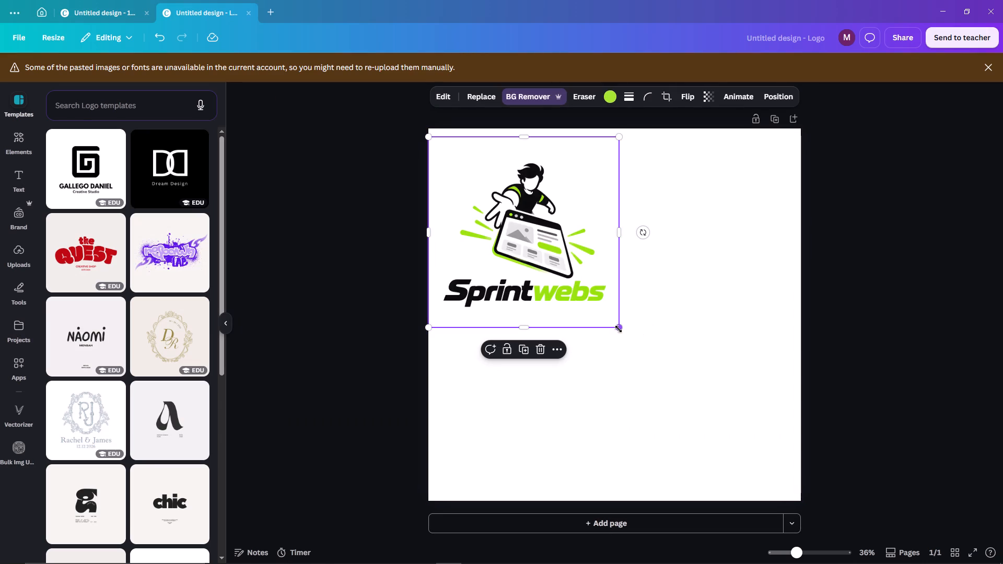
{"action": "left_click_drag", "start_coordinate": [619, 329], "coordinate": [844, 495]}
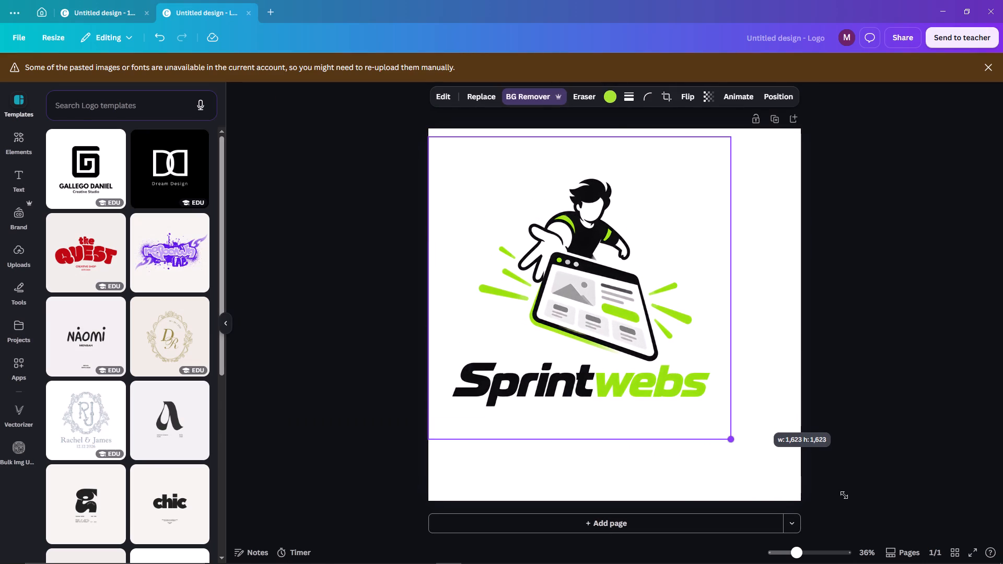
{"action": "left_click_drag", "start_coordinate": [844, 495], "coordinate": [821, 498]}
{"action": "left_click", "coordinate": [989, 74]}
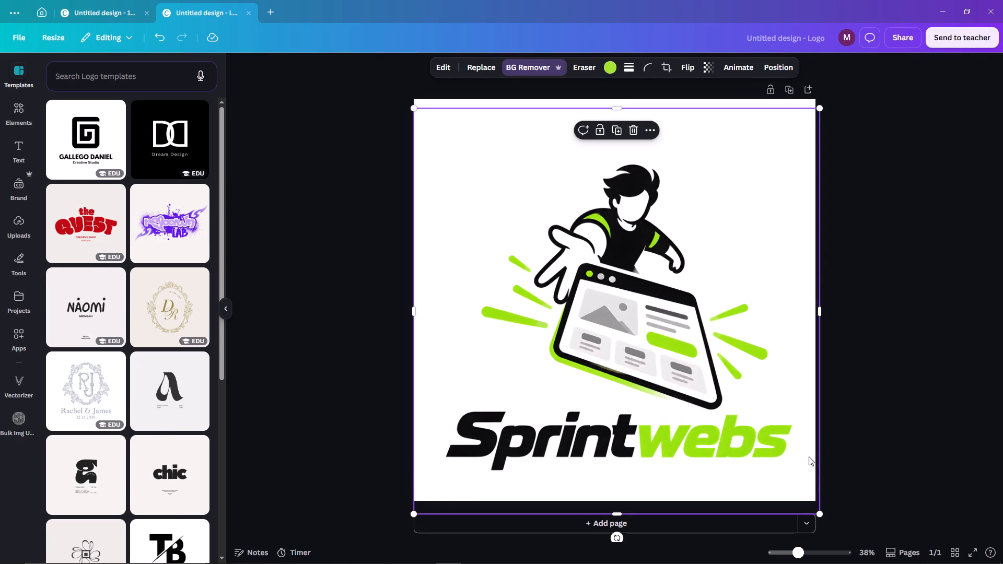
{"action": "left_click_drag", "start_coordinate": [679, 343], "coordinate": [676, 334]}
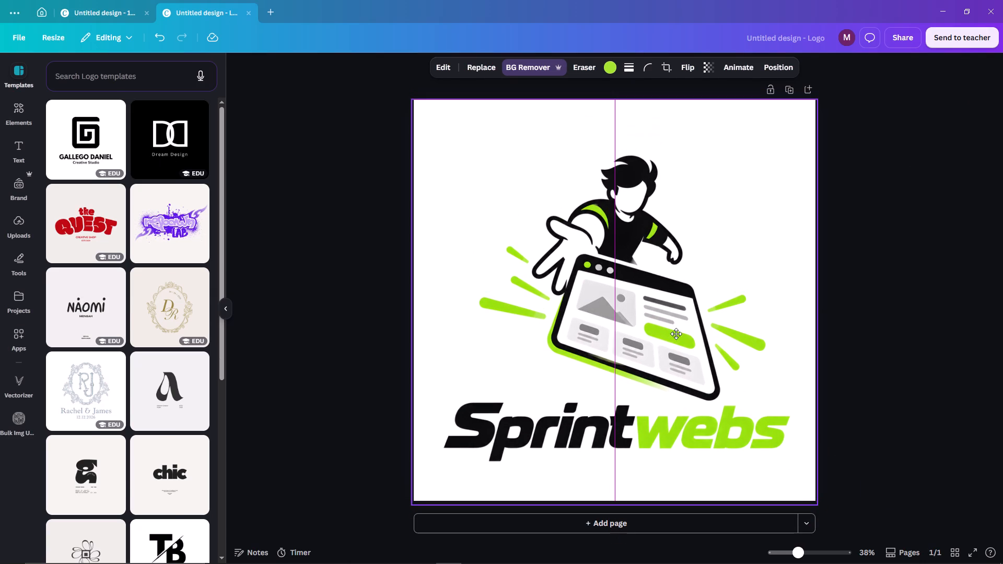
{"action": "left_click_drag", "start_coordinate": [676, 334], "coordinate": [678, 335]}
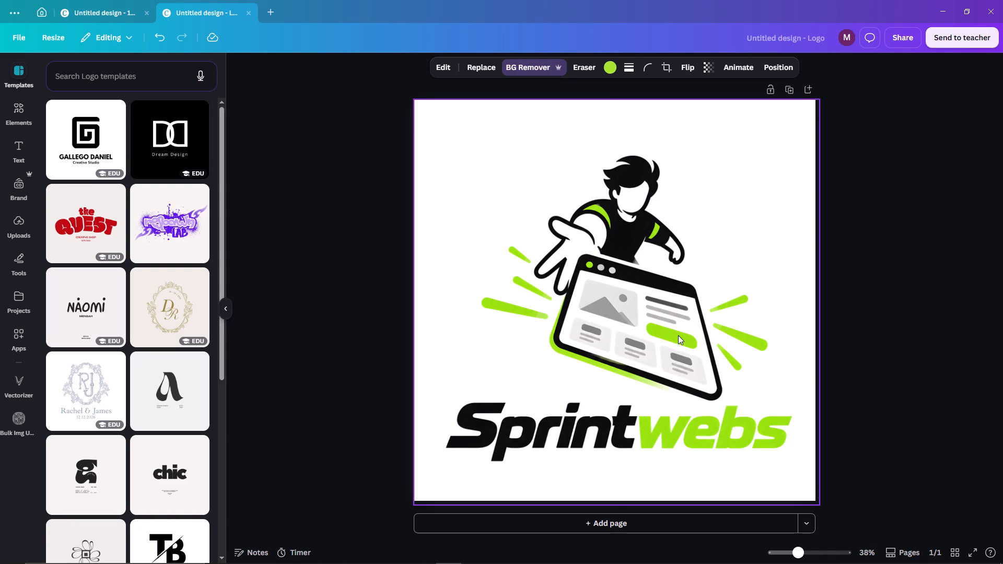
{"action": "left_click", "coordinate": [821, 506]}
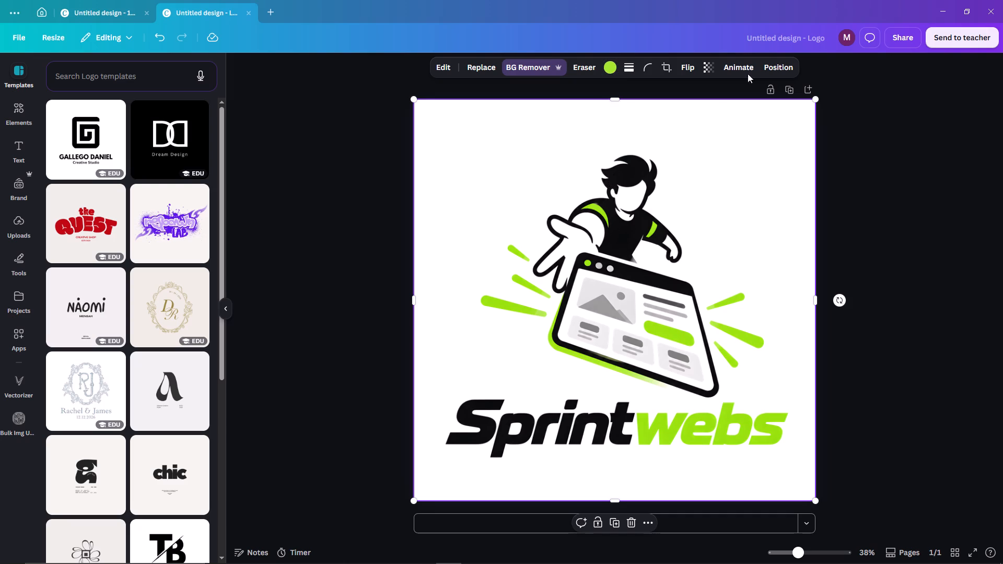
Download the Logo design as an SVG with a transparent background, saving it as Untitled design.svg in Downloads.
{"action": "left_click", "coordinate": [898, 39]}
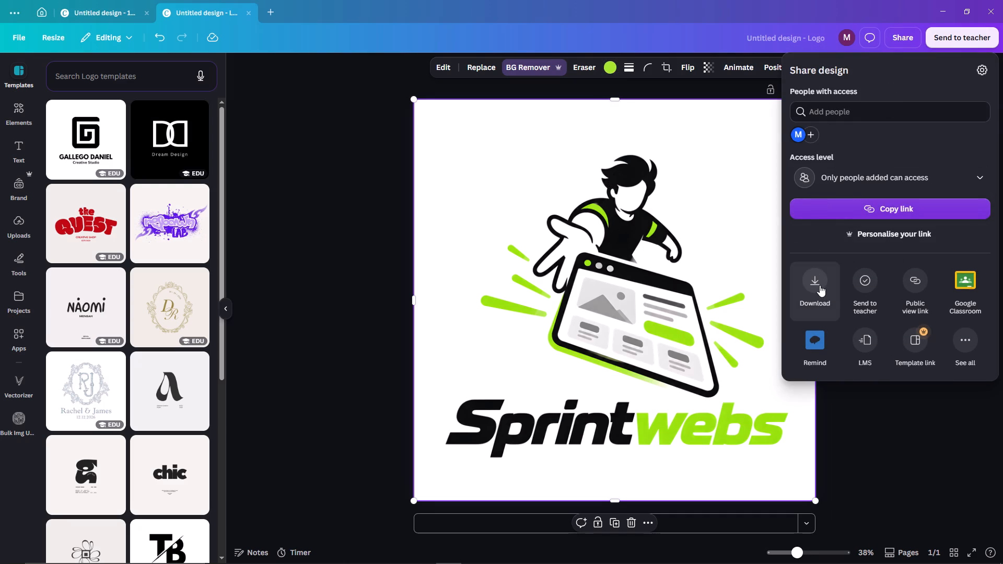
{"action": "left_click", "coordinate": [820, 286]}
{"action": "left_click", "coordinate": [894, 118]}
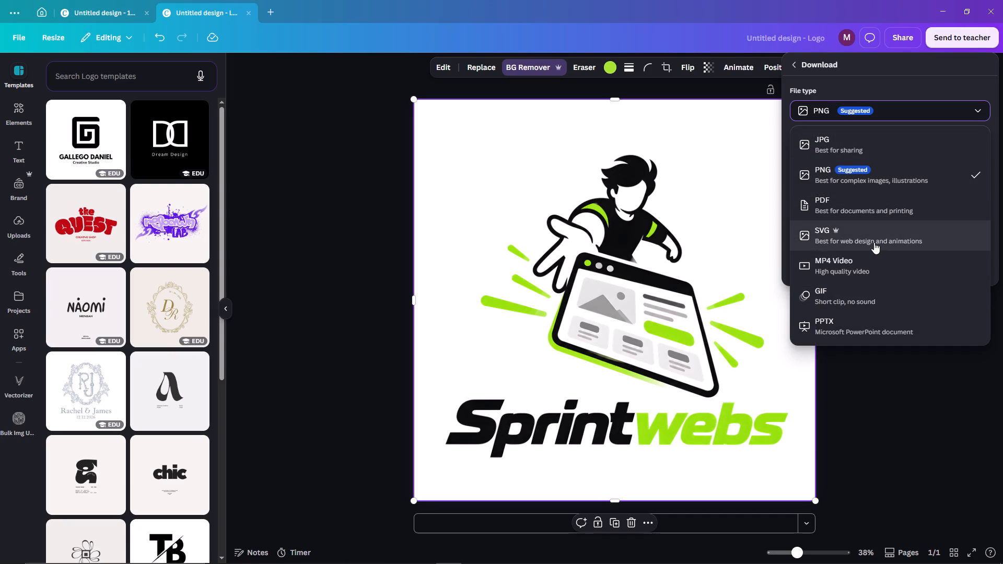
{"action": "left_click", "coordinate": [874, 242]}
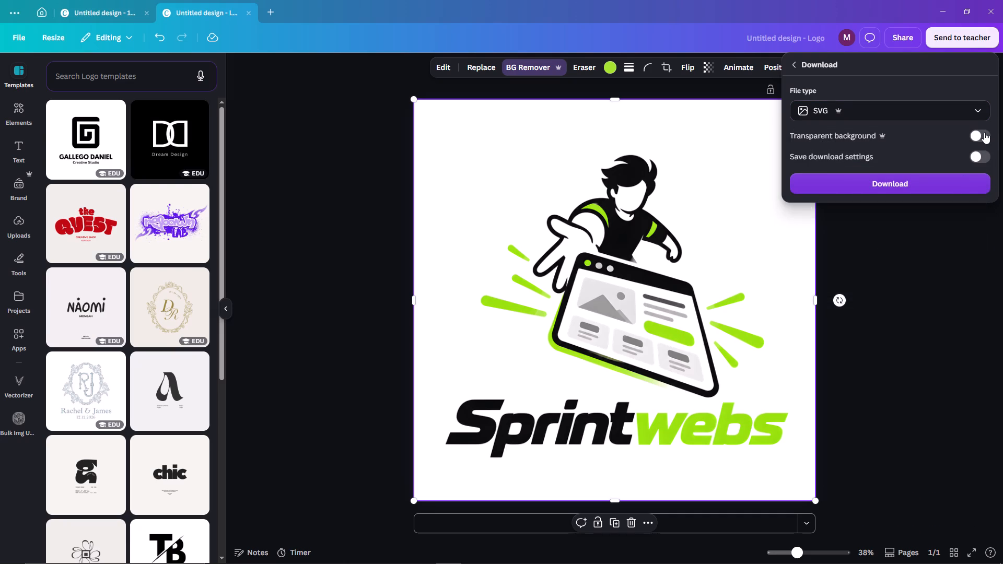
{"action": "left_click", "coordinate": [983, 132]}
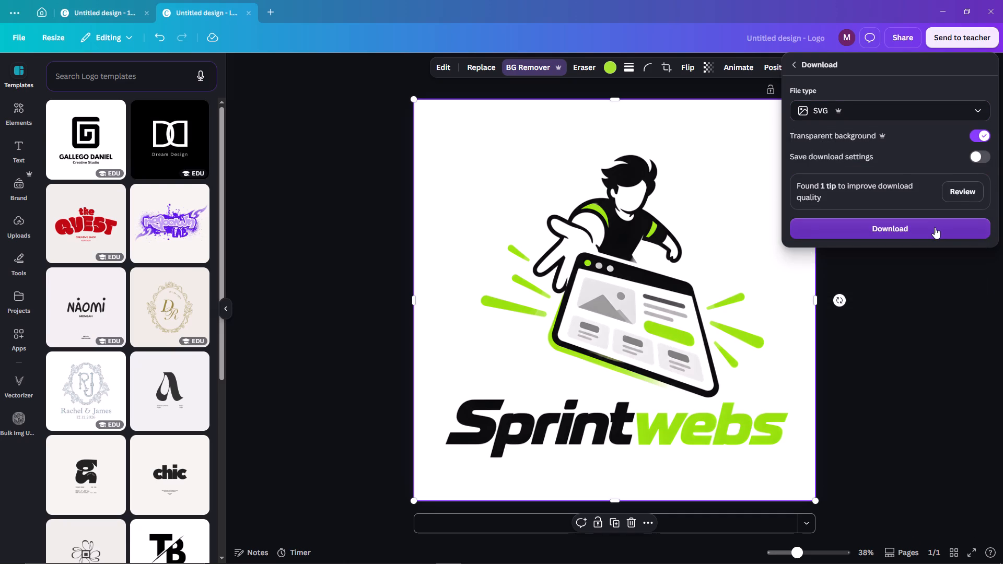
{"action": "left_click", "coordinate": [935, 227]}
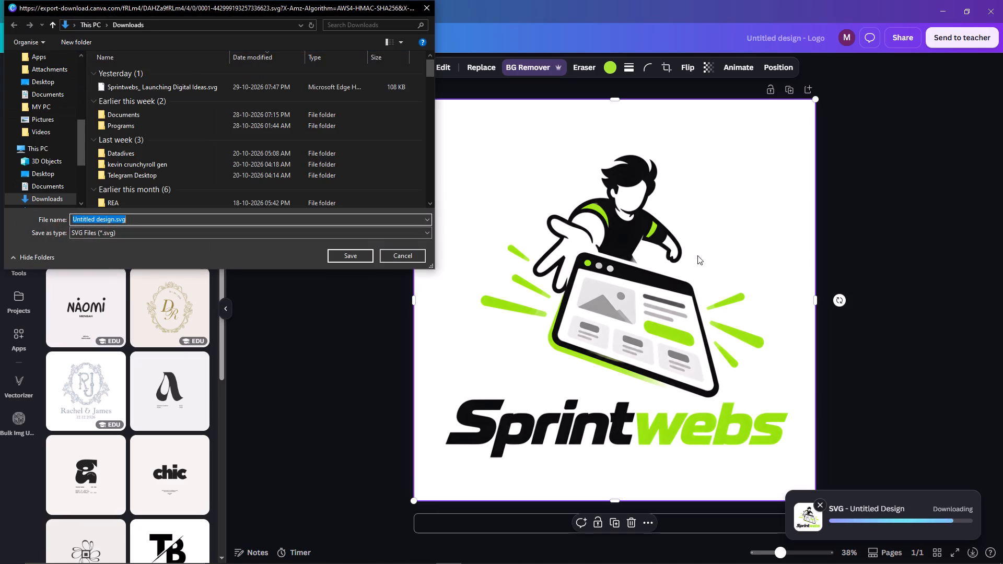
{"action": "left_click", "coordinate": [352, 256]}
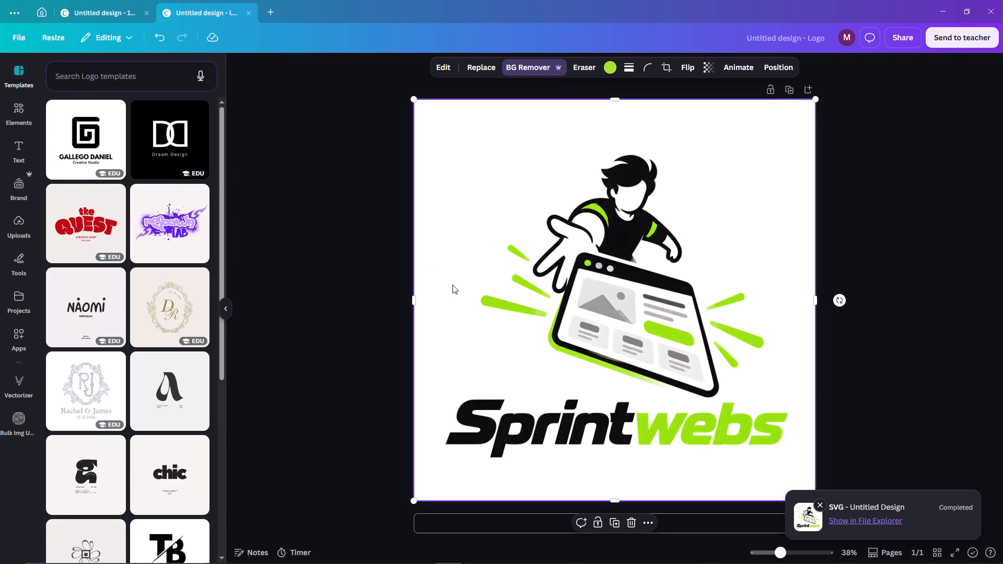
Close both open design tabs, the Logo design and the 1024px design.
{"action": "left_click", "coordinate": [254, 11]}
{"action": "left_click", "coordinate": [250, 12]}
{"action": "left_click", "coordinate": [149, 13]}
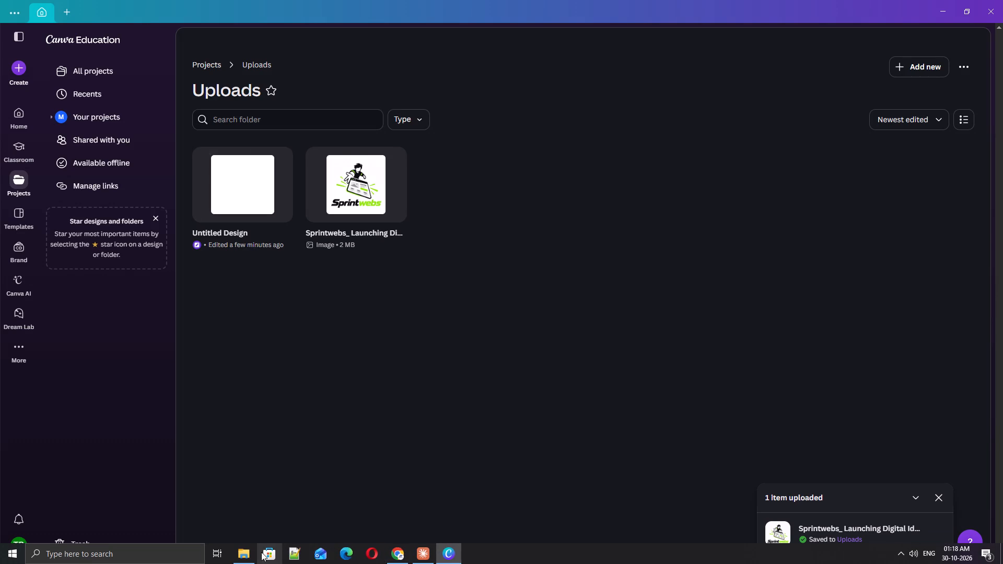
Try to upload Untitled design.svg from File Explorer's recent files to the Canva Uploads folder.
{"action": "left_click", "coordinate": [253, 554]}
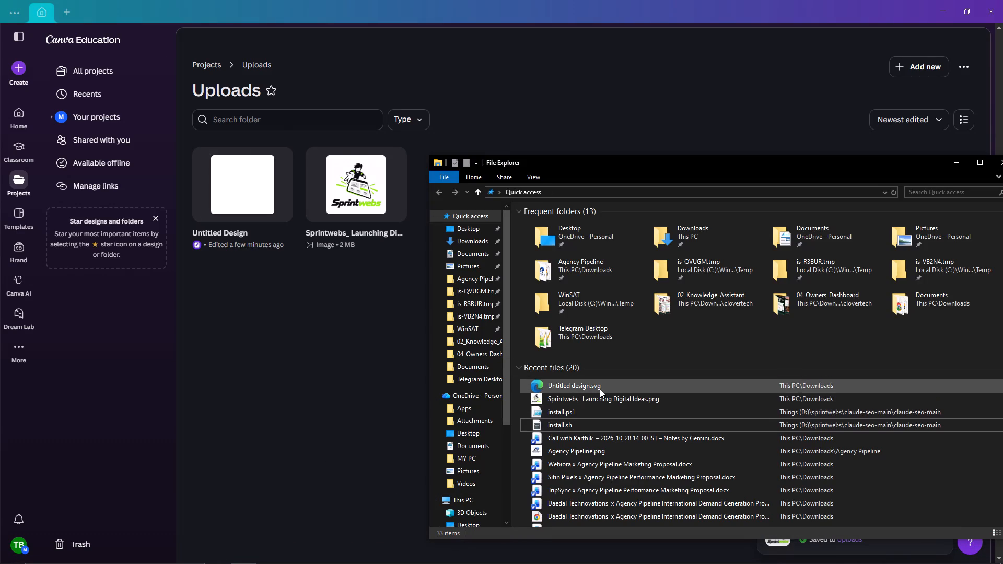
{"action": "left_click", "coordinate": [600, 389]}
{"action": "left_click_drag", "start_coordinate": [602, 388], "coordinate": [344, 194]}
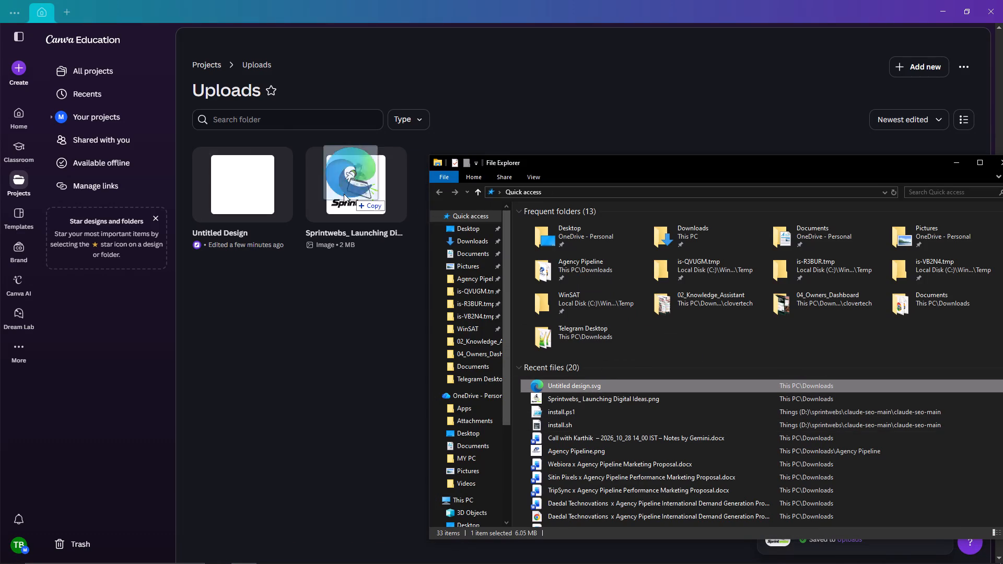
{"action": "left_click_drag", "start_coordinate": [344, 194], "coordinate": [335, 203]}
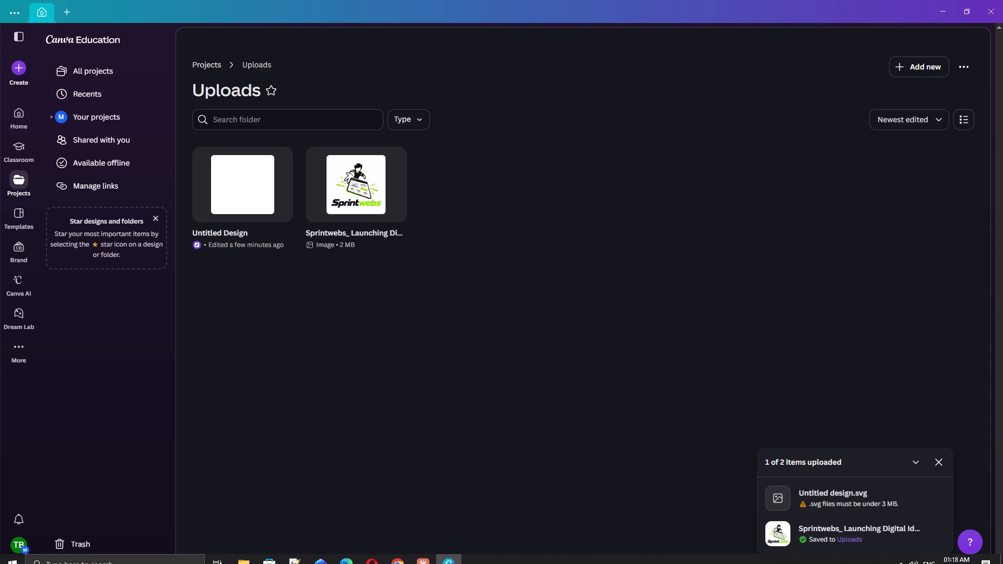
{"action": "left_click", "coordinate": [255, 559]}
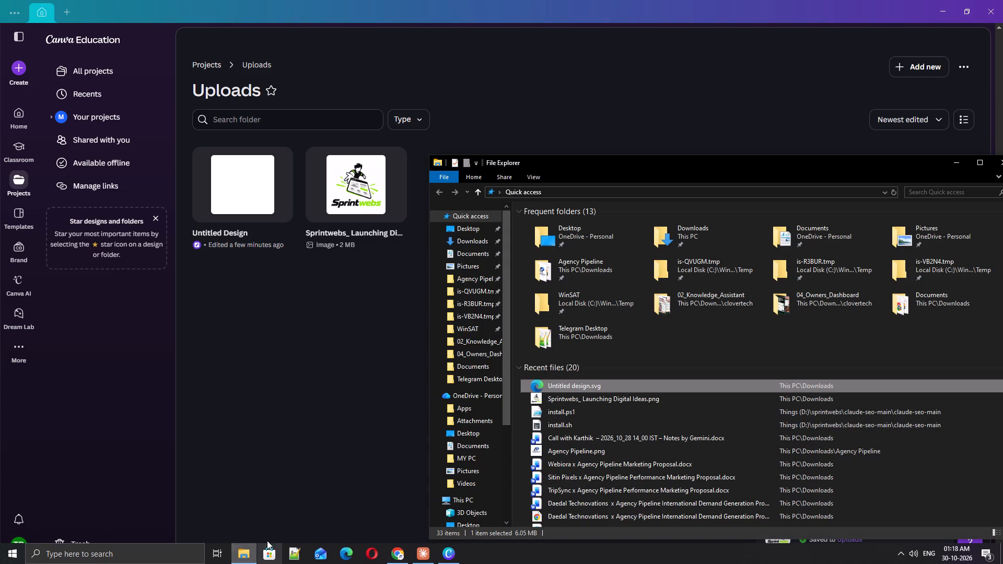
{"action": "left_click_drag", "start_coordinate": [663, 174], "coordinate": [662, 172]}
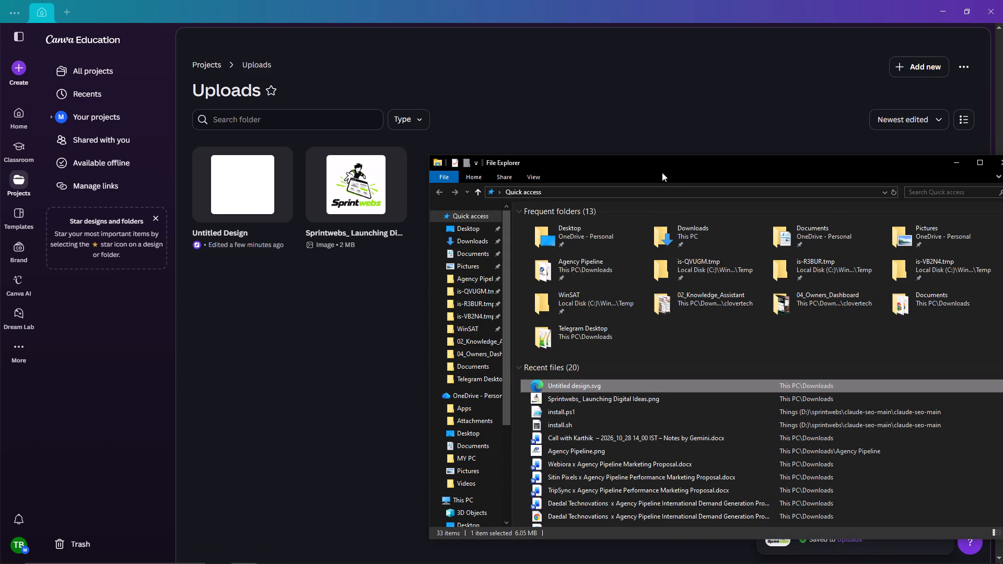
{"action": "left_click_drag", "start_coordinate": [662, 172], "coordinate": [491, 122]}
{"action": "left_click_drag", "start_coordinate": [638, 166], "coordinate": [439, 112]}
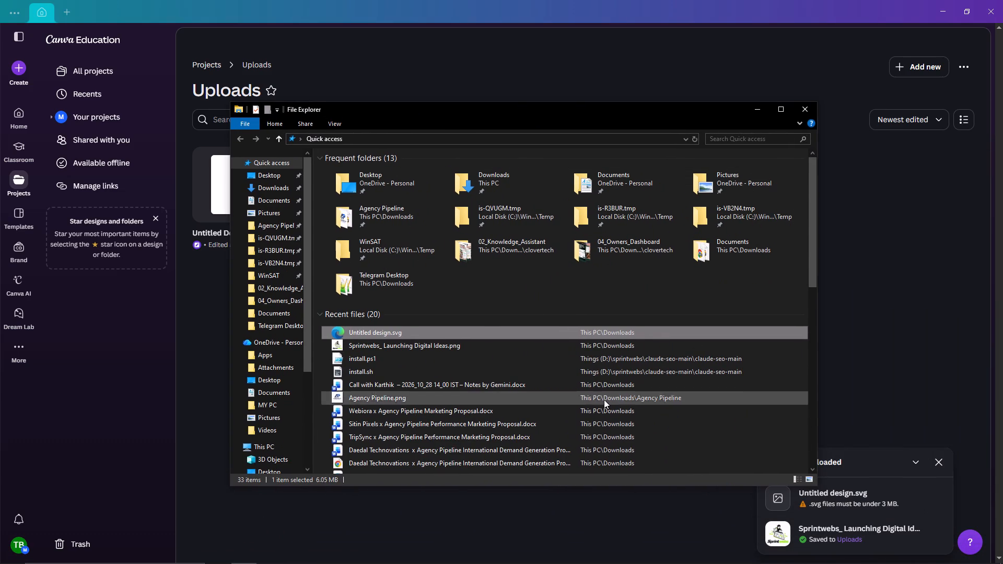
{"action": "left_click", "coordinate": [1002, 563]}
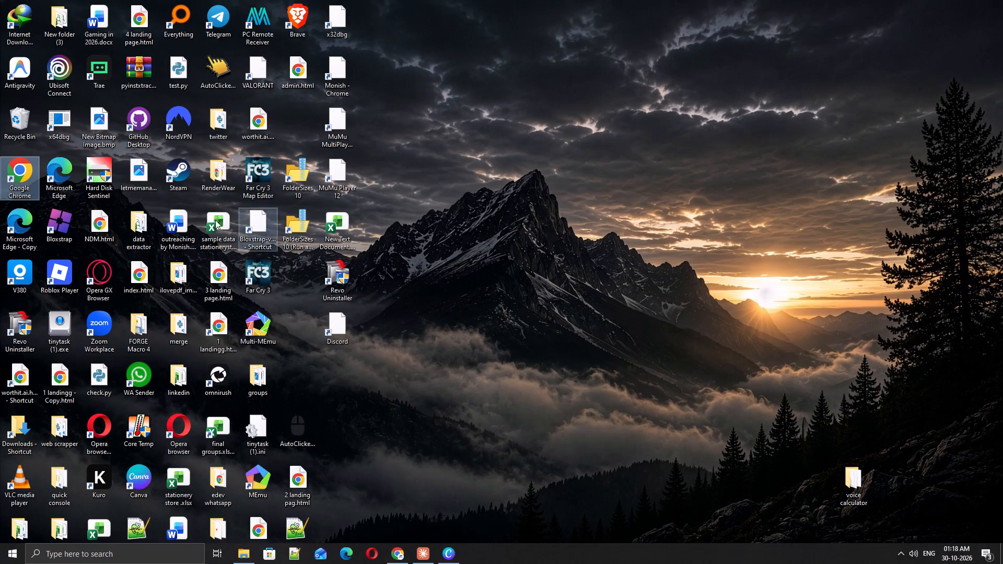
{"action": "left_click", "coordinate": [416, 557]}
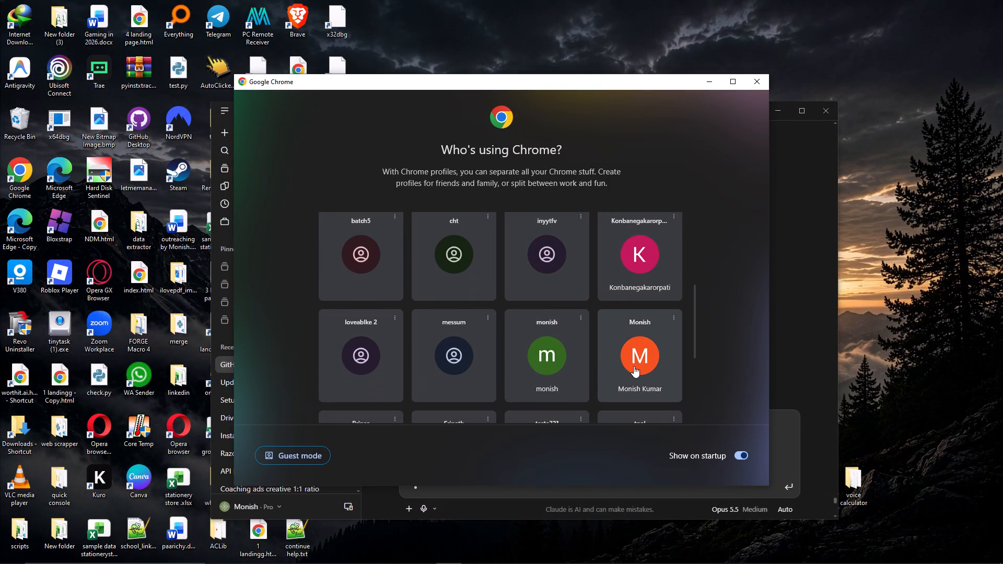
{"action": "left_click", "coordinate": [634, 366]}
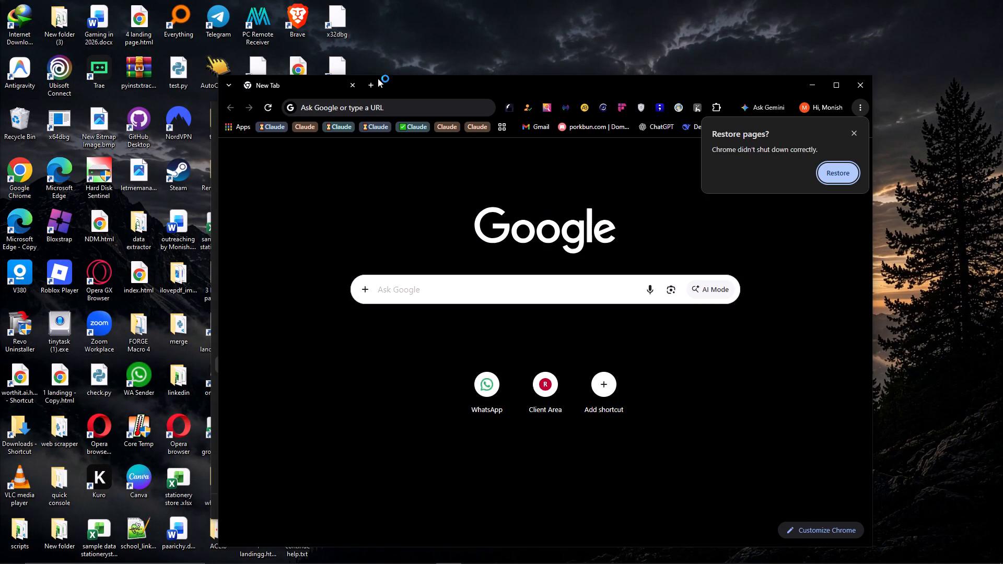
{"action": "left_click", "coordinate": [378, 108]}
{"action": "type", "text": "svg colo"}
{"action": "key", "text": "Down"}
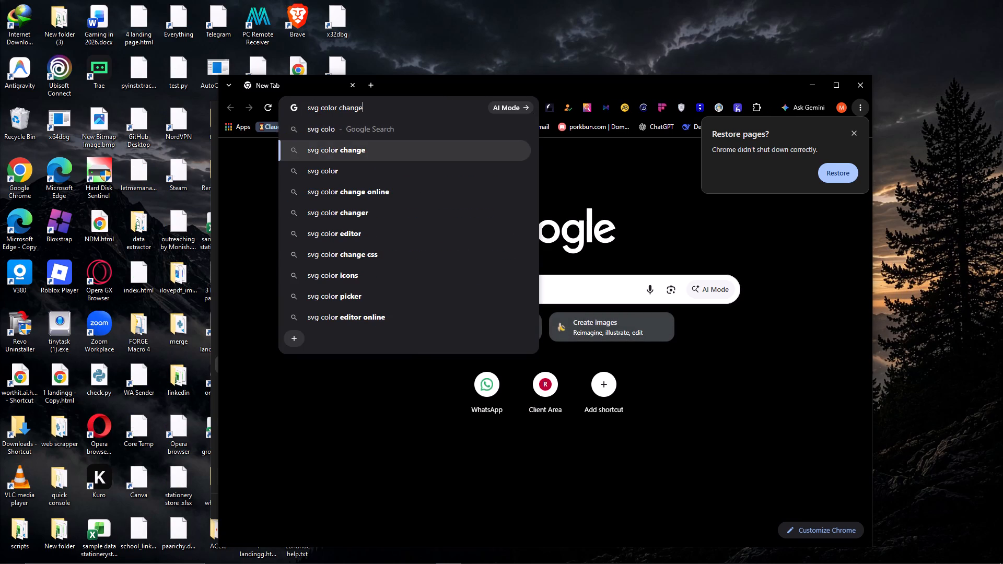
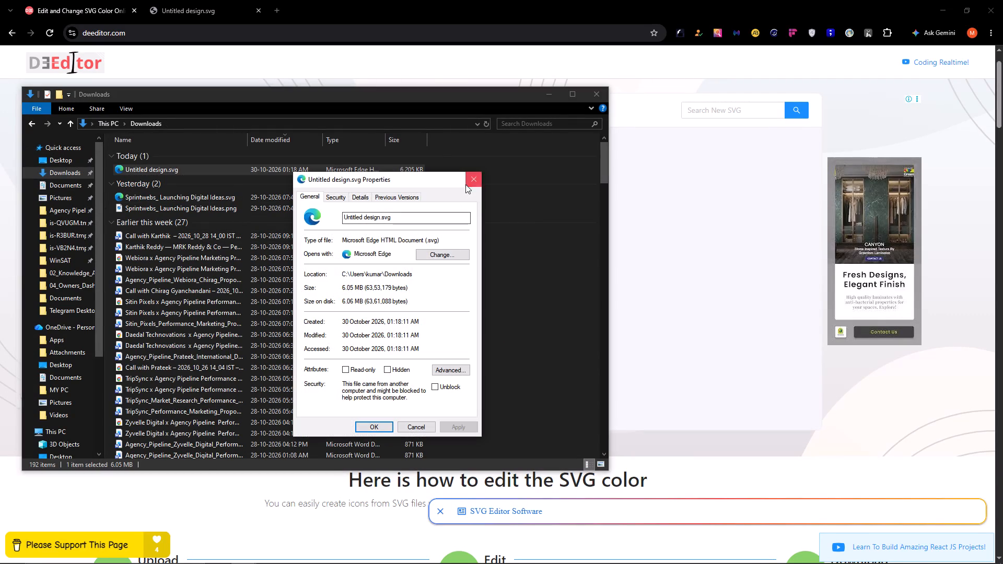
Close the file properties of Untitled design.svg.
{"action": "left_click", "coordinate": [466, 184]}
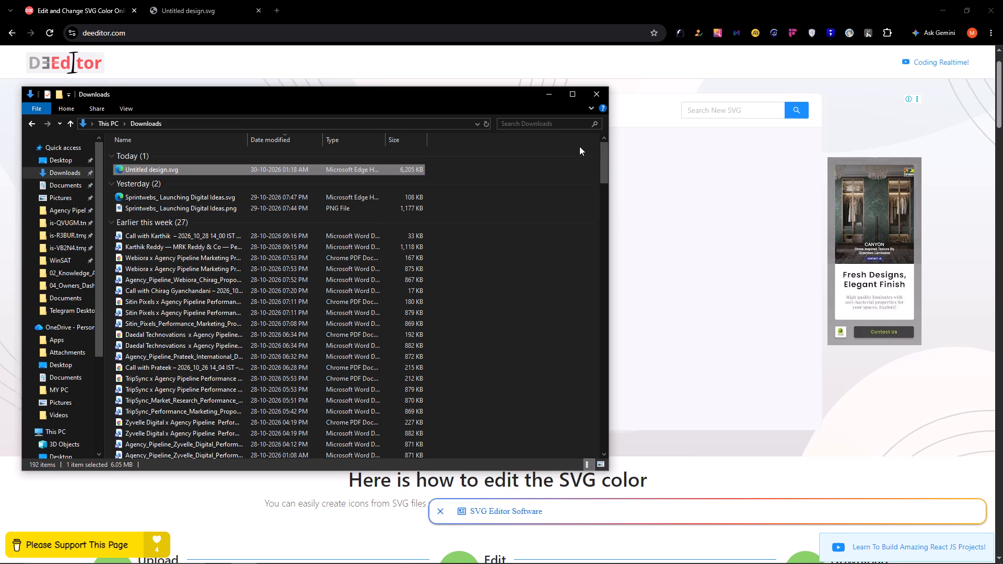
Search the computer for "ill" using Windows search.
{"action": "left_click", "coordinate": [86, 550]}
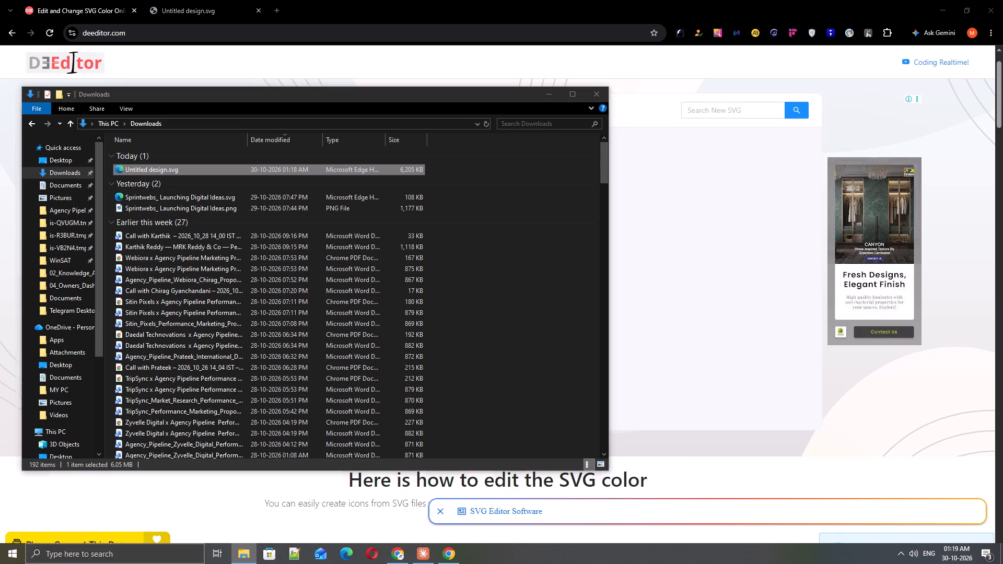
{"action": "type", "text": "ill"}
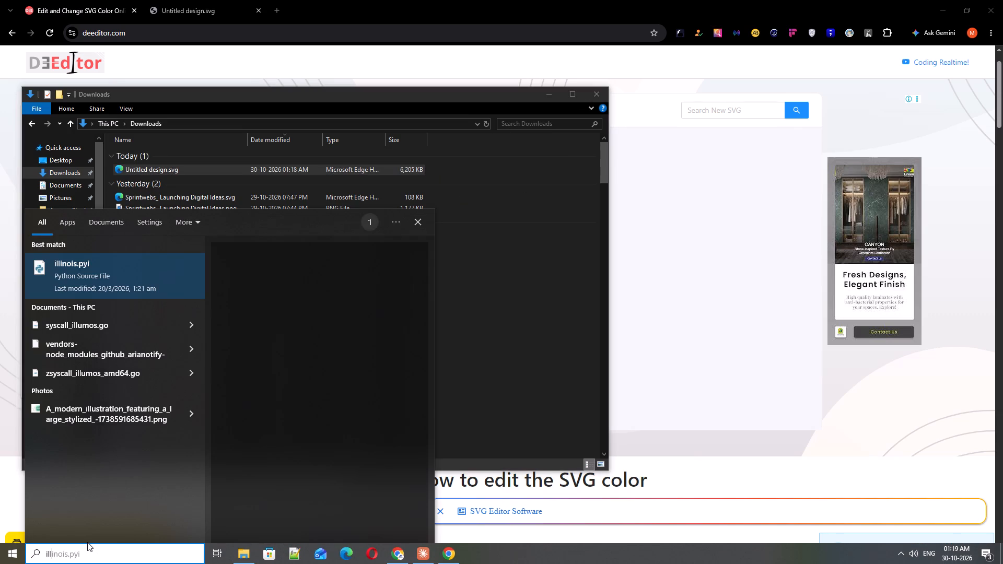
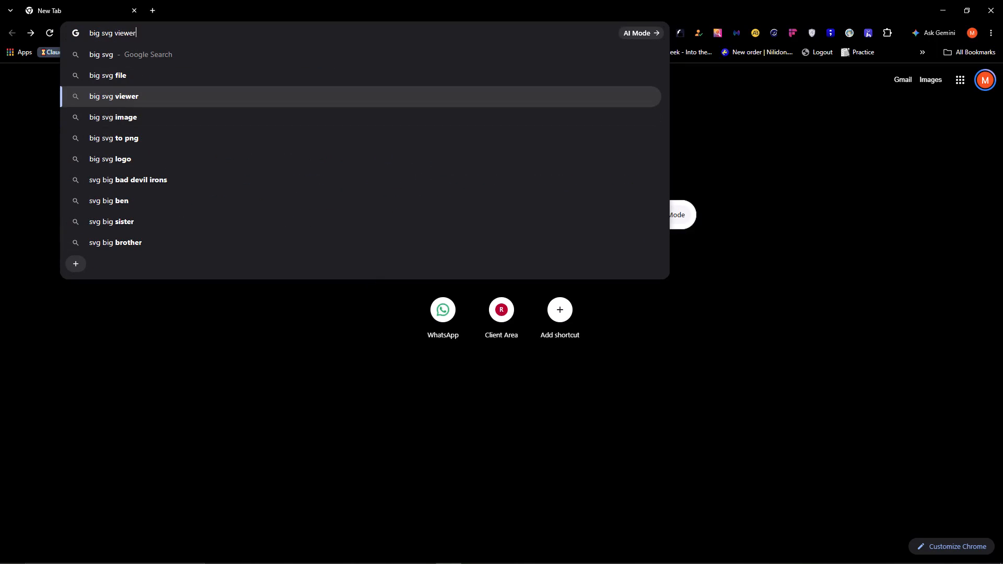
Search Google for "big svg color change".
{"action": "key", "text": "Up"}
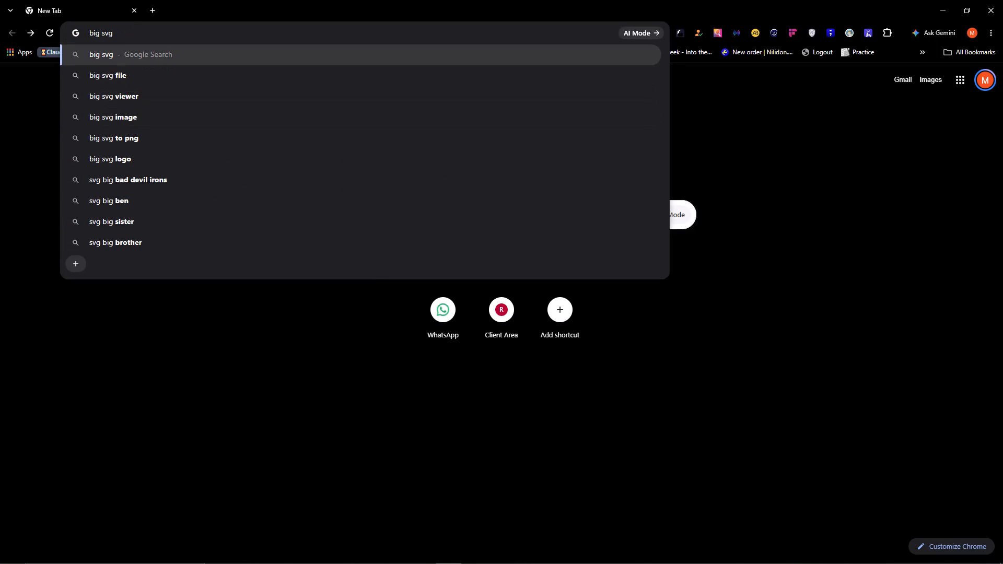
{"action": "type", "text": "colo"}
{"action": "key", "text": "Down"}
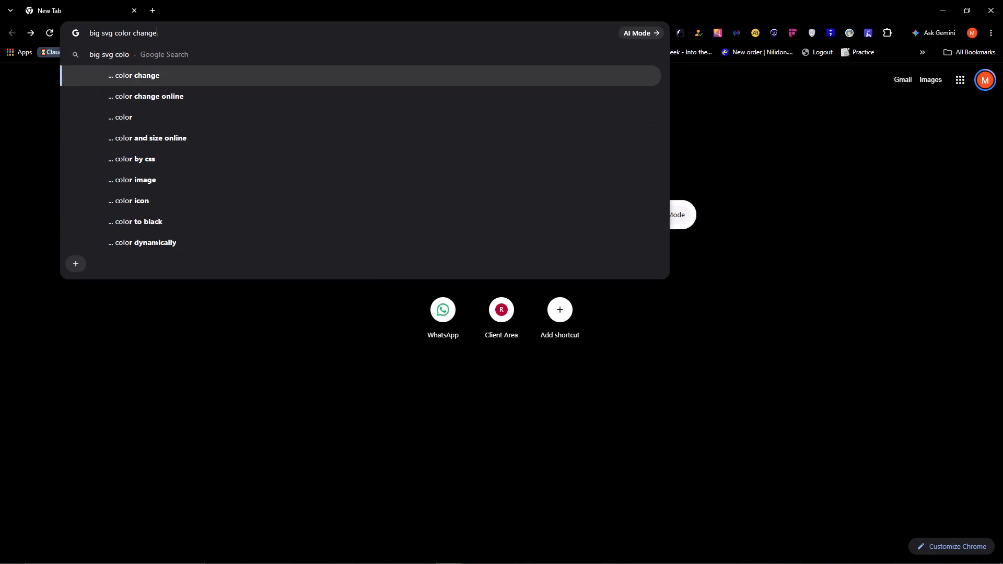
{"action": "key", "text": "Return"}
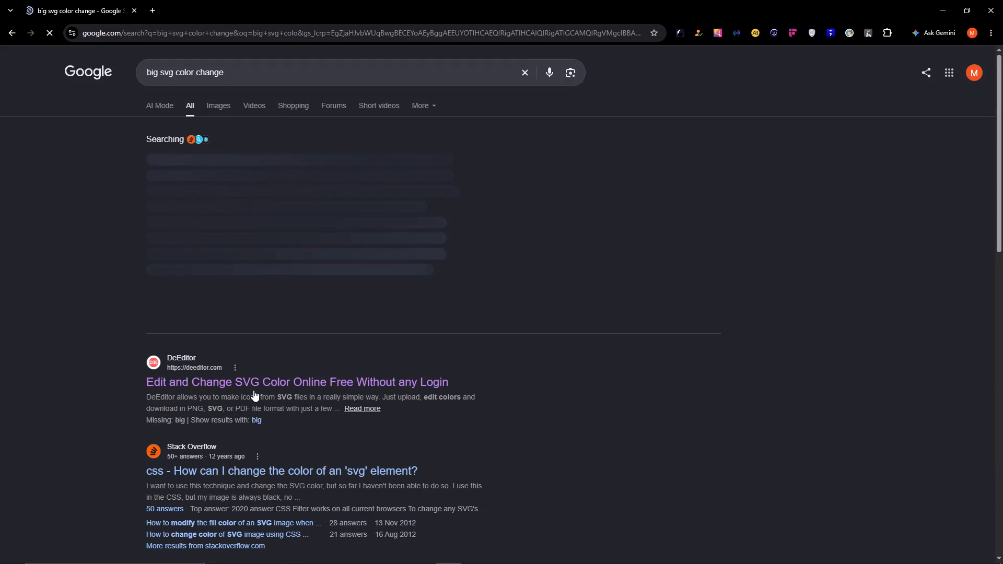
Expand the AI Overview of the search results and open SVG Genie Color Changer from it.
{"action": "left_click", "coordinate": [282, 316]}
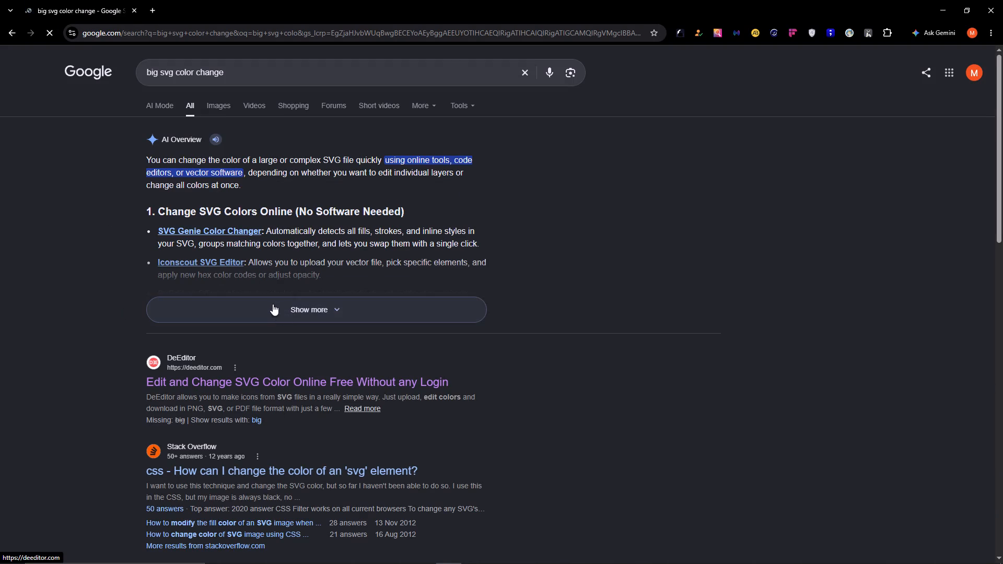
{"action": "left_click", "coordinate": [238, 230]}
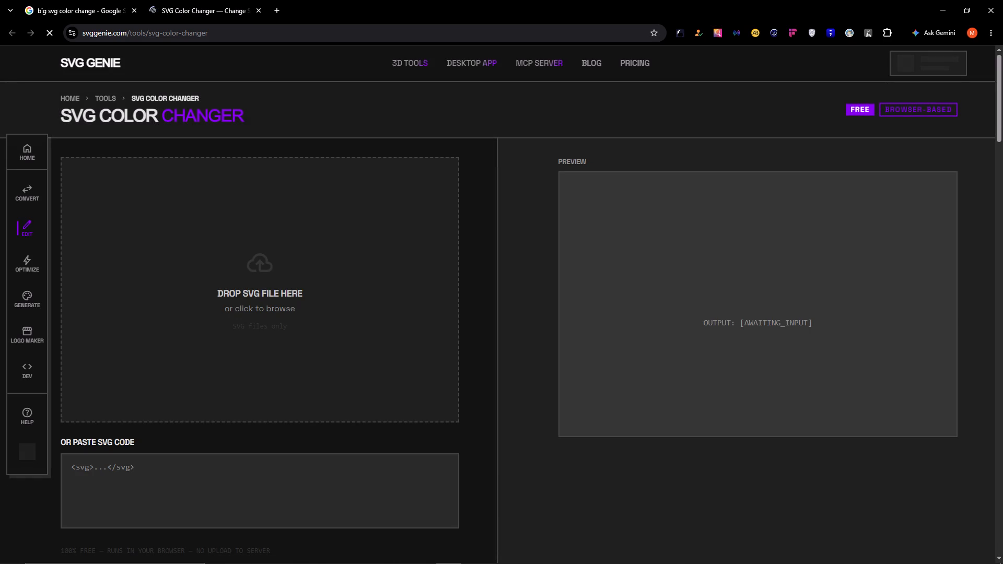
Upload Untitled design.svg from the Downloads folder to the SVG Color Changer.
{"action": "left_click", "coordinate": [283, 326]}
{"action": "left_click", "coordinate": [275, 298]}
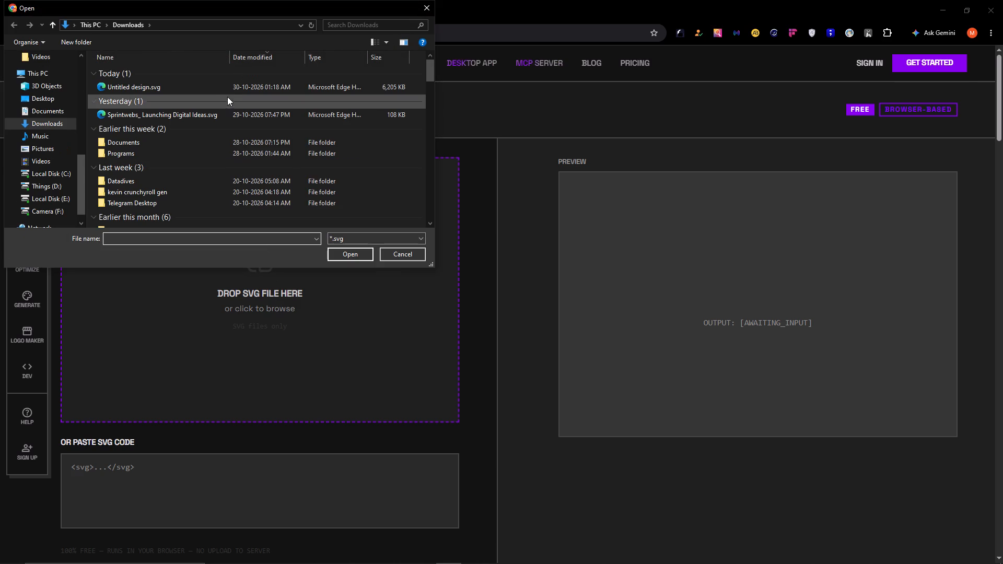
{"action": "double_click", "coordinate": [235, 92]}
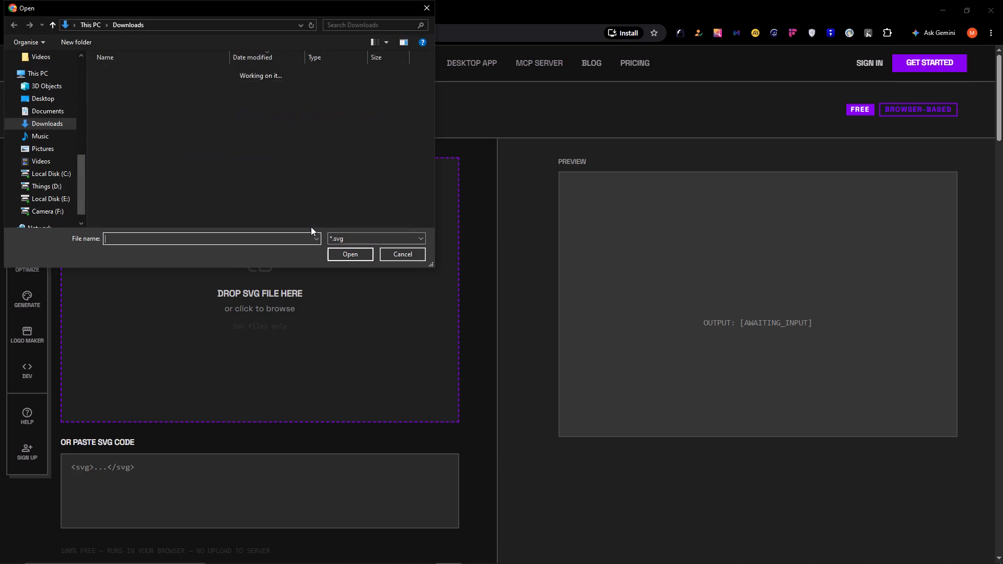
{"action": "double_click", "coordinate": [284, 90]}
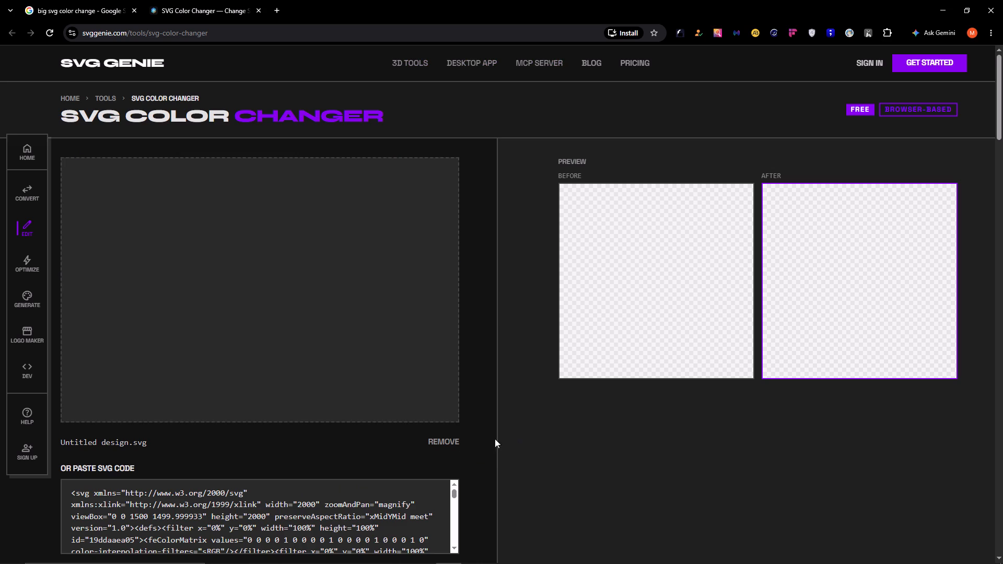
Examine the loaded file's SVG code and its before and after previews.
{"action": "scroll", "coordinate": [368, 500], "scroll_direction": "down", "scroll_amount": 3}
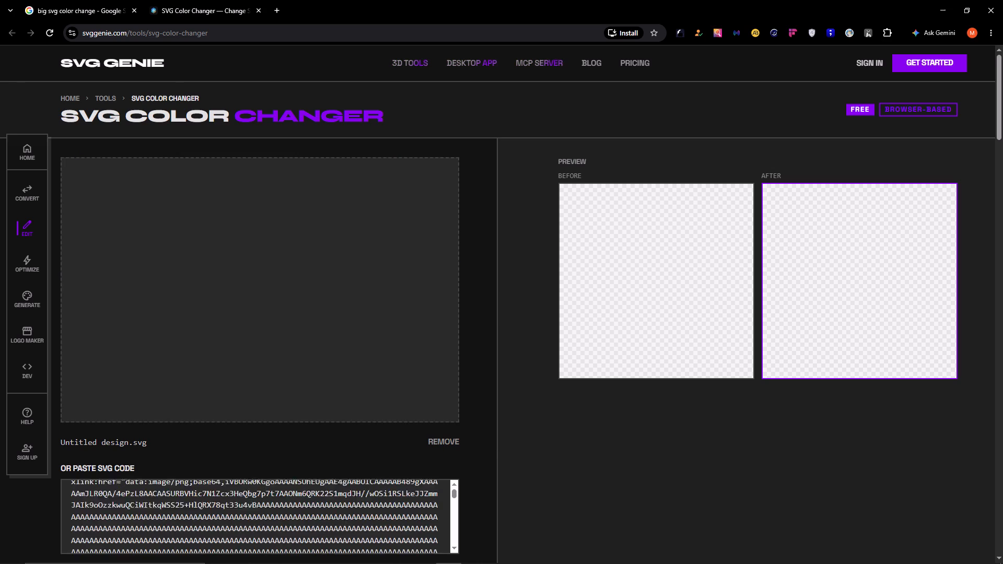
{"action": "scroll", "coordinate": [371, 500], "scroll_direction": "up", "scroll_amount": 2}
{"action": "scroll", "coordinate": [371, 500], "scroll_direction": "down", "scroll_amount": 3}
{"action": "scroll", "coordinate": [371, 500], "scroll_direction": "up", "scroll_amount": 2}
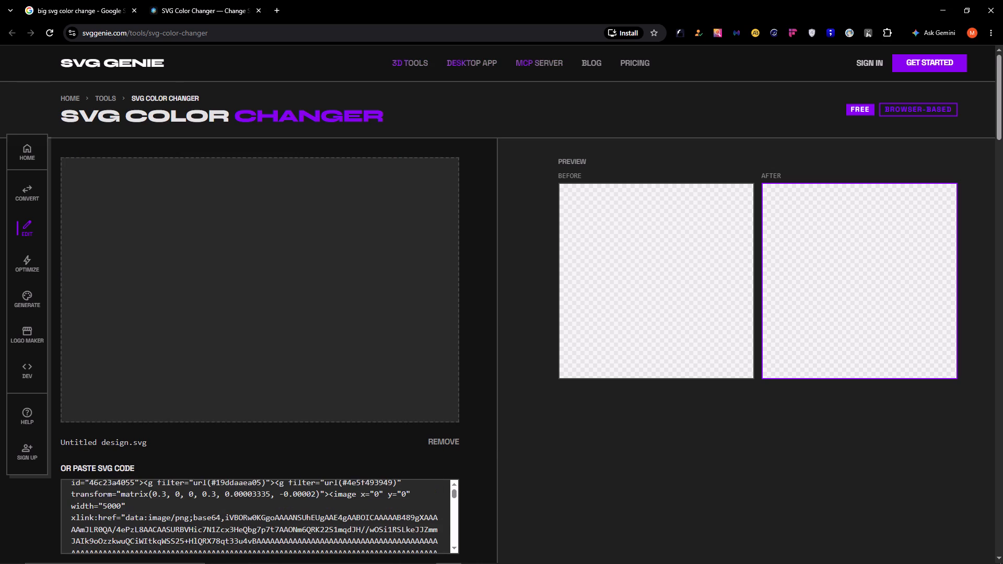
{"action": "left_click", "coordinate": [715, 276]}
{"action": "left_click", "coordinate": [801, 276]}
{"action": "scroll", "coordinate": [367, 385], "scroll_direction": "up", "scroll_amount": 3}
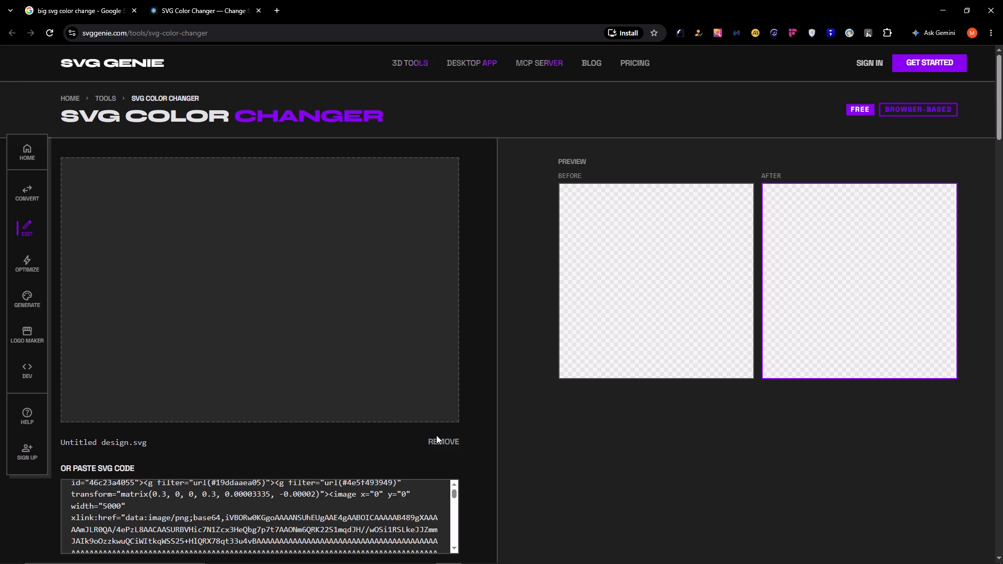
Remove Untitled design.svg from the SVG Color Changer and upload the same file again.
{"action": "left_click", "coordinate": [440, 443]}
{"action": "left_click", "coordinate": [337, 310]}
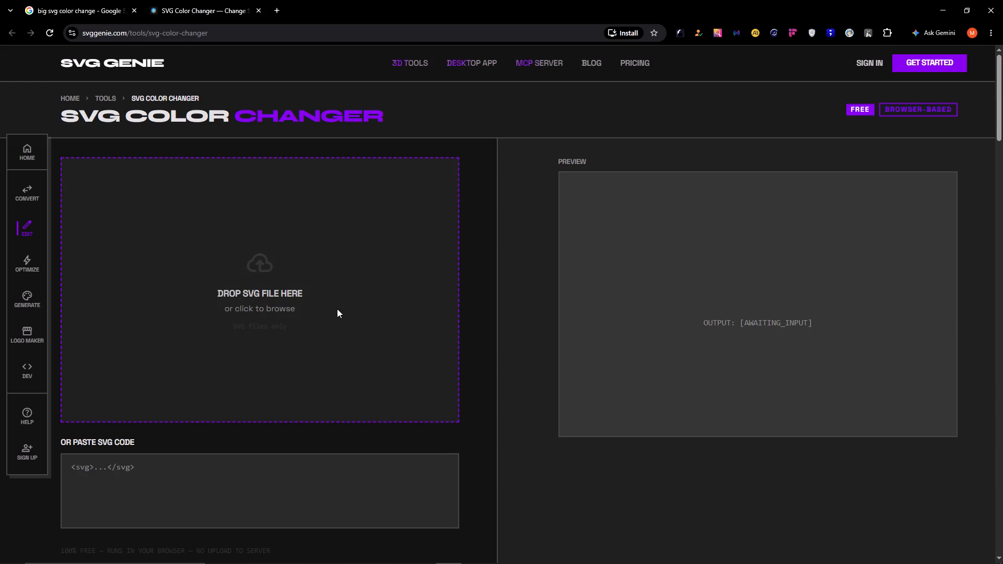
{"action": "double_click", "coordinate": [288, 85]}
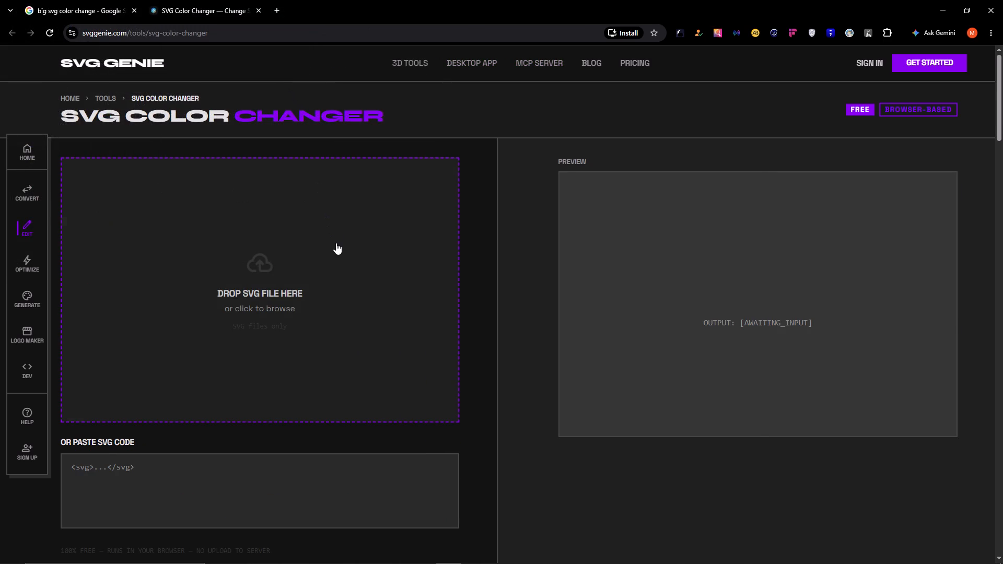
Examine the reloaded file's SVG code from start to end, then check the upload area and previews for the logo.
{"action": "scroll", "coordinate": [401, 449], "scroll_direction": "down", "scroll_amount": 4}
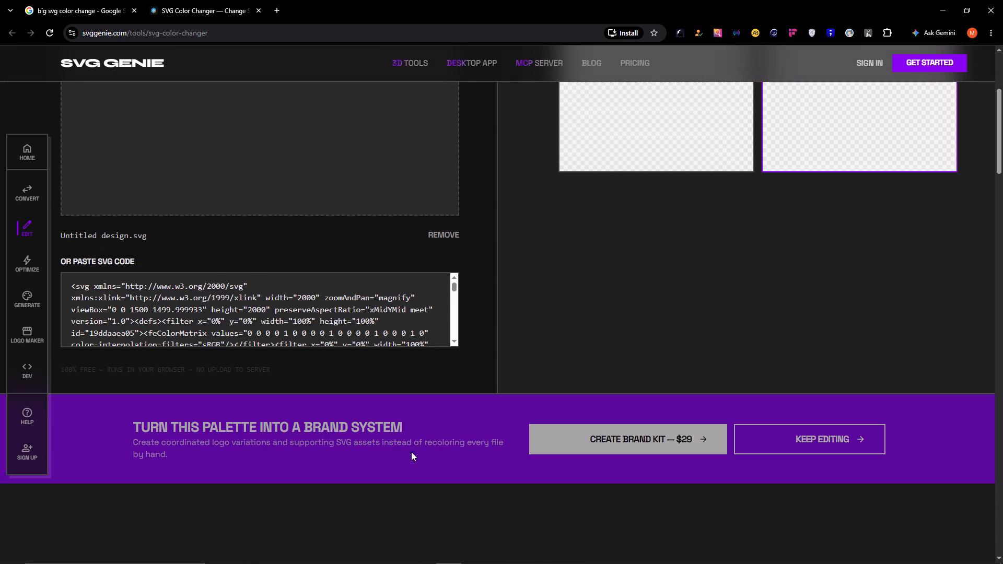
{"action": "scroll", "coordinate": [387, 320], "scroll_direction": "down", "scroll_amount": 19}
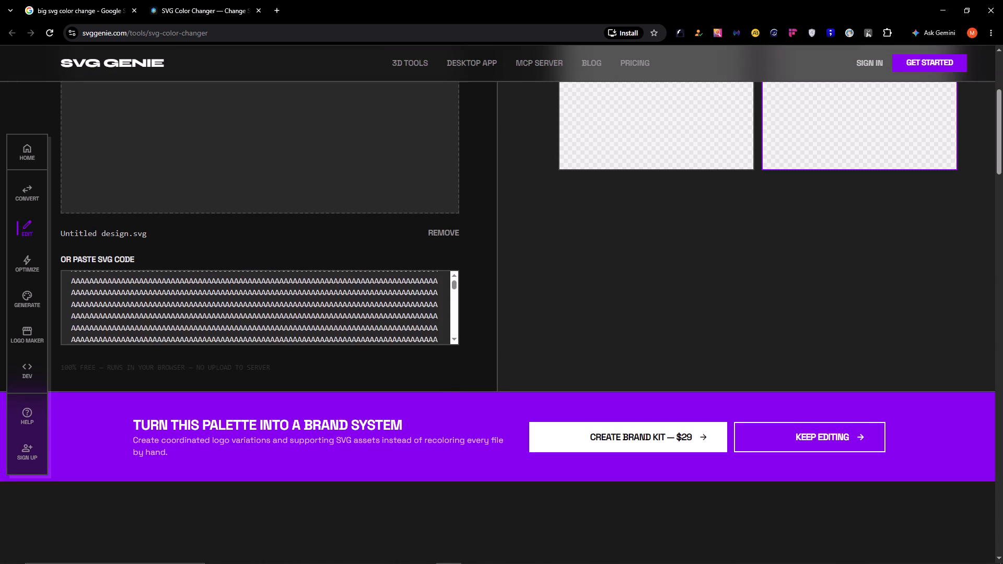
{"action": "scroll", "coordinate": [387, 320], "scroll_direction": "down", "scroll_amount": 17}
{"action": "scroll", "coordinate": [412, 319], "scroll_direction": "up", "scroll_amount": 10}
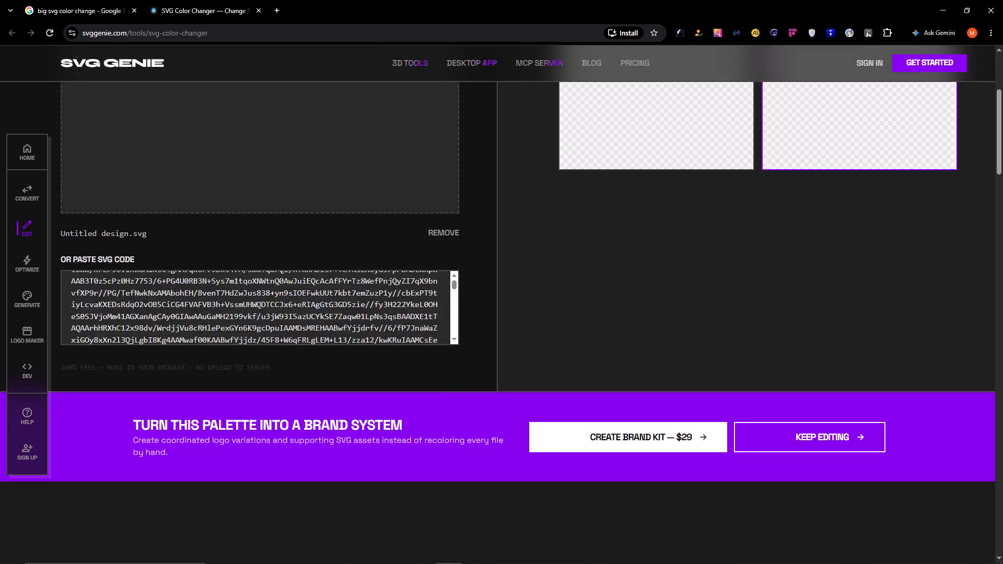
{"action": "scroll", "coordinate": [412, 319], "scroll_direction": "up", "scroll_amount": 12}
{"action": "scroll", "coordinate": [411, 319], "scroll_direction": "down", "scroll_amount": 3}
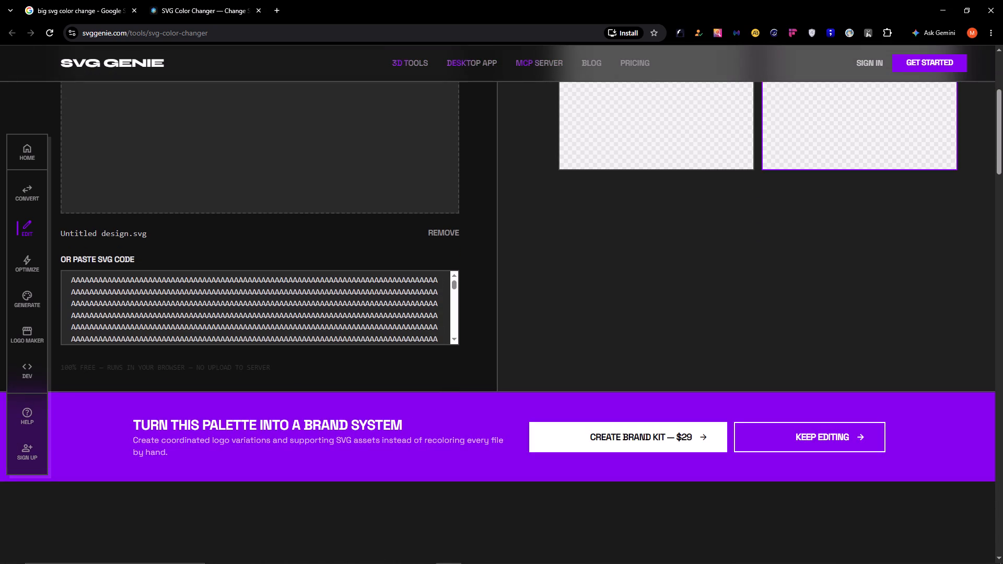
{"action": "scroll", "coordinate": [411, 319], "scroll_direction": "down", "scroll_amount": 3}
{"action": "scroll", "coordinate": [411, 319], "scroll_direction": "up", "scroll_amount": 3}
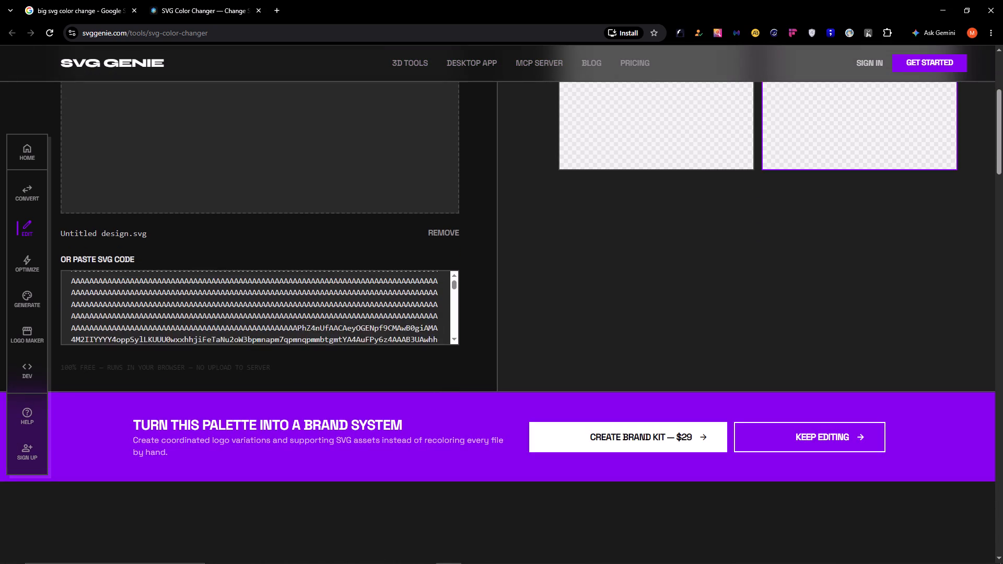
{"action": "scroll", "coordinate": [411, 319], "scroll_direction": "down", "scroll_amount": 1}
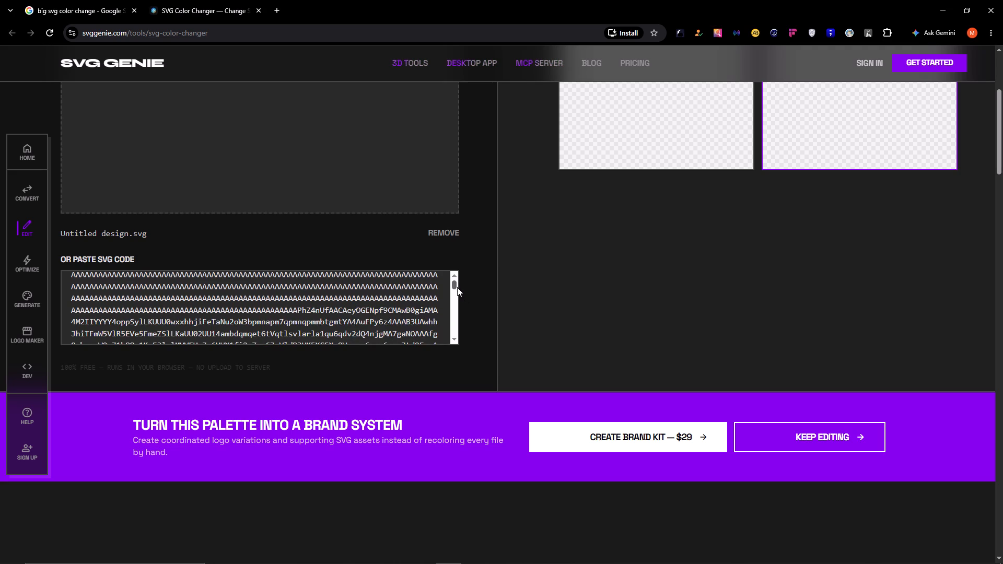
{"action": "left_click_drag", "start_coordinate": [457, 287], "coordinate": [458, 344]}
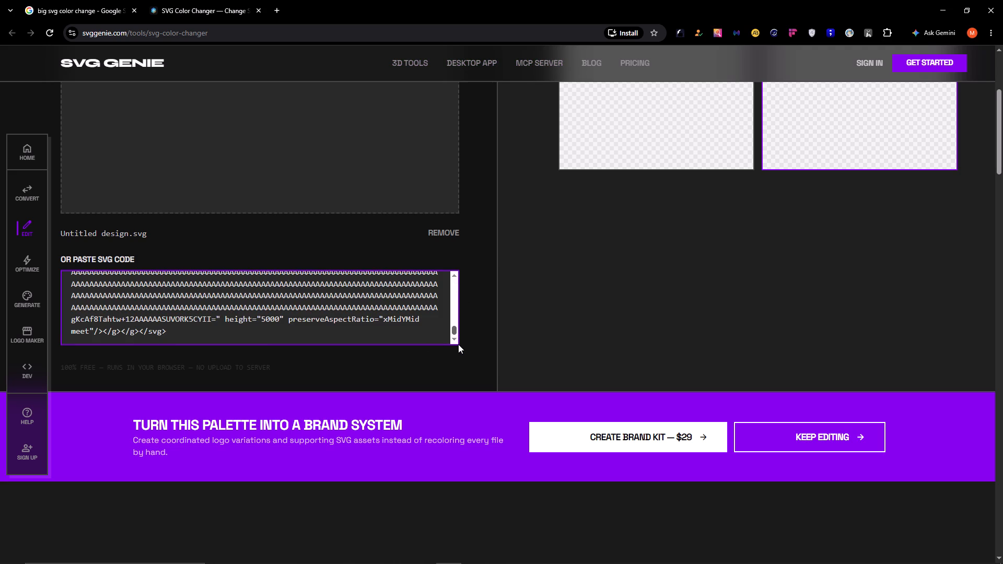
{"action": "left_click_drag", "start_coordinate": [458, 344], "coordinate": [459, 343]}
{"action": "left_click_drag", "start_coordinate": [459, 343], "coordinate": [459, 338]}
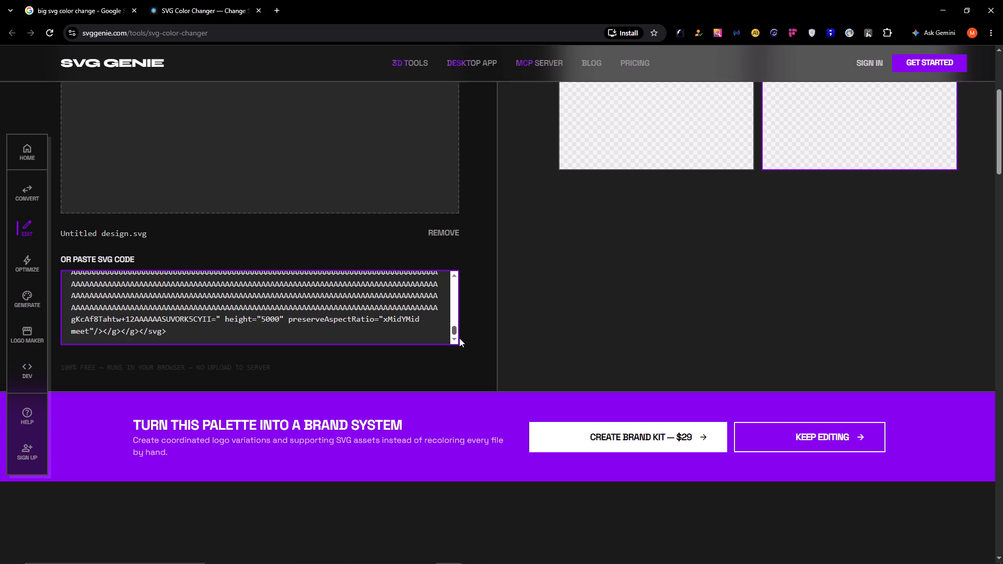
{"action": "left_click_drag", "start_coordinate": [459, 338], "coordinate": [459, 309]}
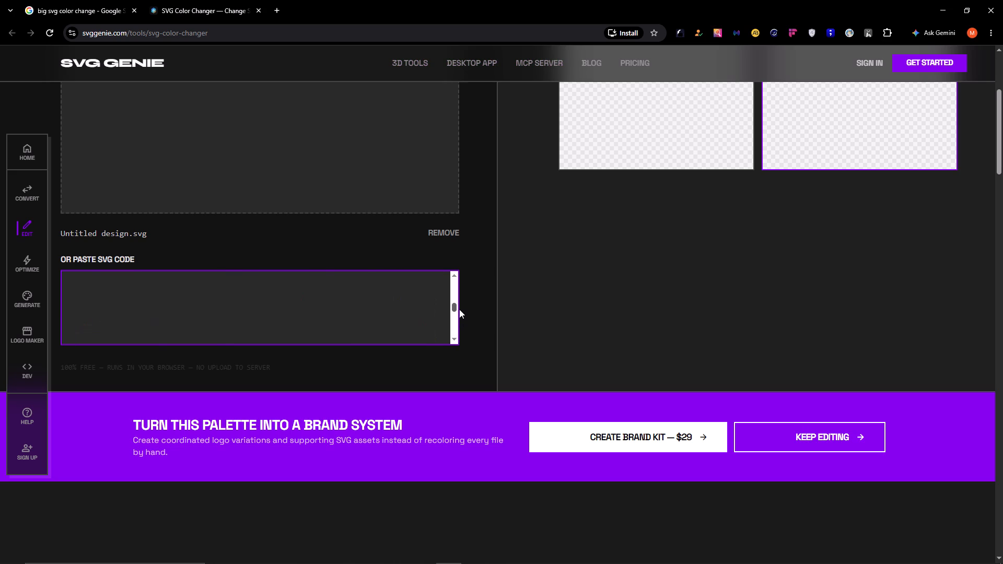
{"action": "left_click_drag", "start_coordinate": [459, 309], "coordinate": [454, 280]}
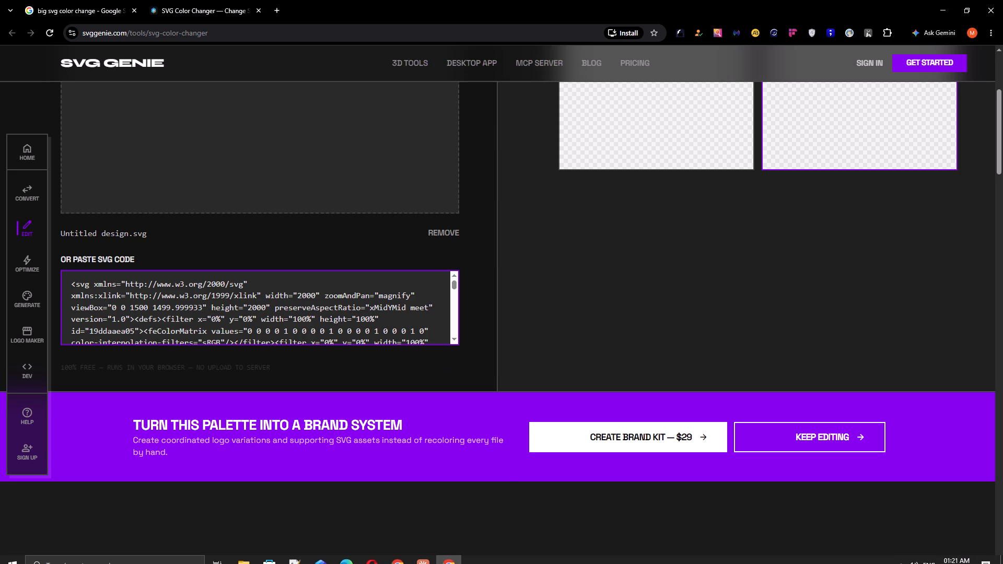
{"action": "scroll", "coordinate": [520, 337], "scroll_direction": "up", "scroll_amount": 9}
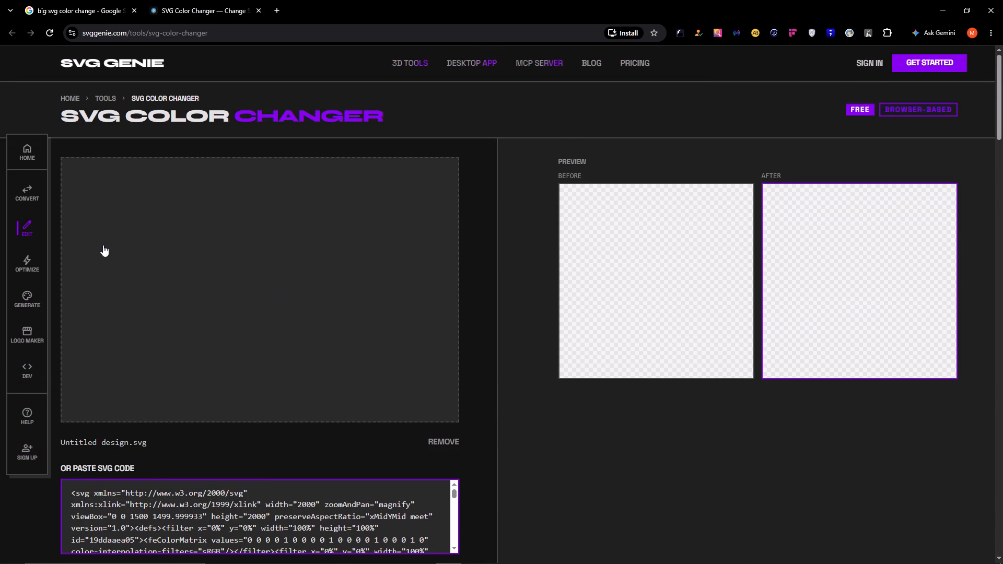
{"action": "left_click", "coordinate": [304, 299]}
{"action": "left_click_drag", "start_coordinate": [309, 299], "coordinate": [310, 306]}
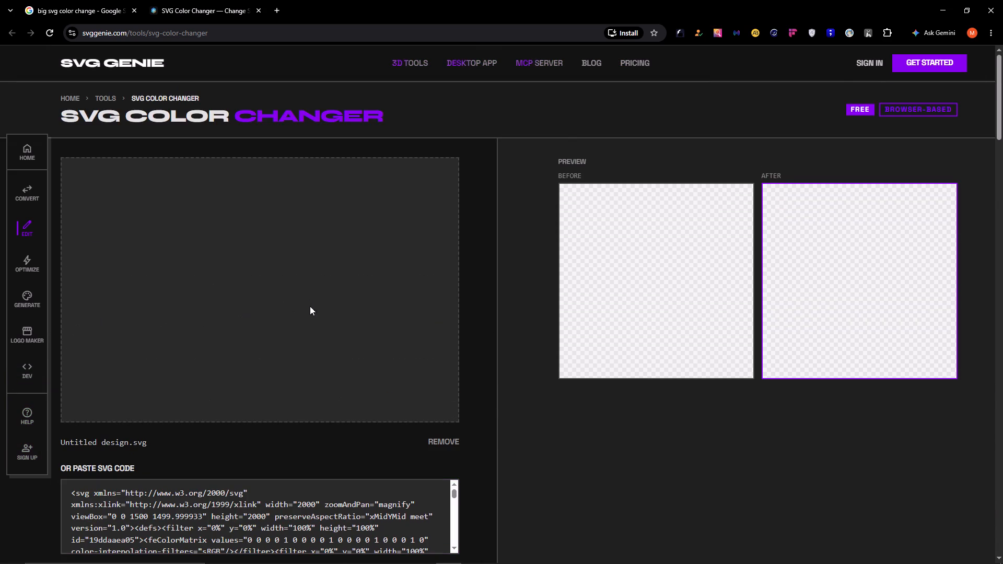
{"action": "left_click_drag", "start_coordinate": [310, 306], "coordinate": [542, 299]}
{"action": "left_click", "coordinate": [671, 267]}
{"action": "left_click", "coordinate": [419, 254]}
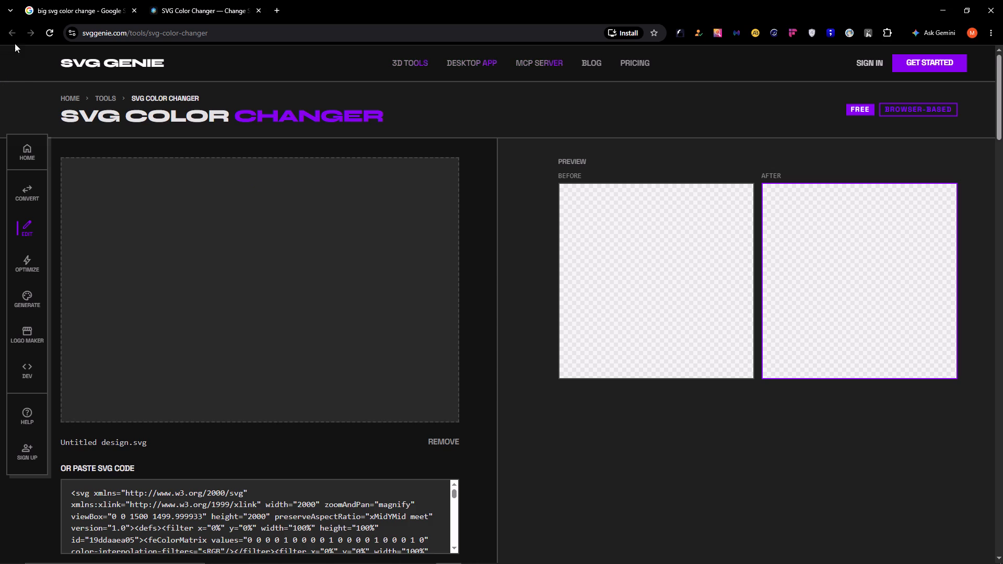
Close the SVG Genie page and open Iconscout SVG Editor from the search results' AI Overview.
{"action": "left_click", "coordinate": [258, 10]}
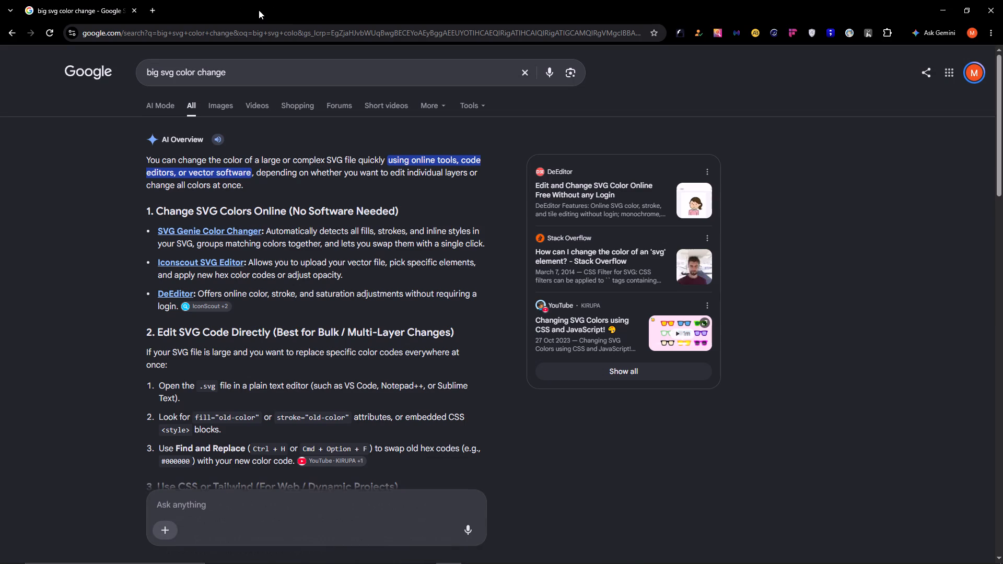
{"action": "left_click", "coordinate": [203, 260]}
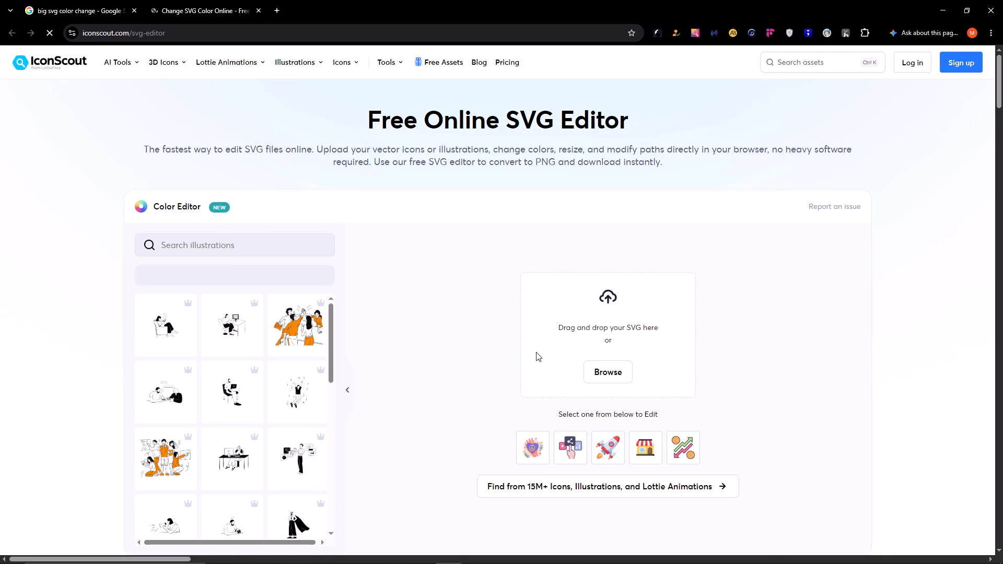
Try to upload Untitled design.svg from the Downloads folder to the IconScout Color Editor.
{"action": "left_click", "coordinate": [614, 368]}
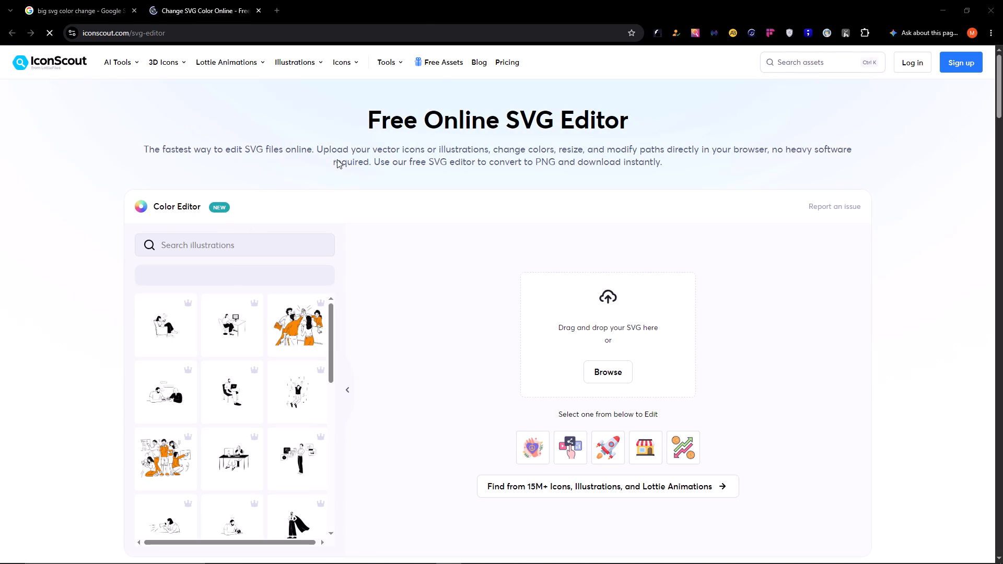
{"action": "left_click", "coordinate": [230, 81]}
{"action": "double_click", "coordinate": [227, 85]}
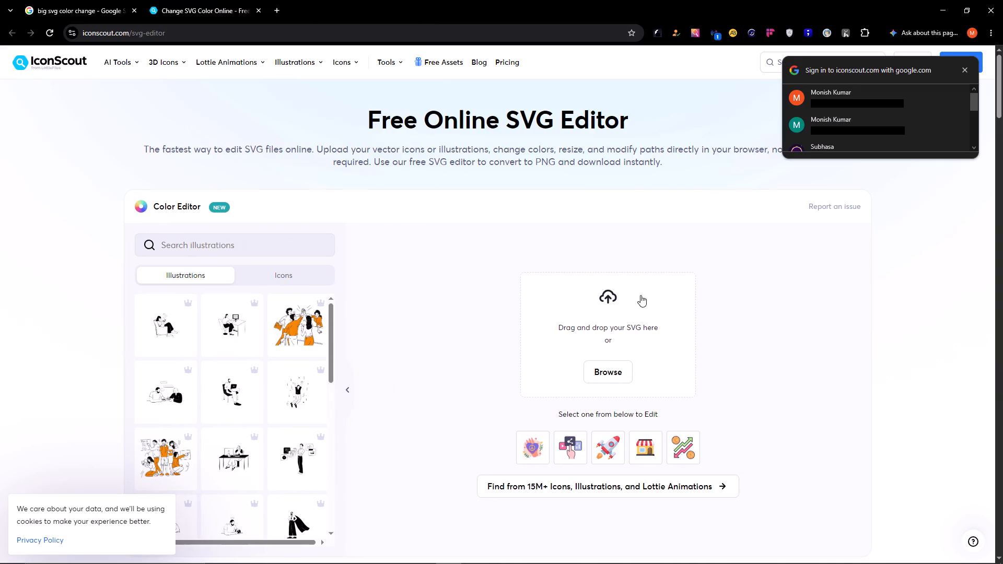
{"action": "left_click", "coordinate": [606, 366]}
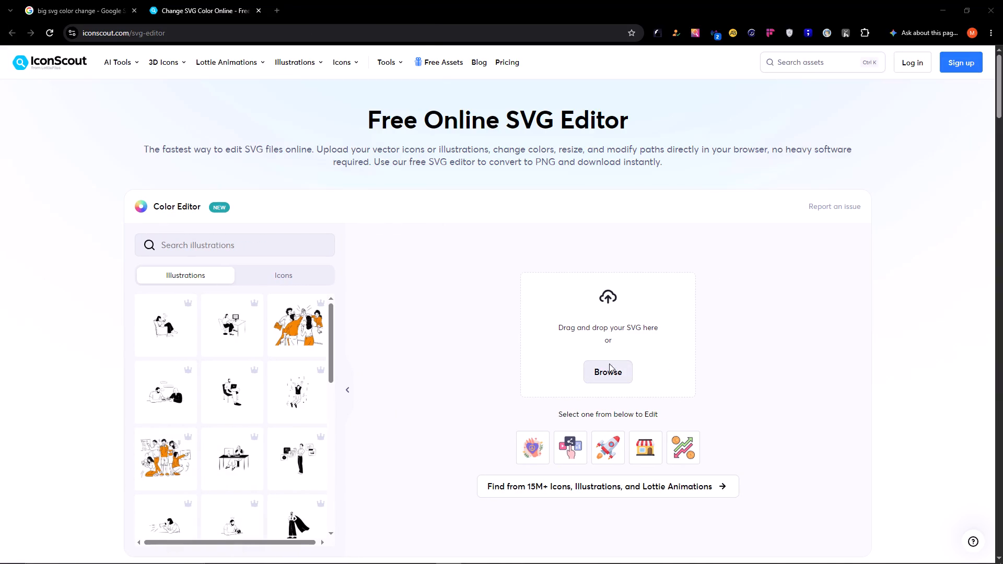
{"action": "double_click", "coordinate": [352, 88]}
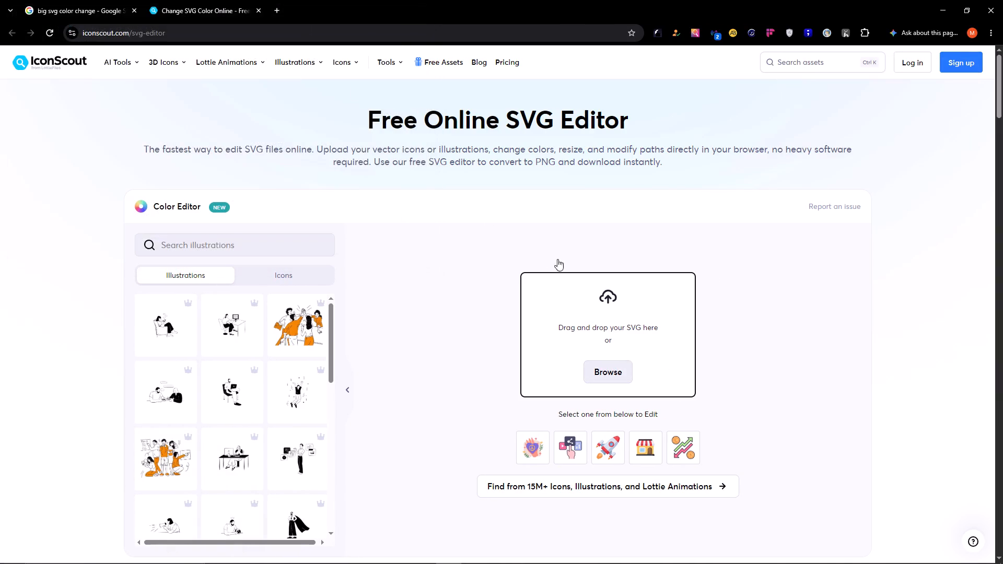
{"action": "left_click", "coordinate": [609, 313]}
{"action": "double_click", "coordinate": [333, 85]}
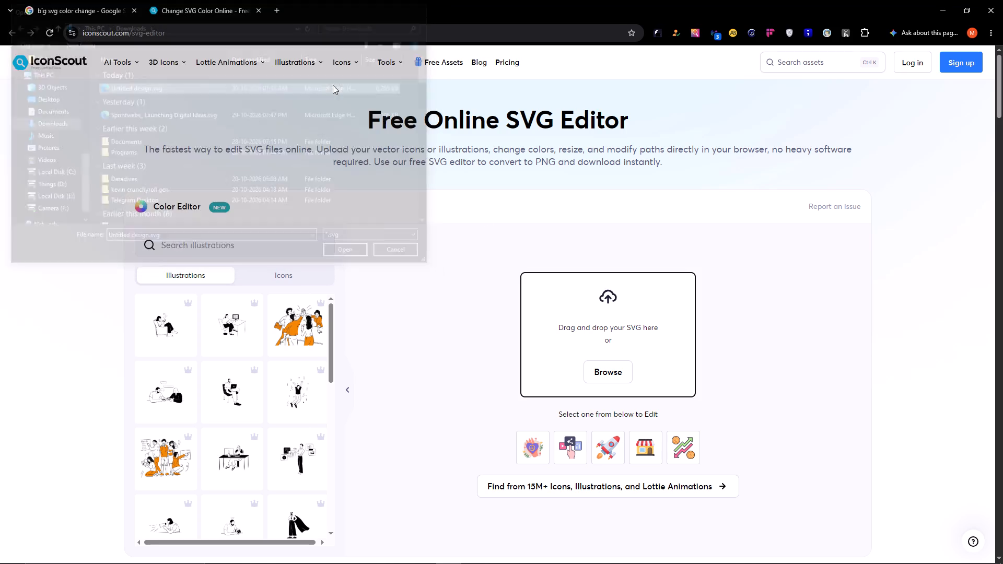
{"action": "scroll", "coordinate": [736, 339], "scroll_direction": "down", "scroll_amount": 10}
{"action": "scroll", "coordinate": [657, 368], "scroll_direction": "up", "scroll_amount": 4}
{"action": "scroll", "coordinate": [521, 330], "scroll_direction": "up", "scroll_amount": 4}
{"action": "scroll", "coordinate": [573, 339], "scroll_direction": "up", "scroll_amount": 4}
{"action": "scroll", "coordinate": [506, 293], "scroll_direction": "up", "scroll_amount": 4}
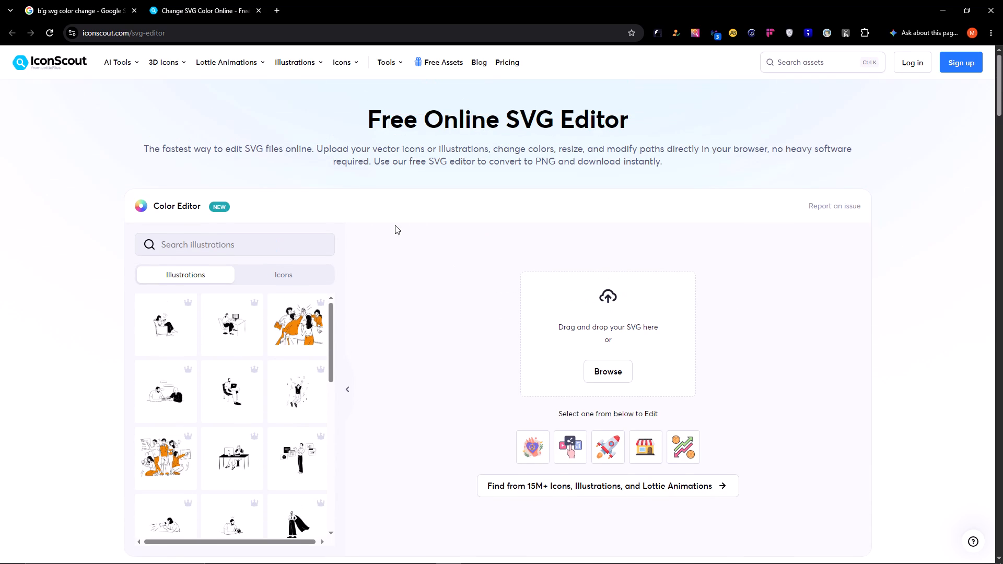
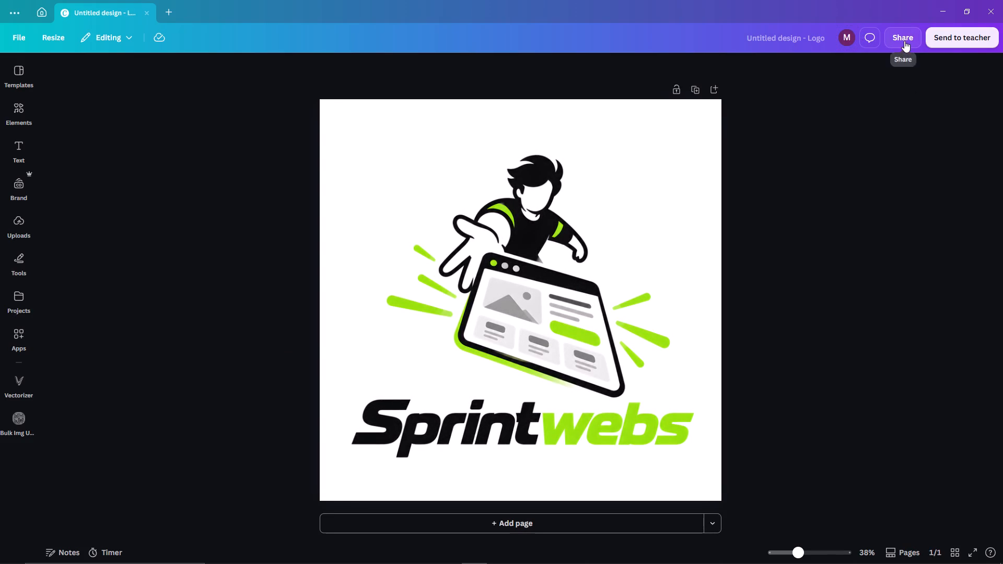
Set up the Sprintwebs logo design's download as SVG with a transparent background.
{"action": "left_click", "coordinate": [825, 286]}
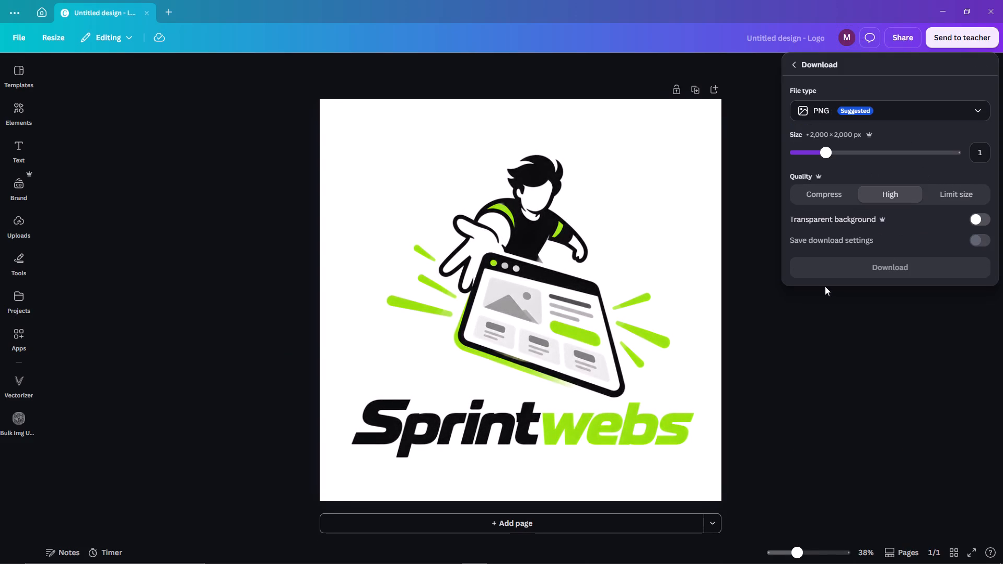
{"action": "left_click", "coordinate": [877, 110]}
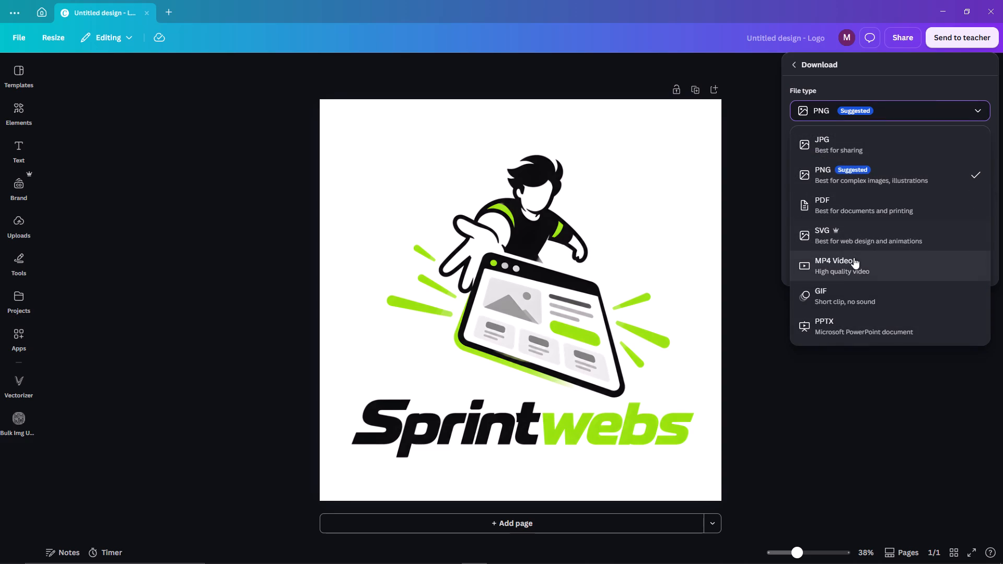
{"action": "left_click", "coordinate": [863, 238]}
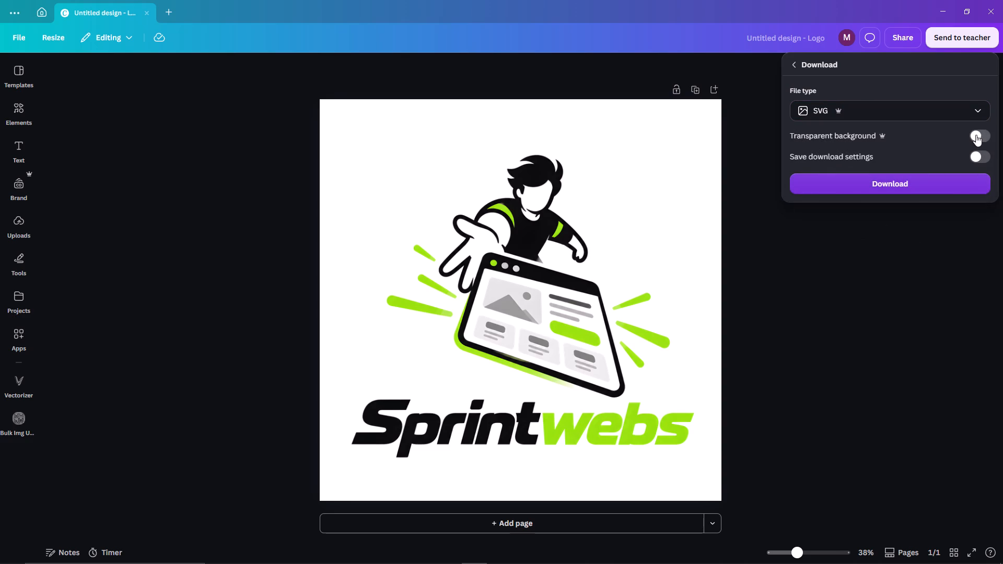
{"action": "left_click", "coordinate": [976, 135]}
Review the download tip on checking transparency, select the logo image, and return to the download settings.
{"action": "left_click", "coordinate": [955, 191]}
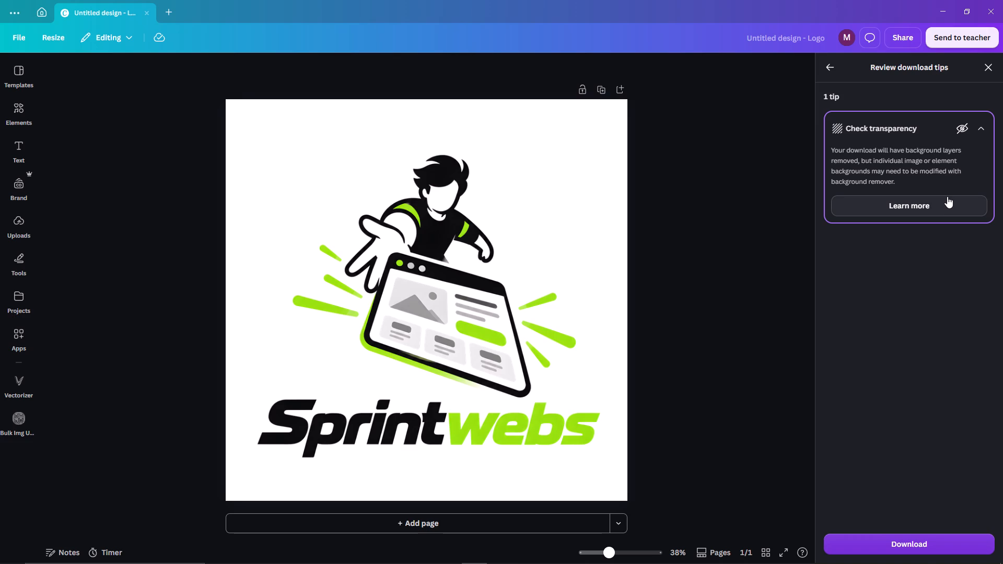
{"action": "left_click", "coordinate": [926, 319]}
{"action": "left_click", "coordinate": [604, 234]}
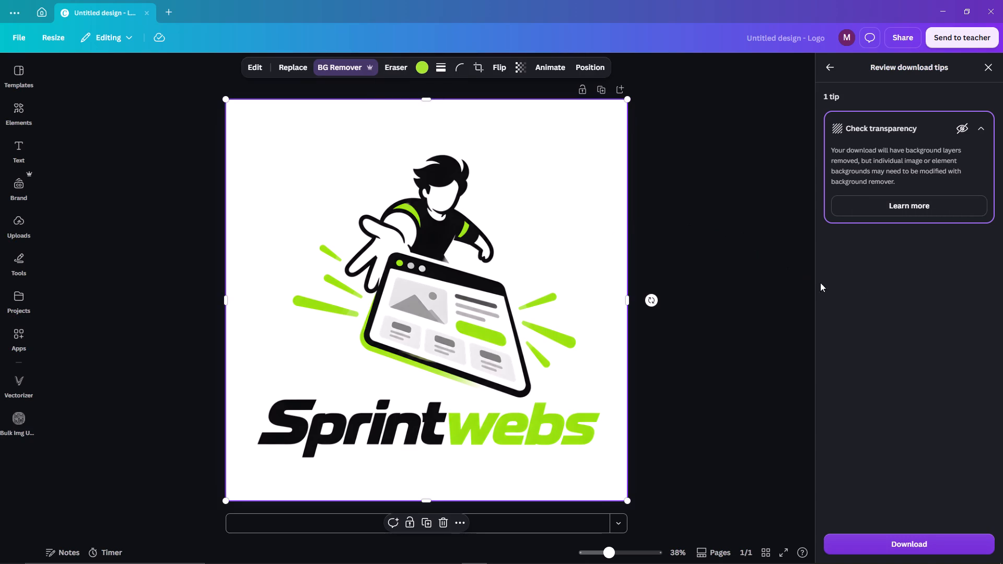
{"action": "left_click", "coordinate": [824, 74]}
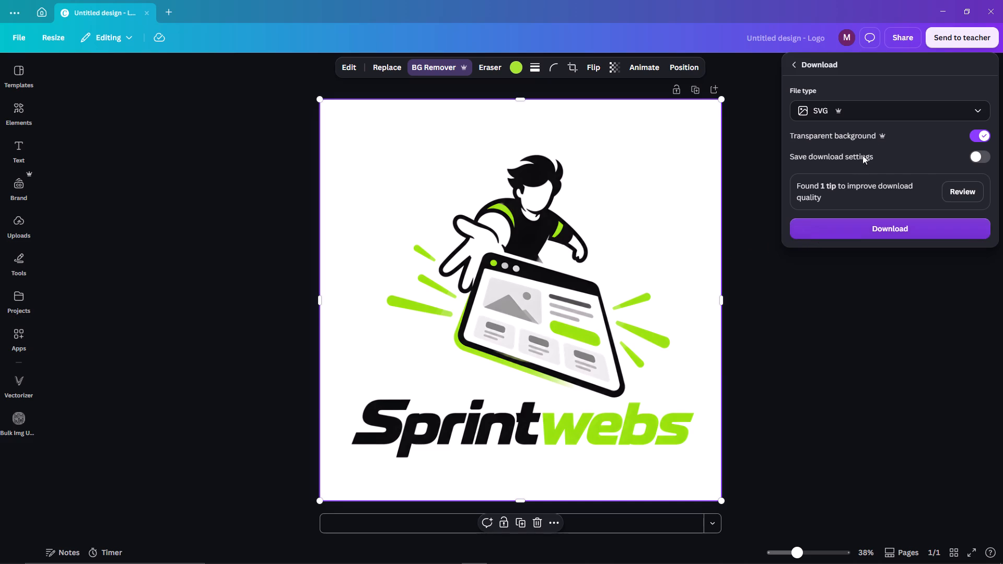
Change the logo's download file type to PNG.
{"action": "left_click", "coordinate": [878, 115]}
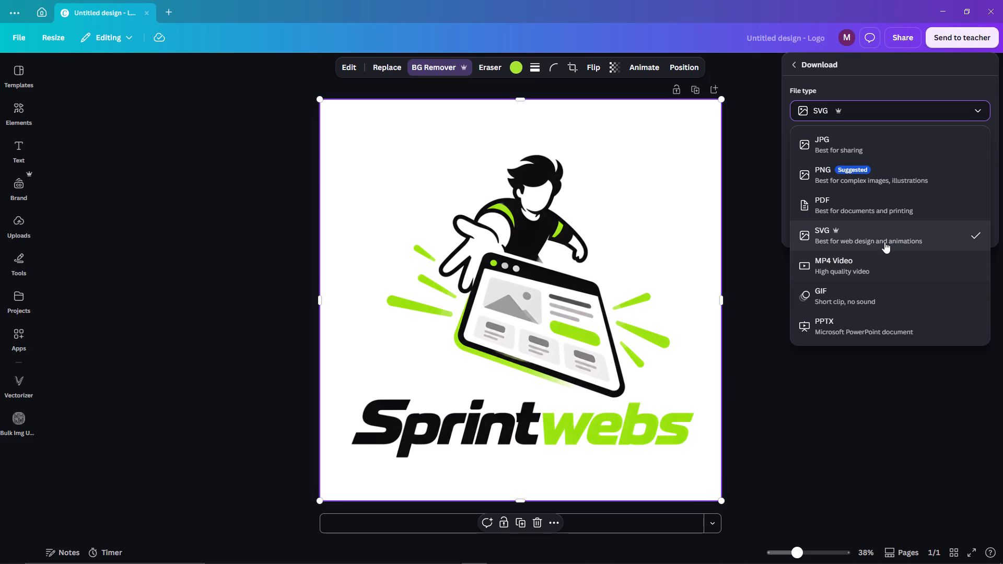
{"action": "left_click", "coordinate": [895, 189]}
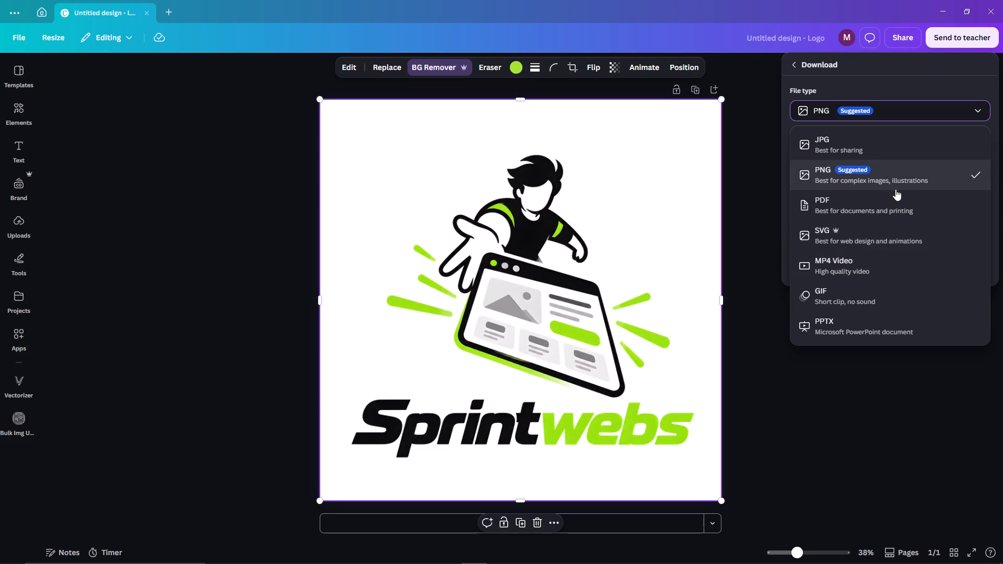
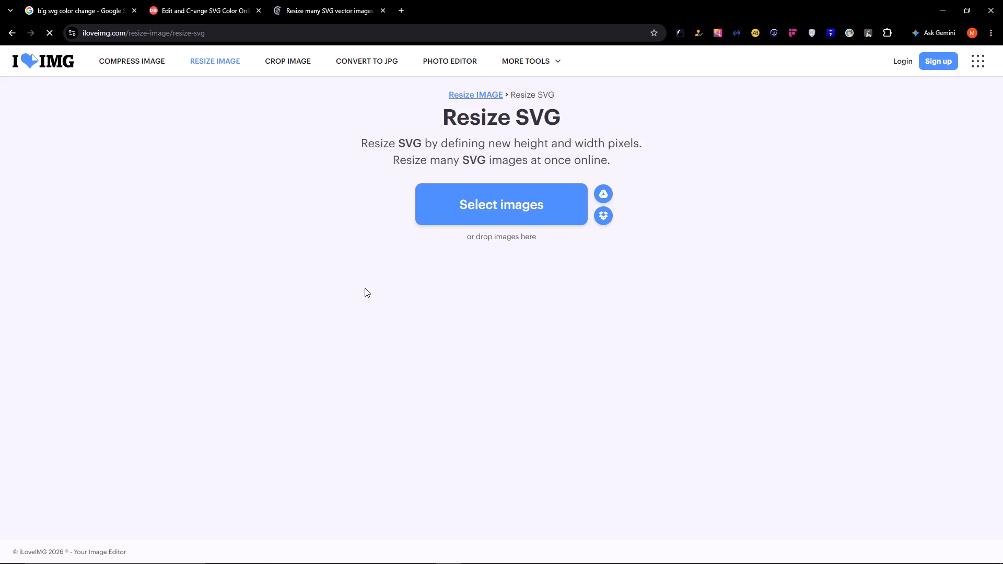
Load Untitled design.svg from Downloads and resize it to 1000 × 1000 px, keeping the aspect ratio.
{"action": "left_click", "coordinate": [480, 216]}
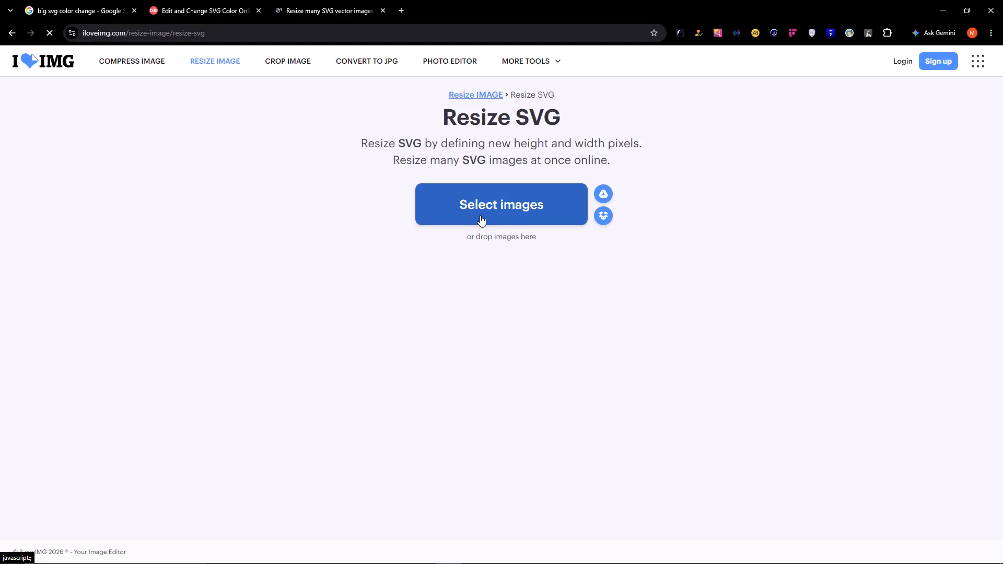
{"action": "left_click", "coordinate": [480, 215]}
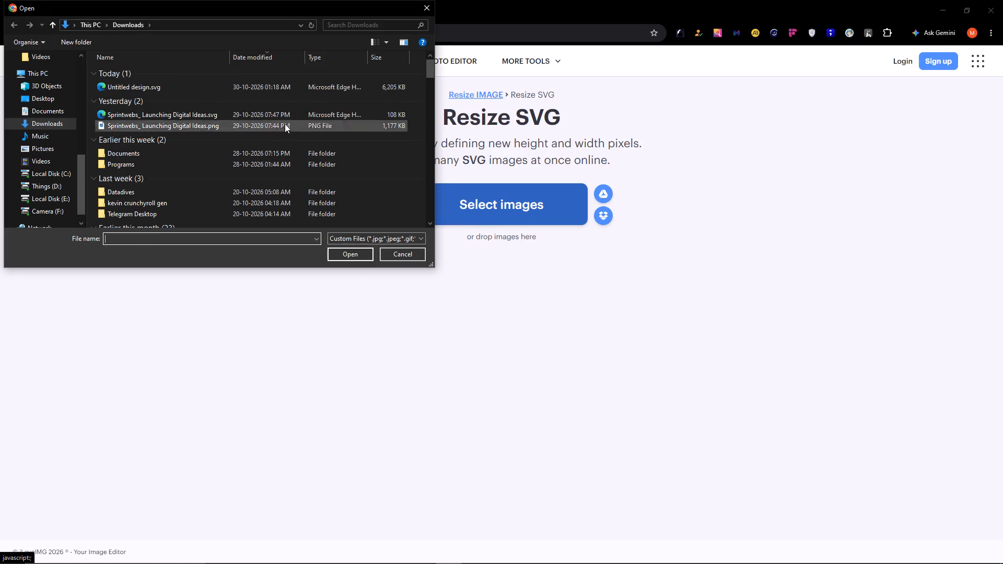
{"action": "double_click", "coordinate": [287, 86]}
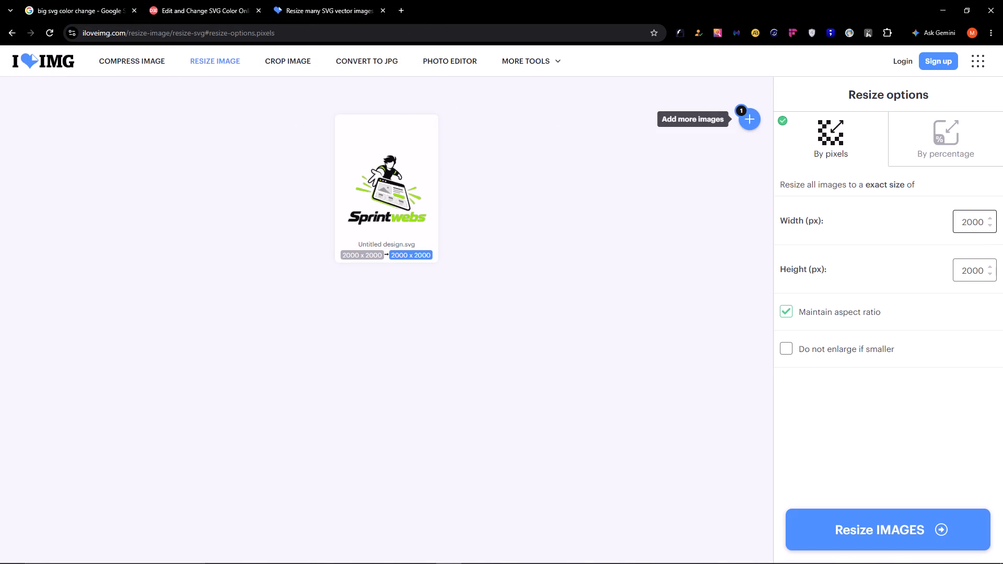
{"action": "left_click_drag", "start_coordinate": [971, 220], "coordinate": [961, 220]}
{"action": "type", "text": "10"}
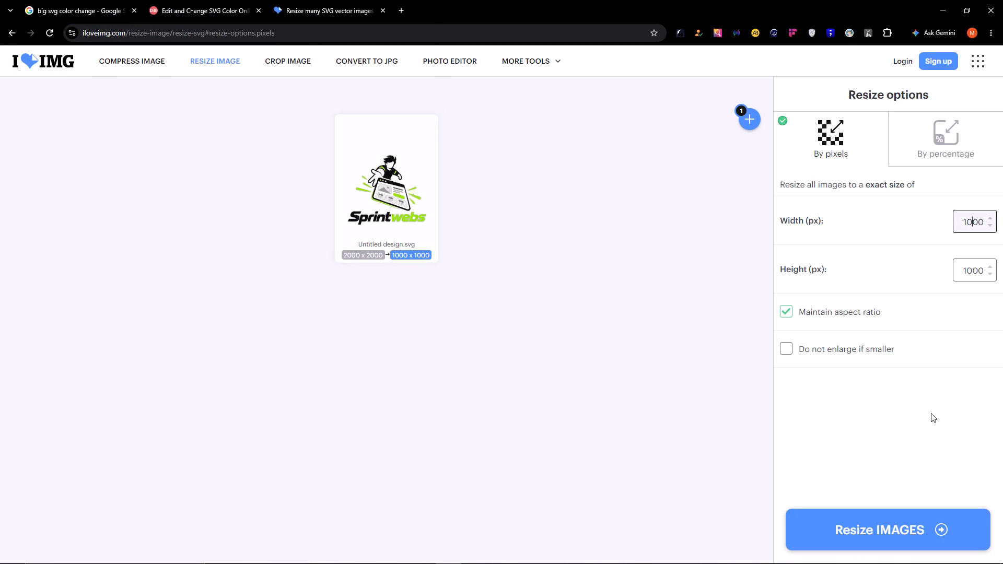
{"action": "left_click", "coordinate": [914, 446]}
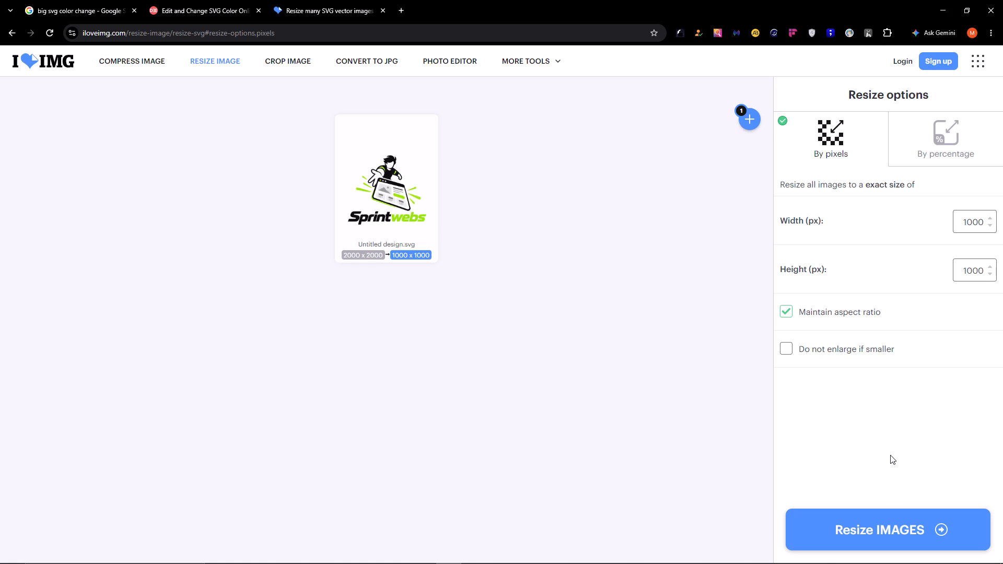
{"action": "left_click", "coordinate": [882, 523]}
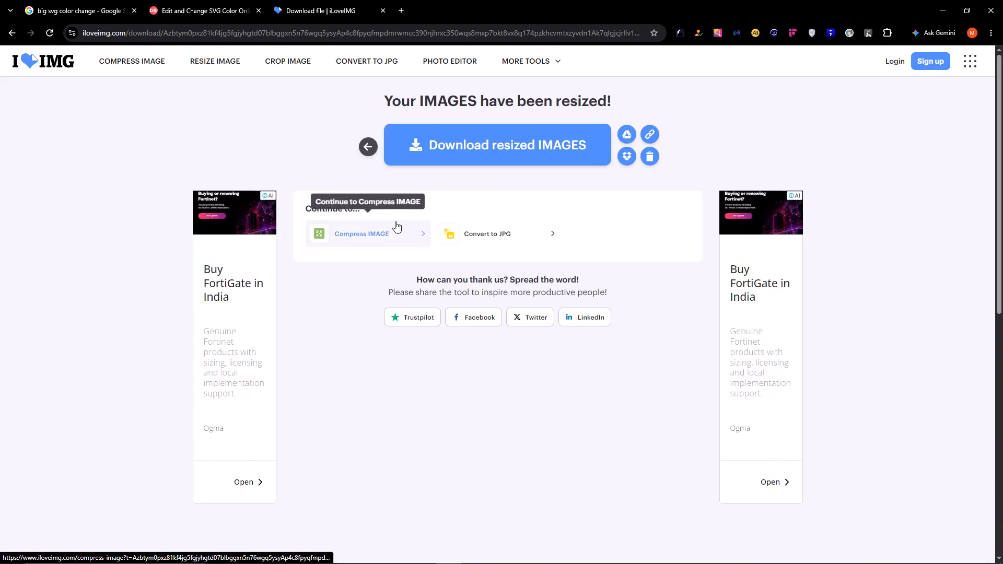
Download the resized logo image and check the recent download history.
{"action": "left_click", "coordinate": [504, 160]}
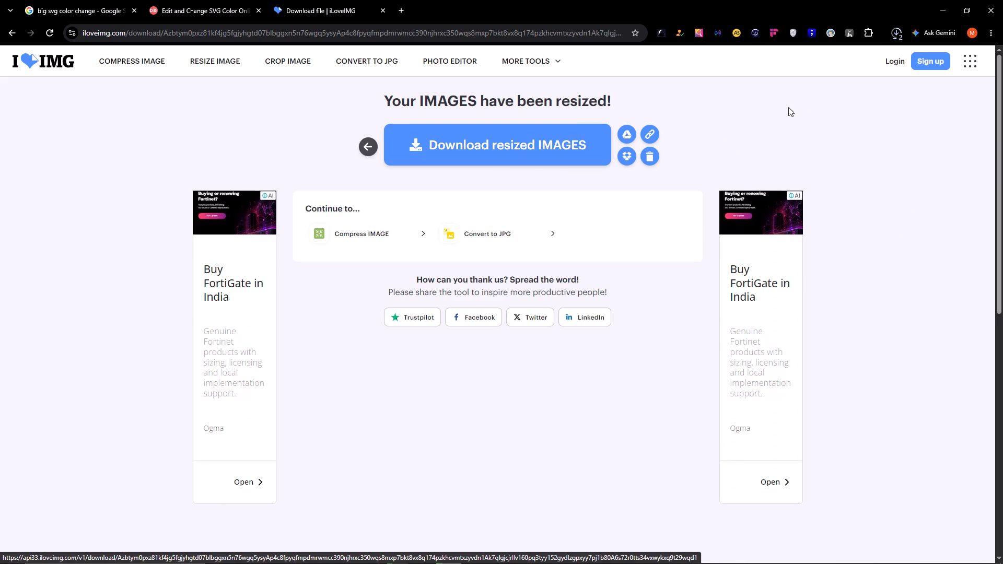
{"action": "left_click", "coordinate": [893, 38]}
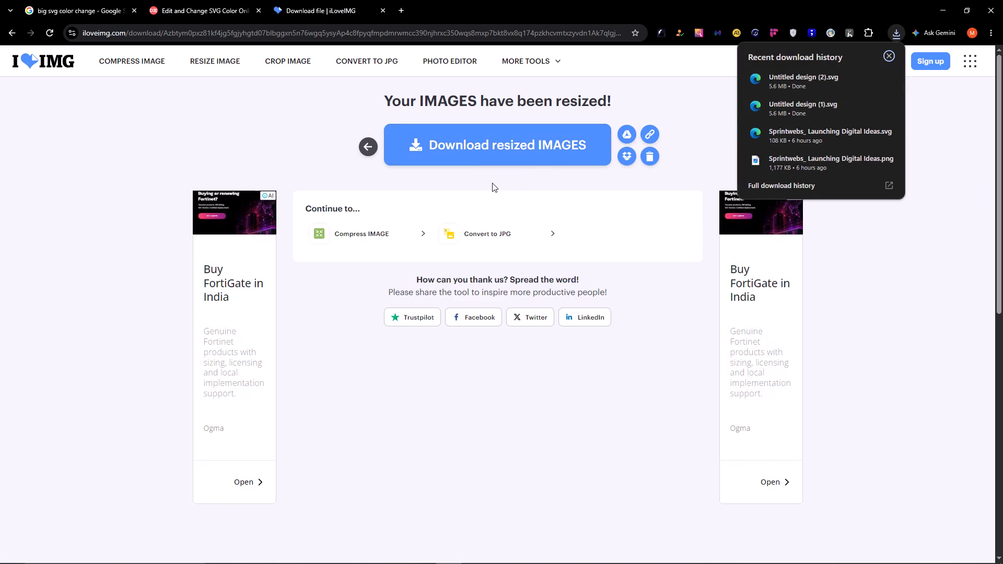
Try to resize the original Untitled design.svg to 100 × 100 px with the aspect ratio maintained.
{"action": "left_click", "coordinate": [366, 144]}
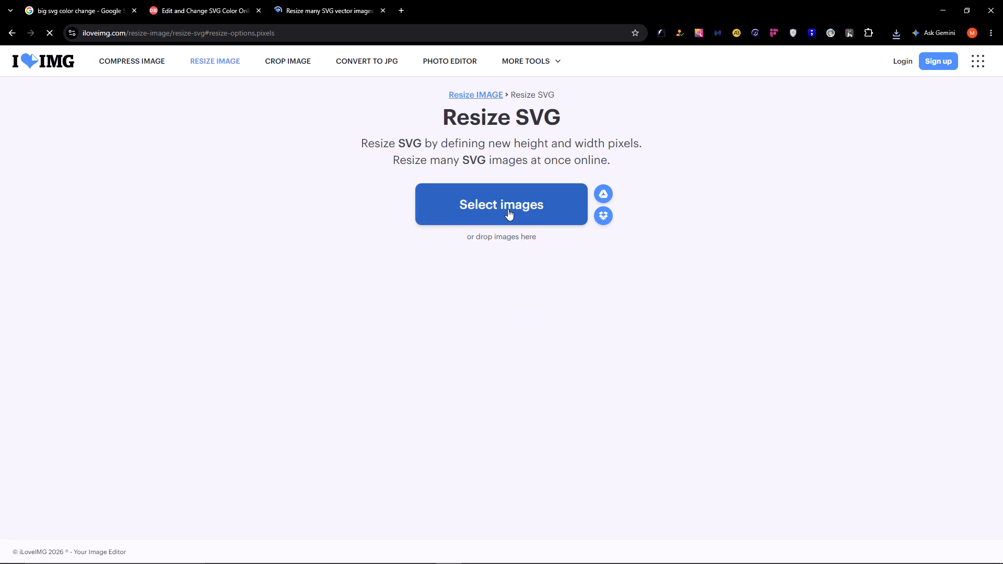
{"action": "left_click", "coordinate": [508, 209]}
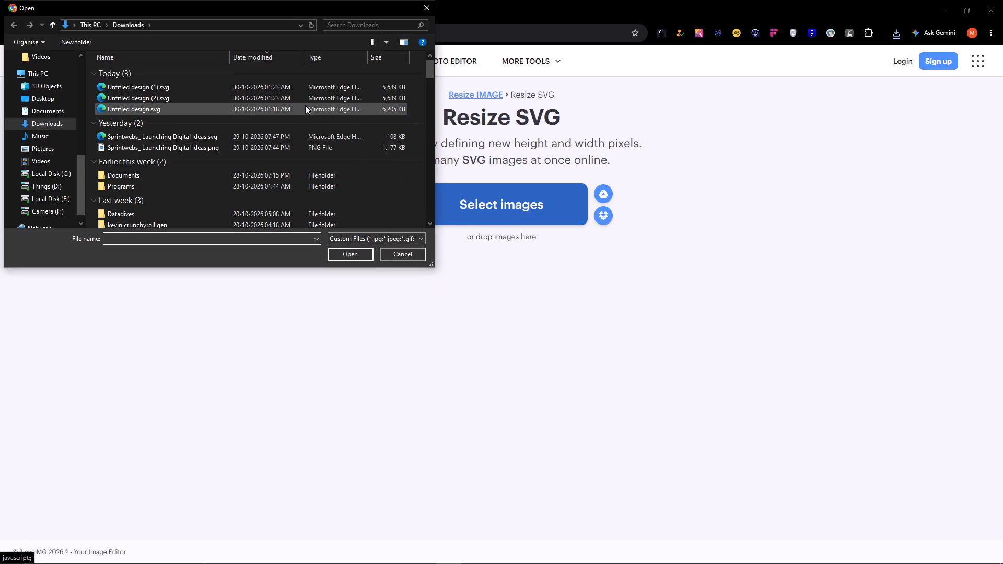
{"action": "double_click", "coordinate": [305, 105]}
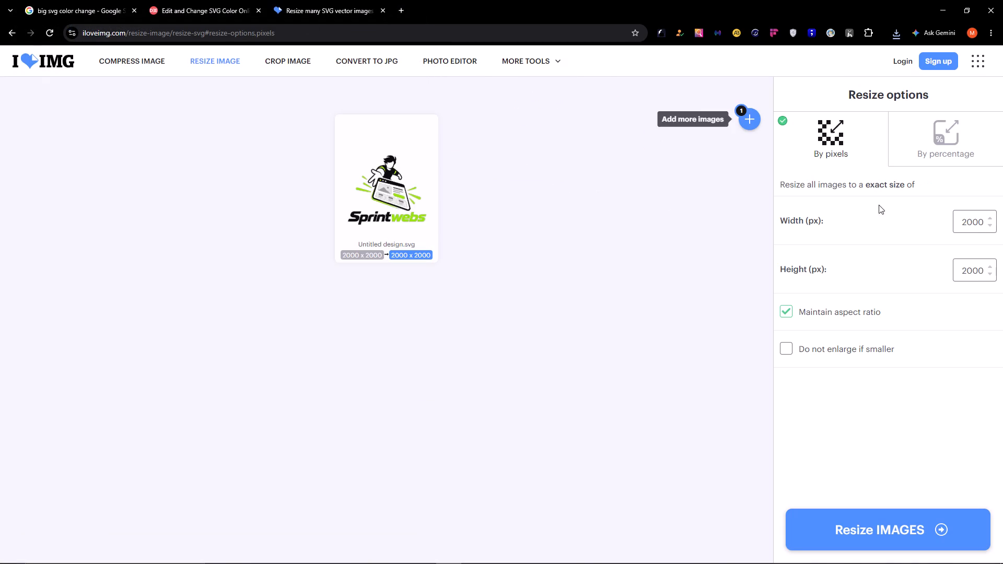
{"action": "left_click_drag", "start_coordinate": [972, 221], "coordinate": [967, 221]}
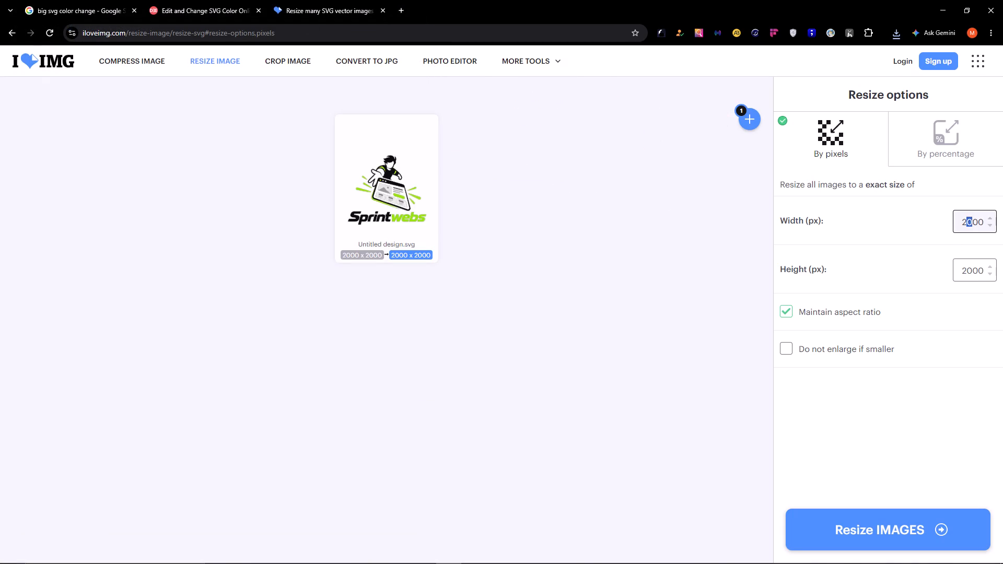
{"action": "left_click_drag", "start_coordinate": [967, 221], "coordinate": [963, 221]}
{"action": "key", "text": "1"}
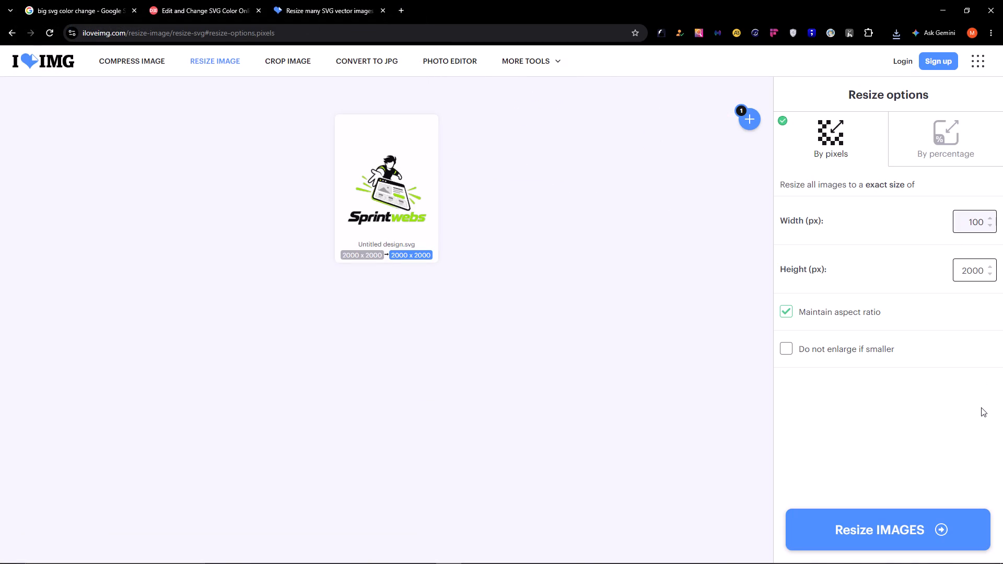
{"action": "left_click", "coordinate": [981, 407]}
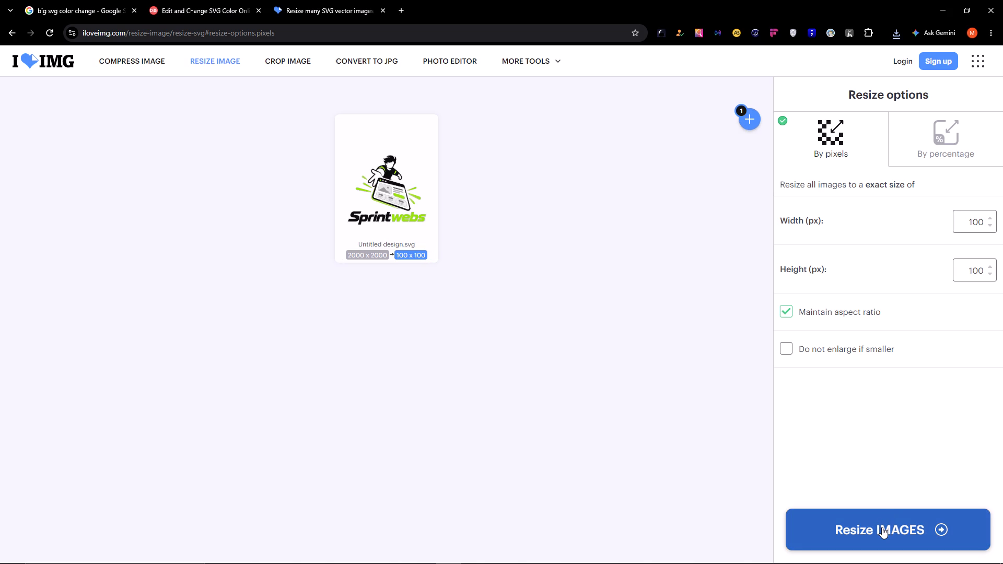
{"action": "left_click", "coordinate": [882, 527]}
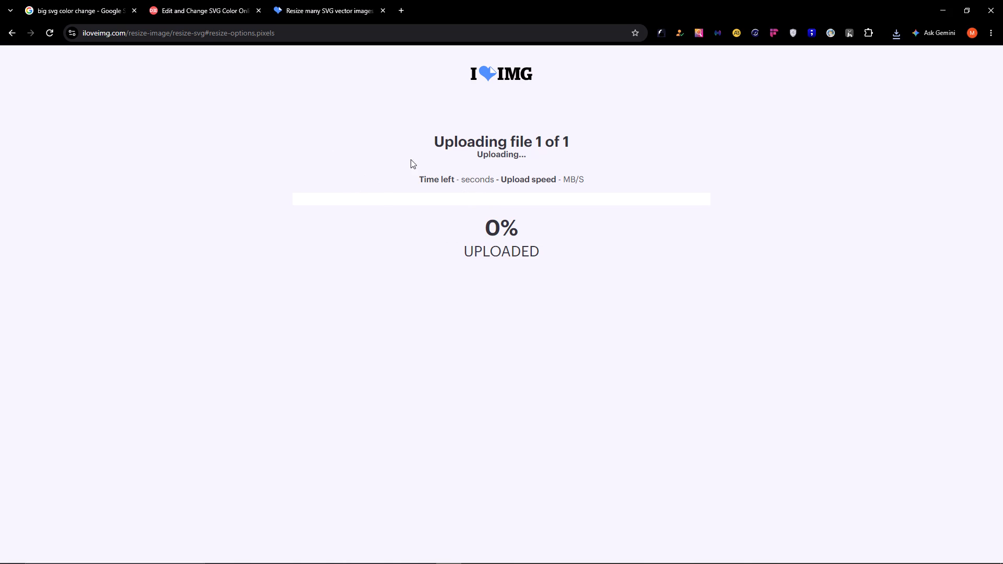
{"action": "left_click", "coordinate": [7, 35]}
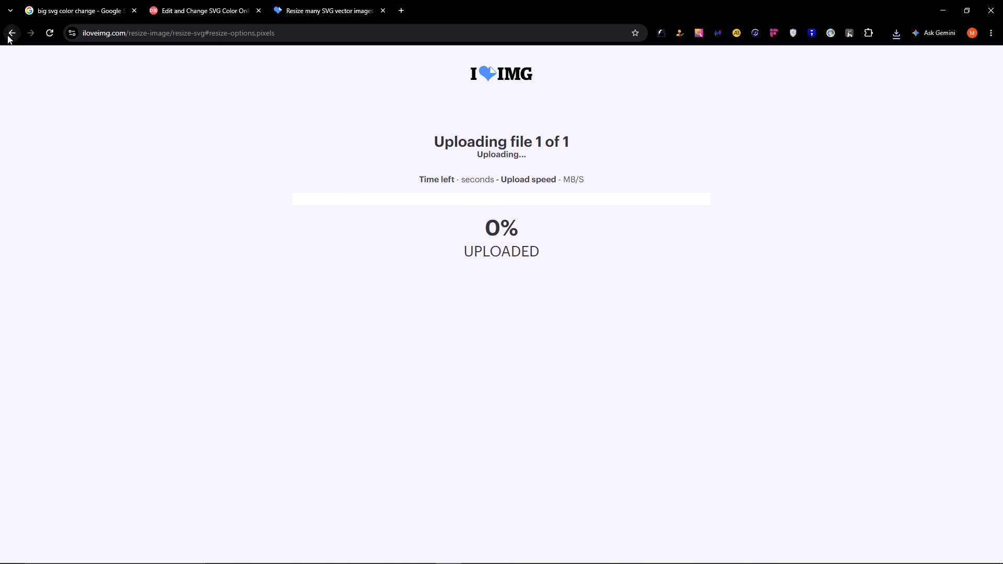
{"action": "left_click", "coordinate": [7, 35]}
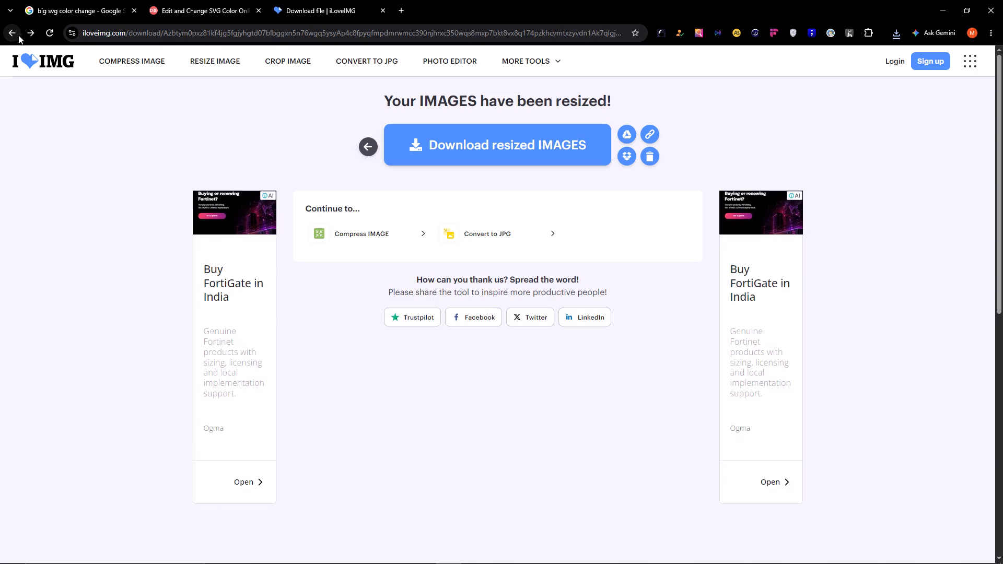
Restart the SVG resizer with the original Untitled design.svg and resize it to 100 × 100 px, keeping the aspect ratio.
{"action": "left_click", "coordinate": [367, 146]}
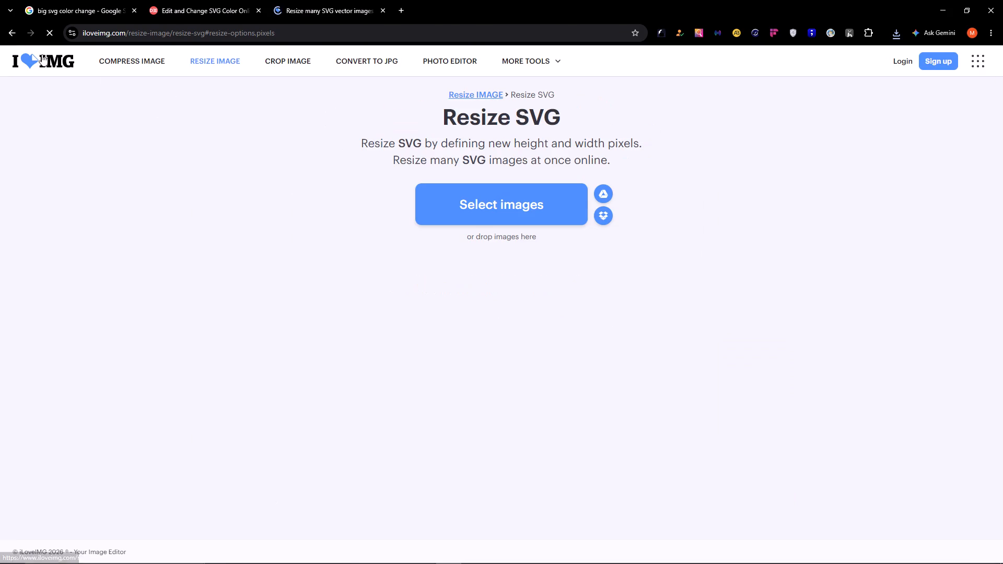
{"action": "left_click", "coordinate": [48, 32]}
{"action": "left_click", "coordinate": [48, 32]}
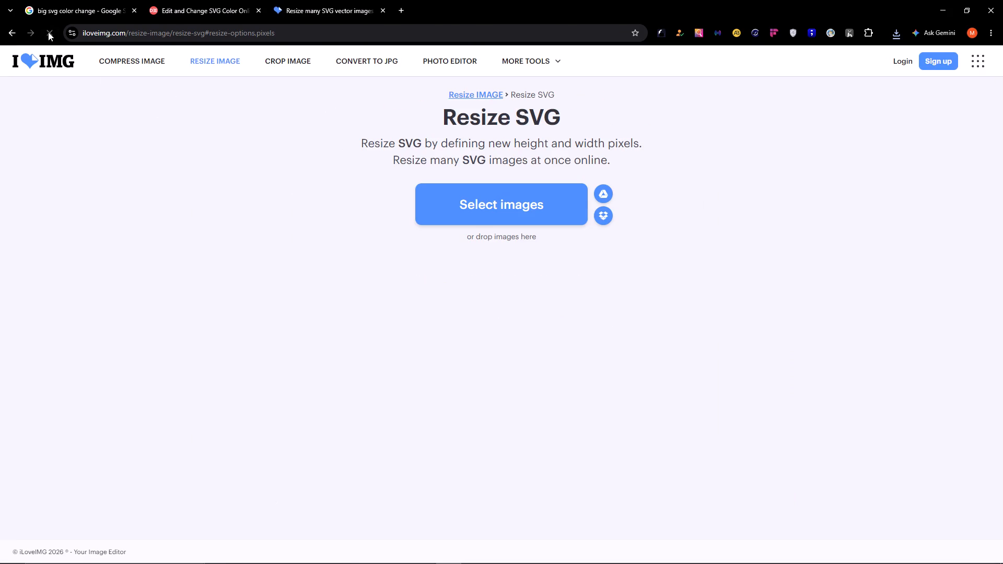
{"action": "left_click", "coordinate": [48, 32]}
{"action": "left_click", "coordinate": [460, 193]}
{"action": "left_click", "coordinate": [217, 104]}
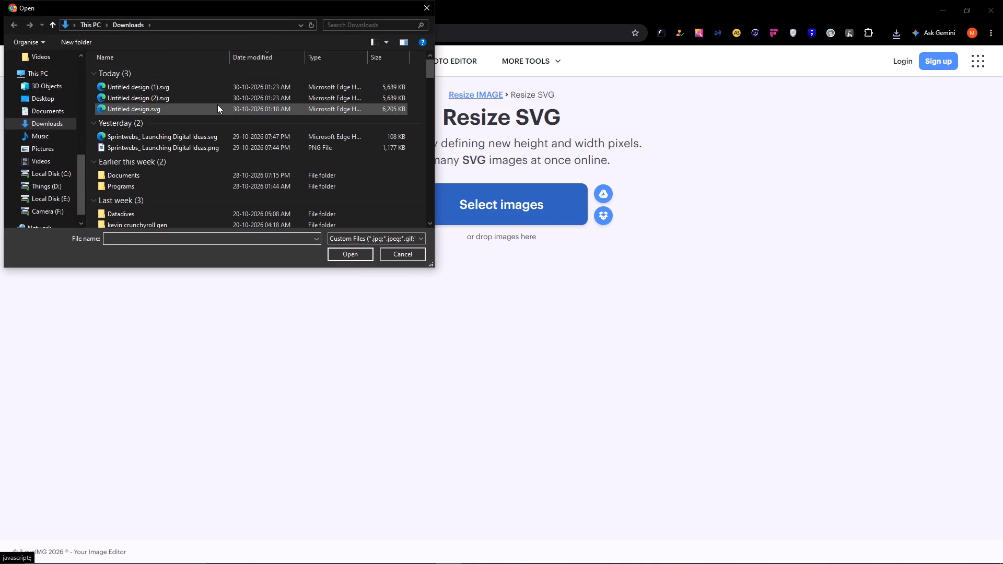
{"action": "left_click", "coordinate": [217, 104]}
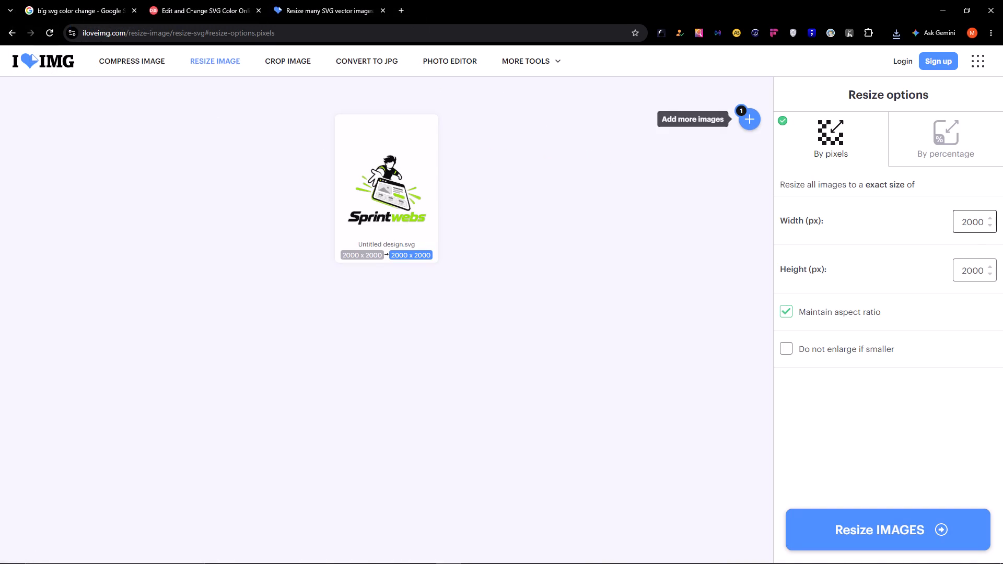
{"action": "left_click_drag", "start_coordinate": [976, 226], "coordinate": [962, 221]}
{"action": "type", "text": "10"}
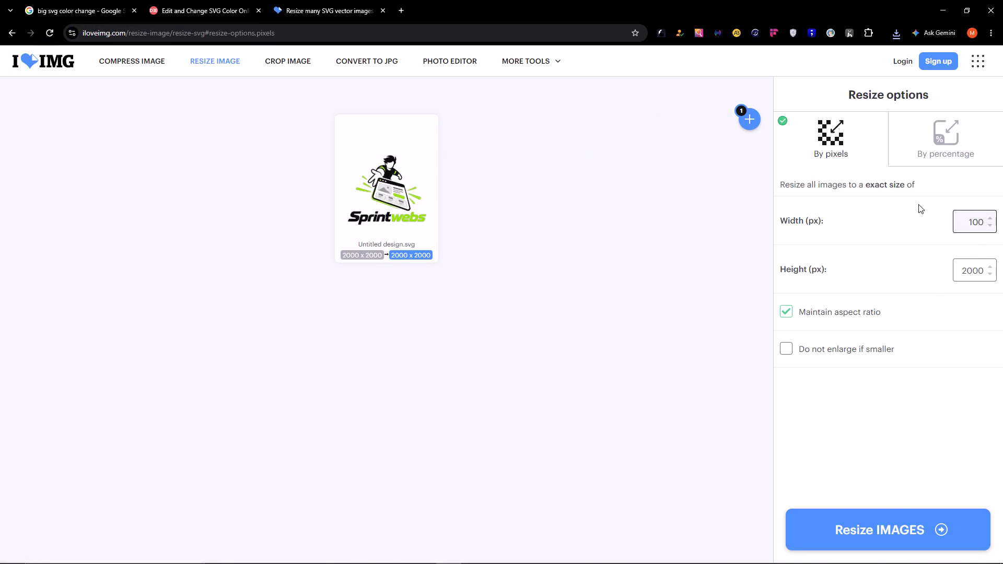
{"action": "left_click", "coordinate": [925, 421]}
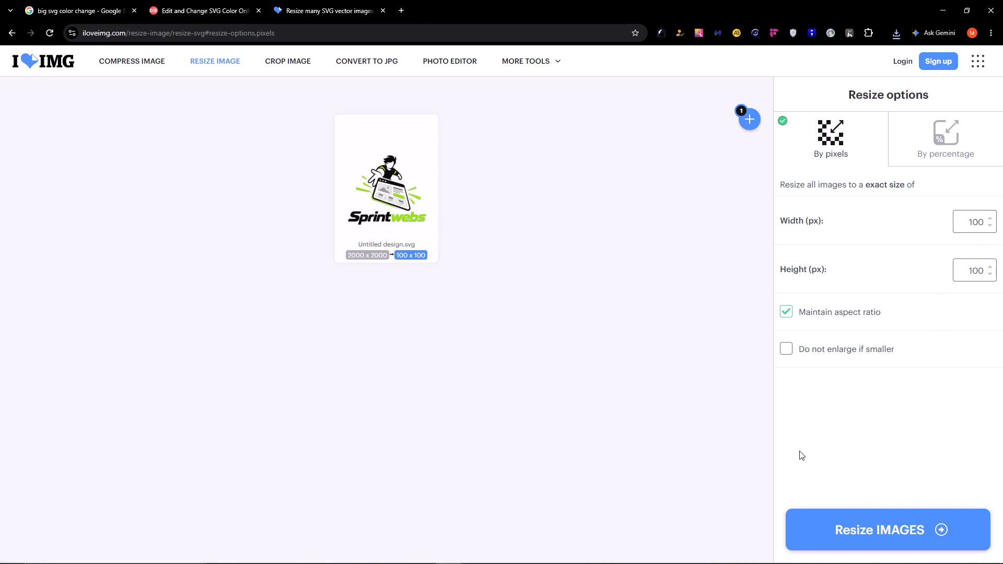
{"action": "left_click", "coordinate": [869, 525]}
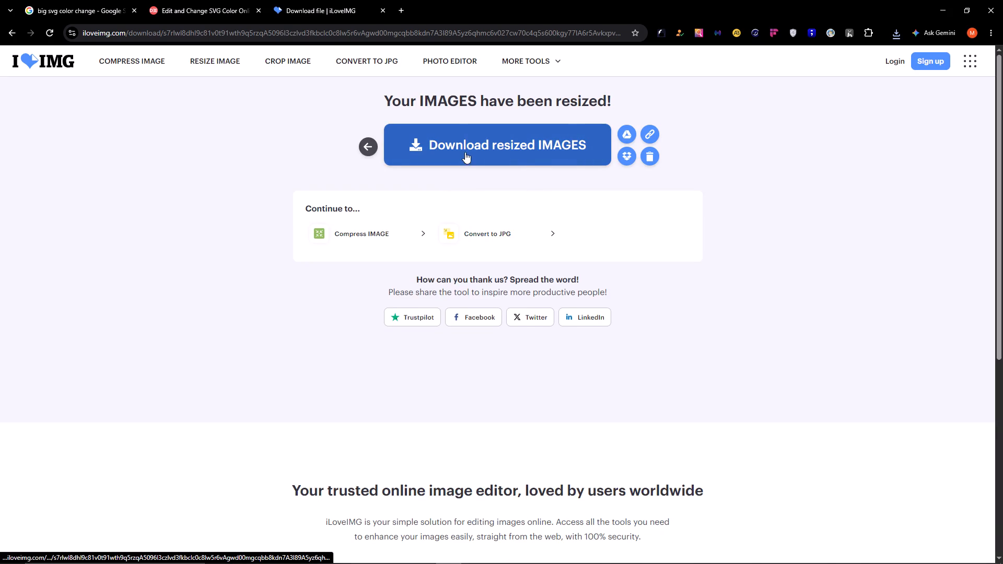
Download the logo resized to 100 × 100 px.
{"action": "left_click", "coordinate": [892, 32]}
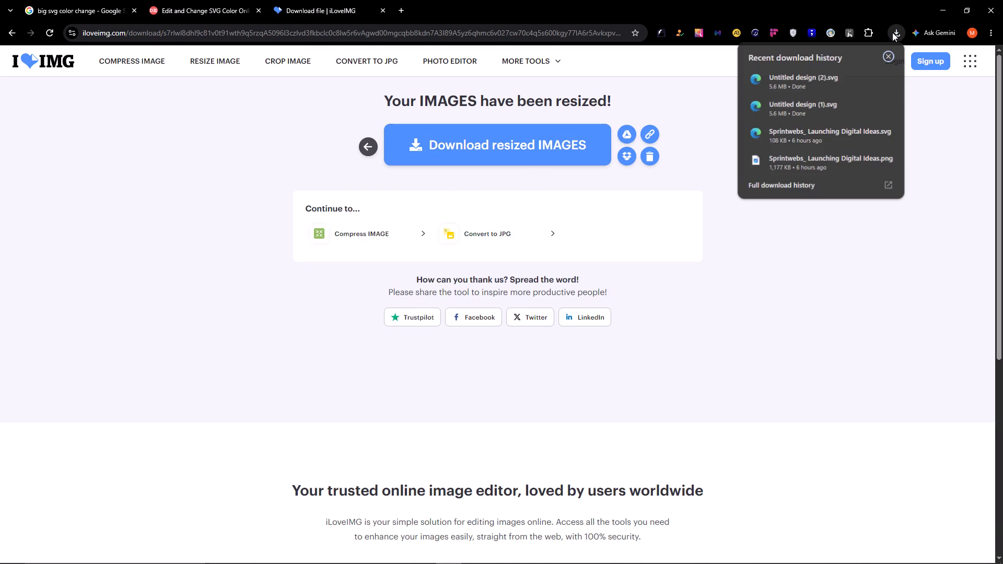
{"action": "left_click", "coordinate": [505, 142]}
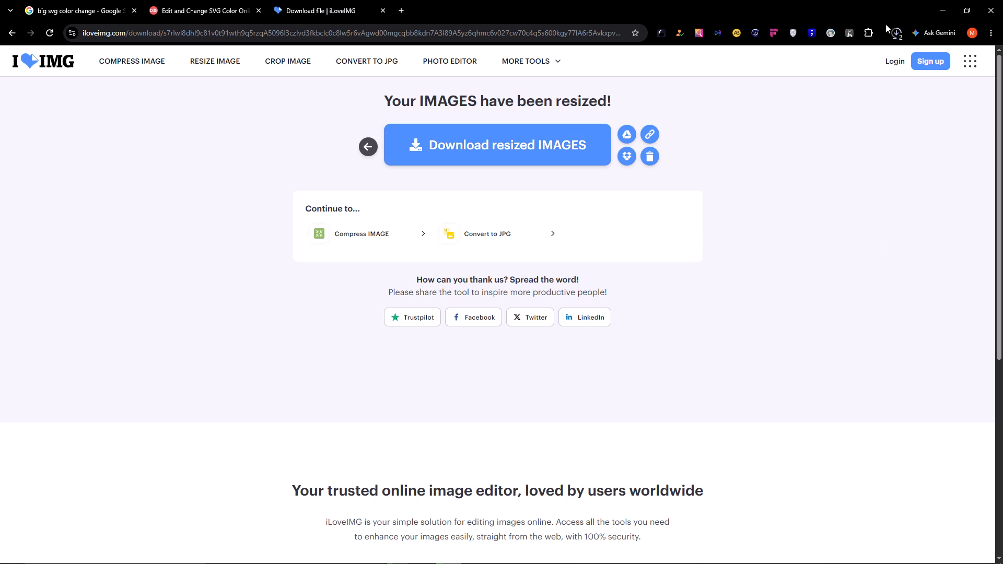
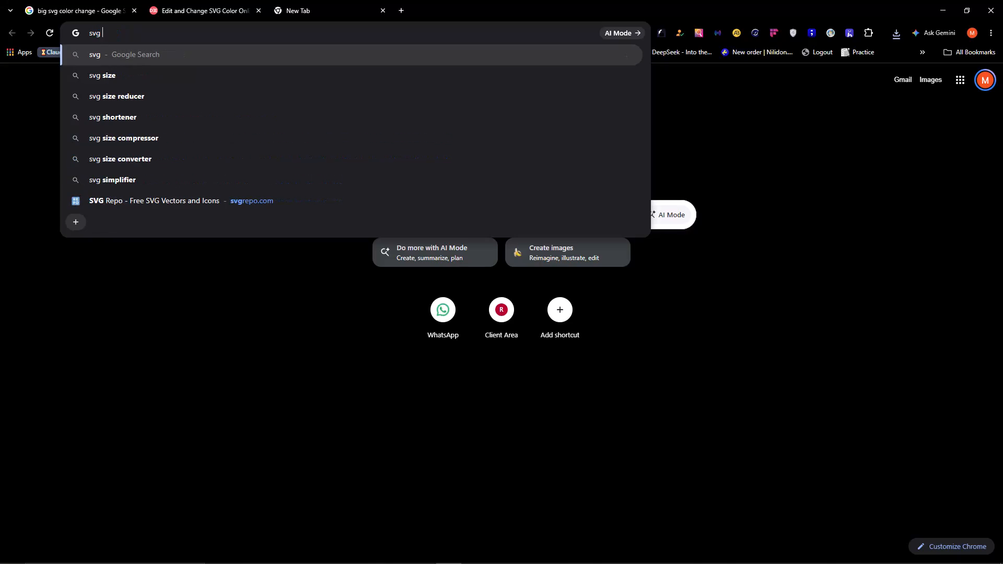
Search the web for "svg compressor" and open iLoveIMG's Compress SVG tool.
{"action": "type", "text": "re"}
{"action": "key", "text": "BackSpace"}
{"action": "key", "text": "BackSpace"}
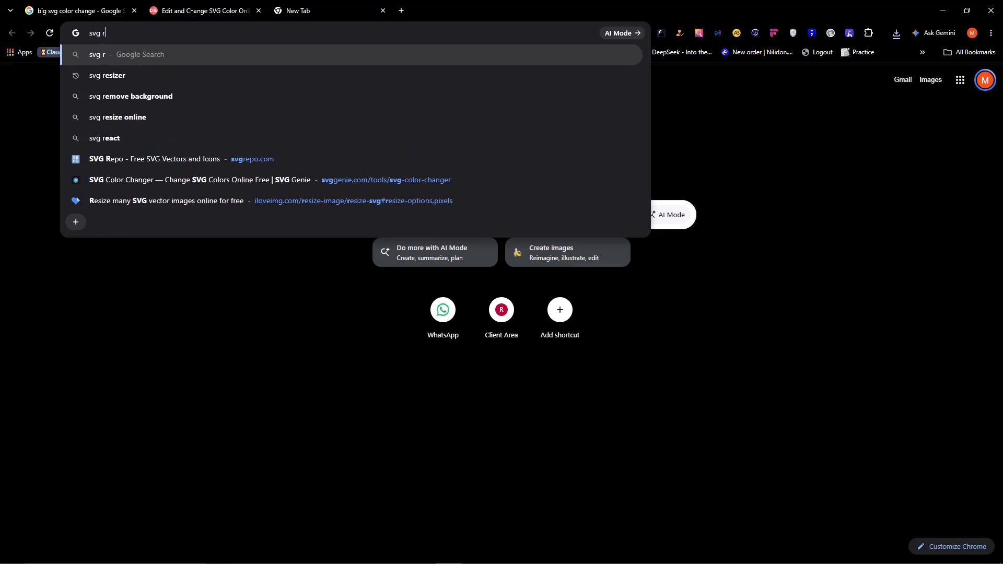
{"action": "key", "text": "BackSpace"}
{"action": "type", "text": "compre"}
{"action": "key", "text": "Return"}
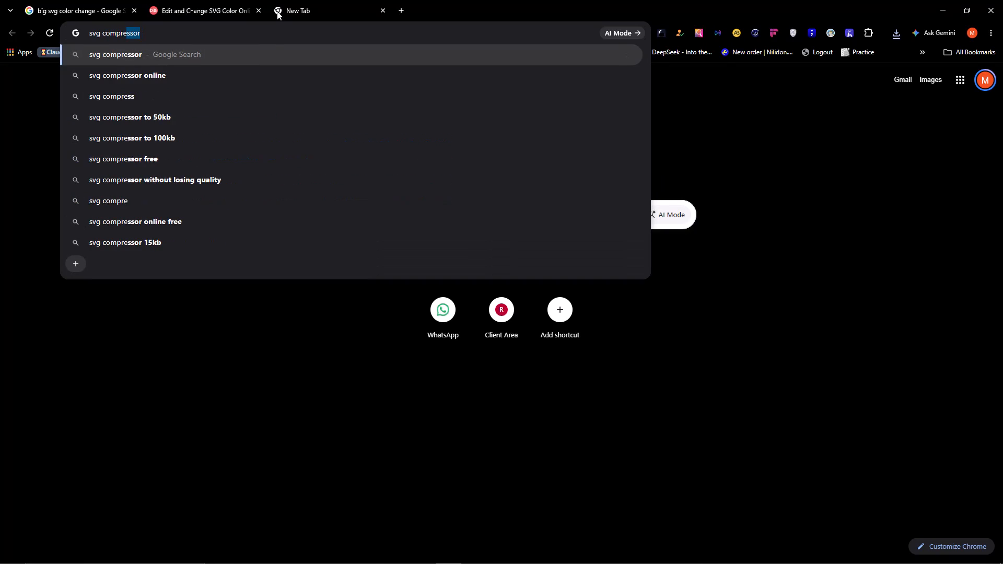
{"action": "left_click", "coordinate": [267, 169]}
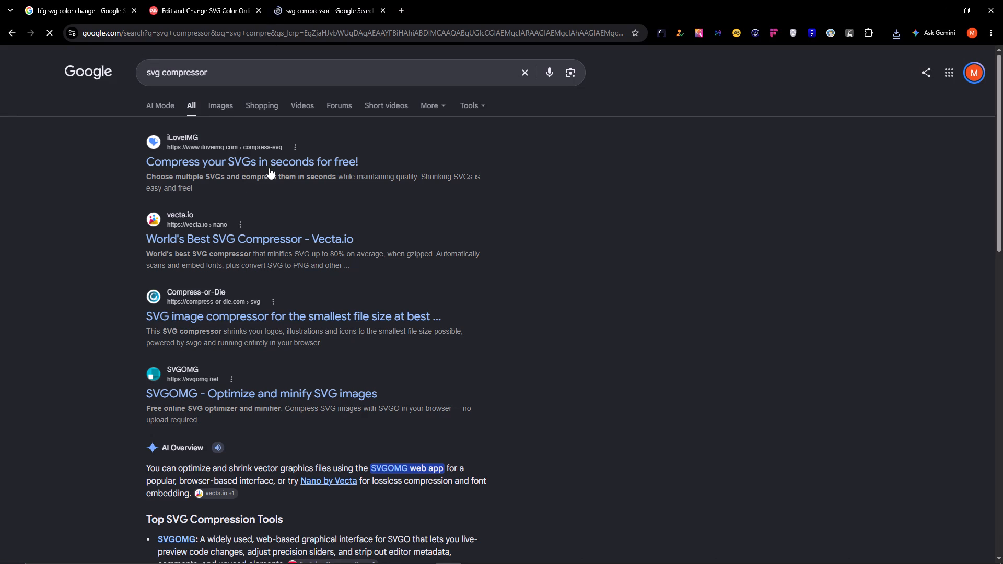
{"action": "left_click", "coordinate": [269, 168]}
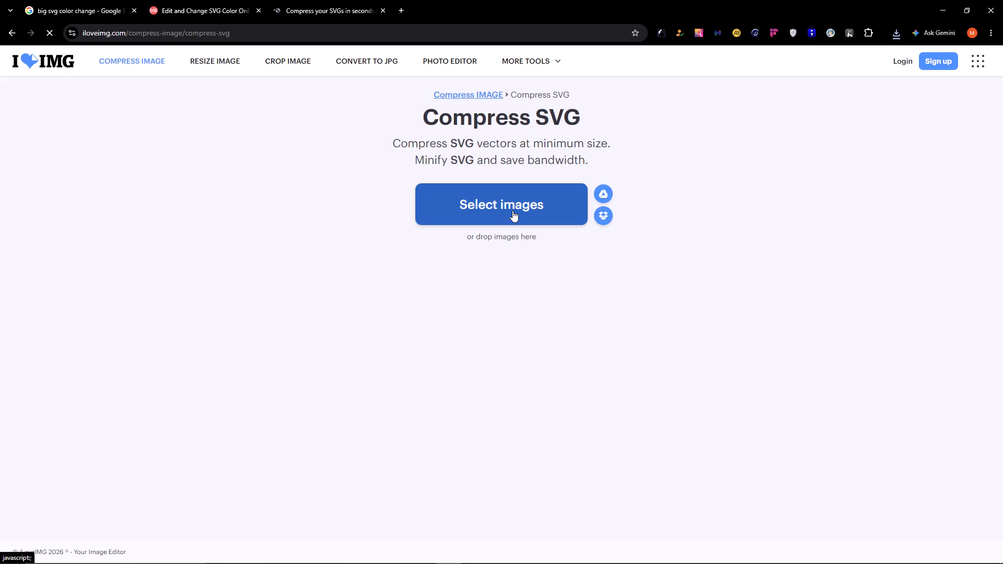
Load the original Untitled design.svg into the SVG compressor and compress it.
{"action": "left_click", "coordinate": [512, 210]}
{"action": "left_click", "coordinate": [484, 210]}
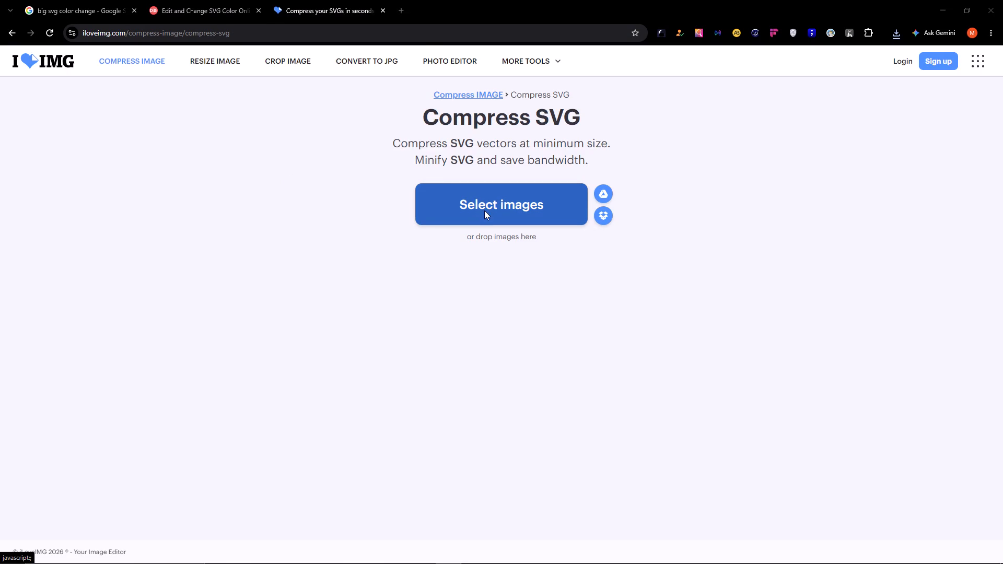
{"action": "double_click", "coordinate": [234, 122]}
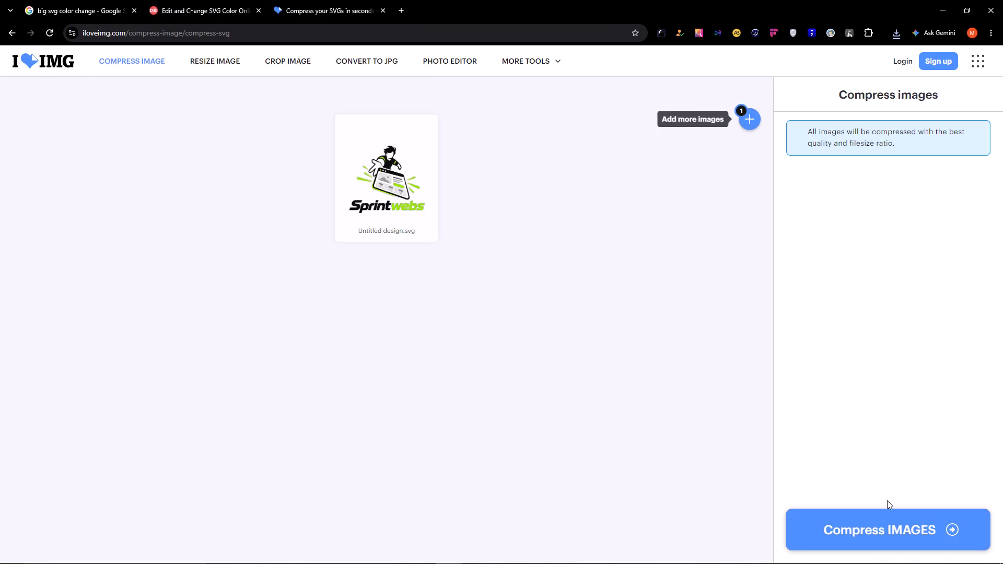
{"action": "left_click", "coordinate": [893, 518]}
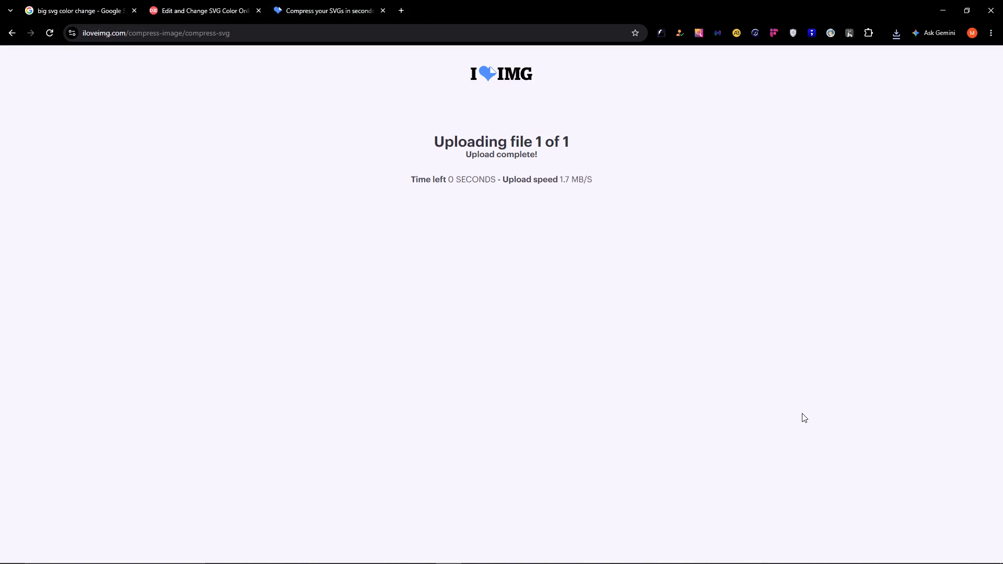
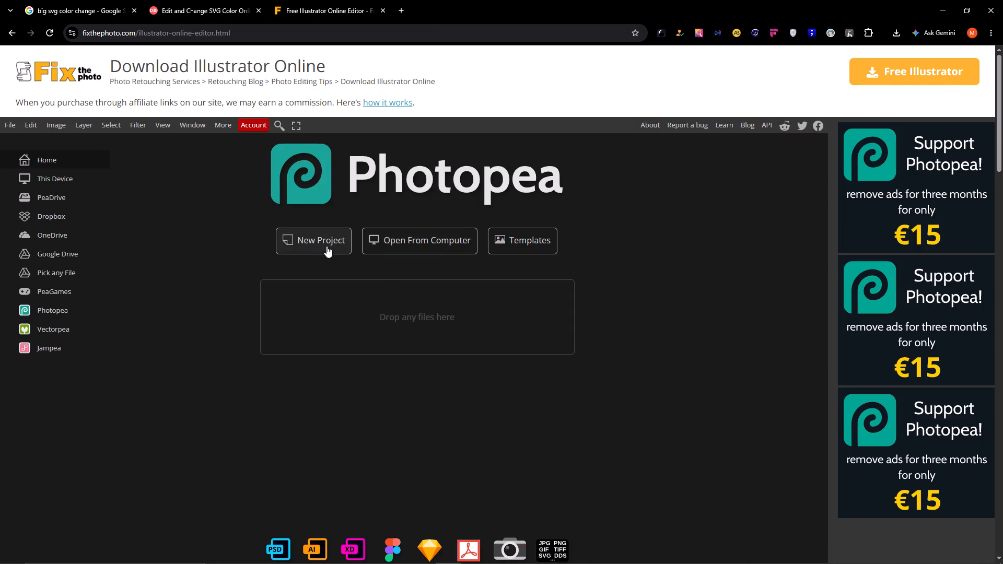
Load the original Untitled design.svg from the Downloads folder into the embedded Photopea editor.
{"action": "left_click", "coordinate": [400, 322]}
{"action": "left_click", "coordinate": [234, 554]}
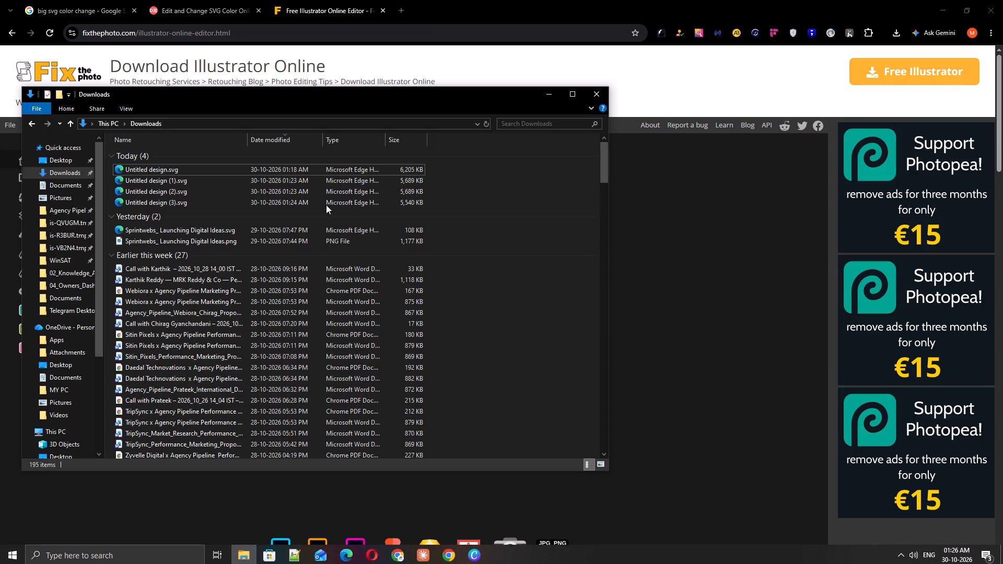
{"action": "left_click_drag", "start_coordinate": [252, 172], "coordinate": [655, 246]}
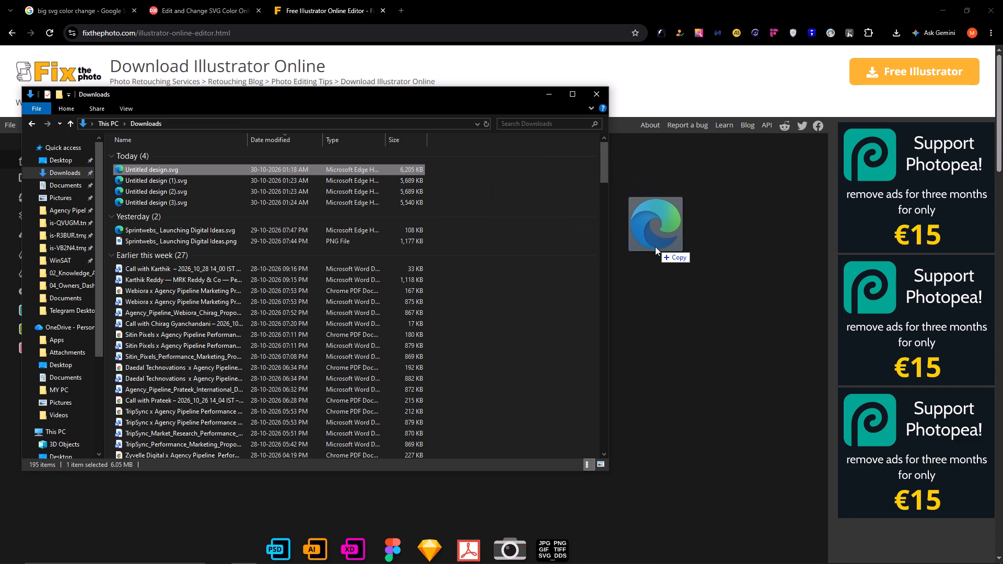
{"action": "left_click_drag", "start_coordinate": [655, 246], "coordinate": [486, 151]}
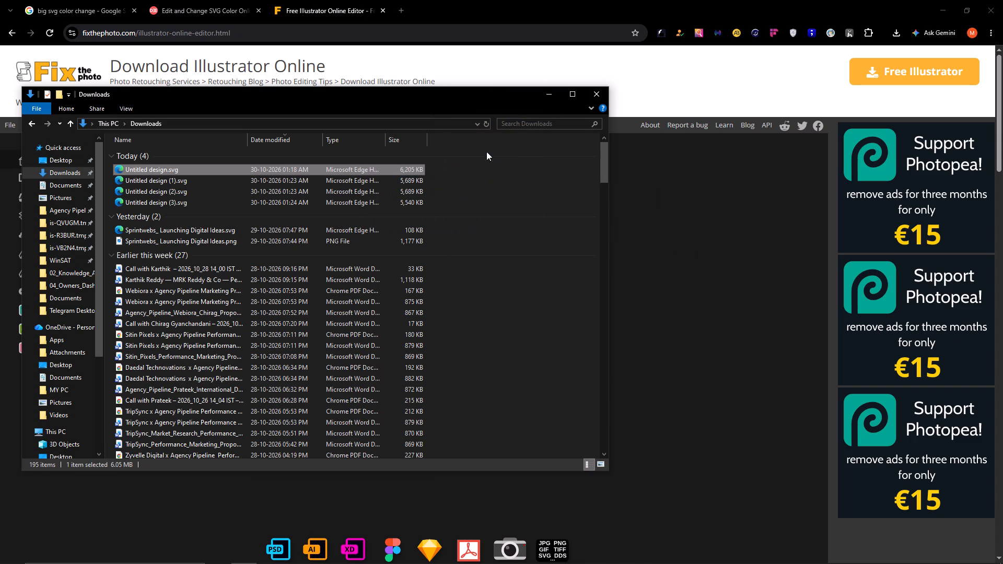
{"action": "left_click_drag", "start_coordinate": [486, 151], "coordinate": [486, 152]}
{"action": "left_click_drag", "start_coordinate": [480, 96], "coordinate": [572, 372]}
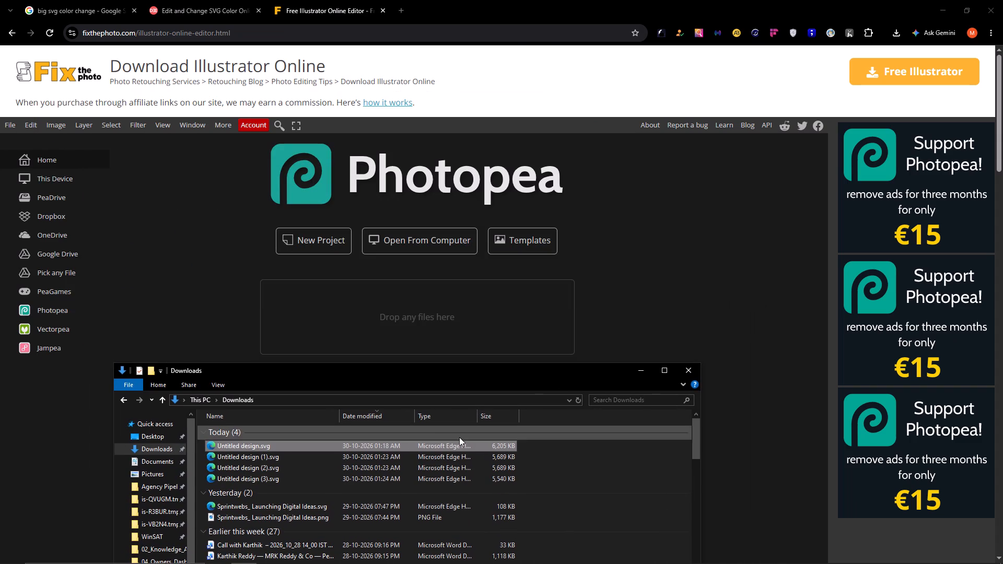
{"action": "left_click_drag", "start_coordinate": [438, 446], "coordinate": [426, 315]}
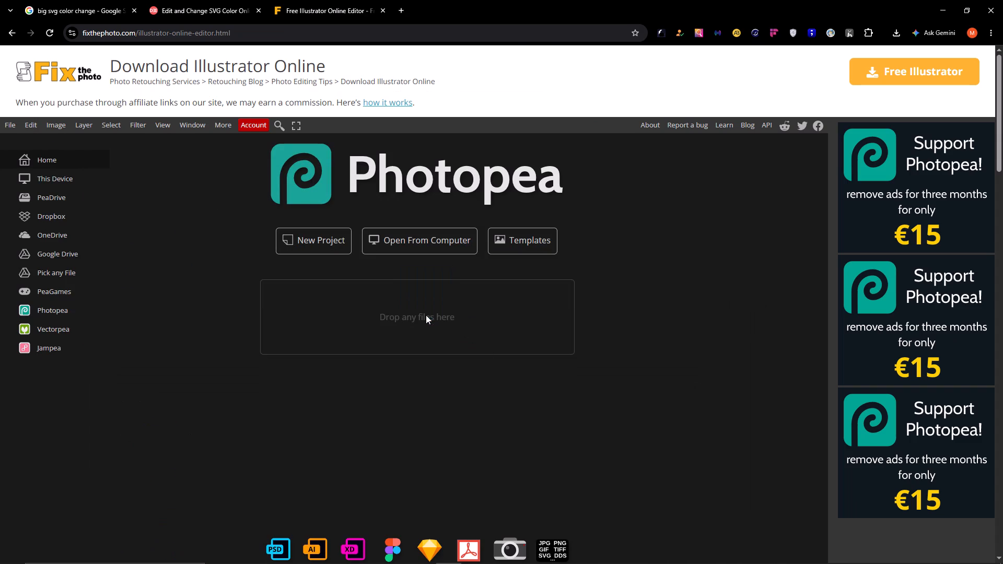
{"action": "left_click", "coordinate": [426, 315]}
{"action": "left_click", "coordinate": [342, 286]}
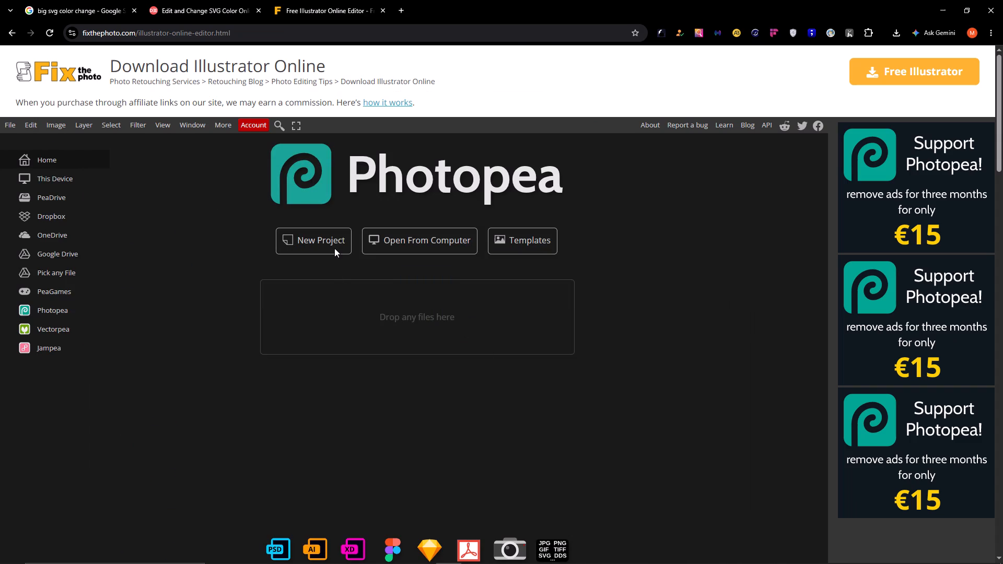
{"action": "left_click", "coordinate": [334, 248]}
{"action": "double_click", "coordinate": [421, 237]}
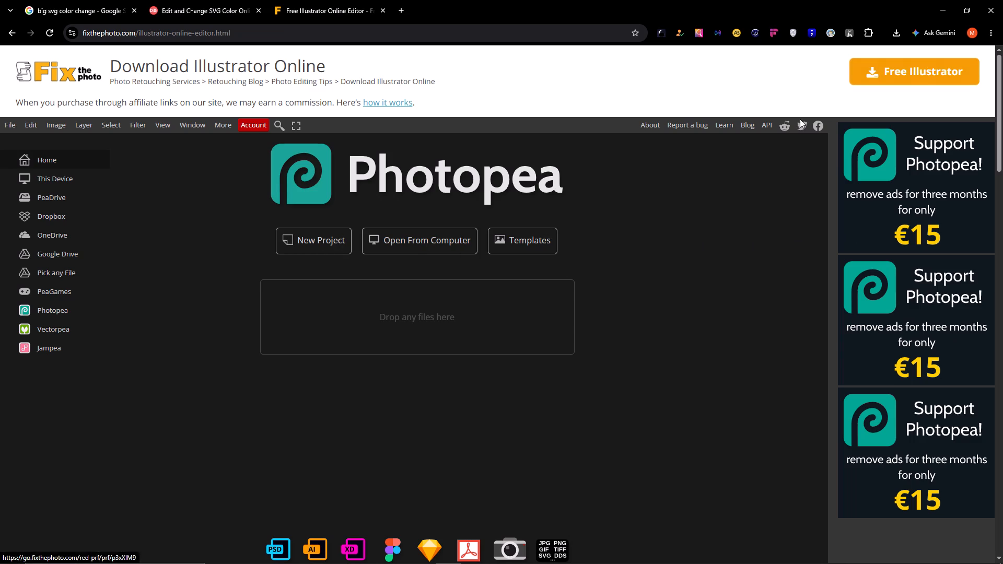
{"action": "double_click", "coordinate": [438, 240]}
Open the masked logo layer's embedded smart object contents as a separate document for editing.
{"action": "scroll", "coordinate": [617, 263], "scroll_direction": "down", "scroll_amount": 2}
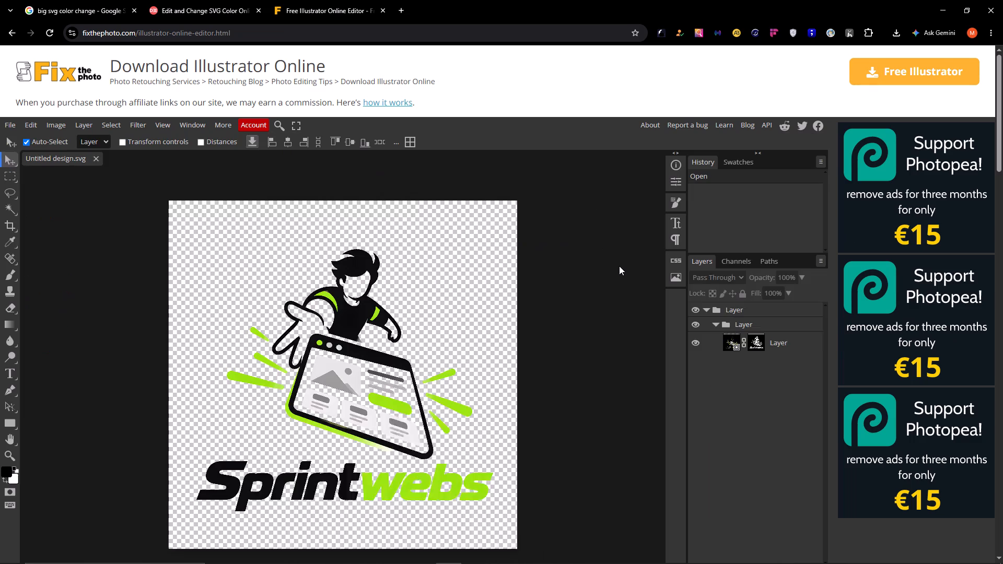
{"action": "scroll", "coordinate": [619, 266], "scroll_direction": "up", "scroll_amount": 1}
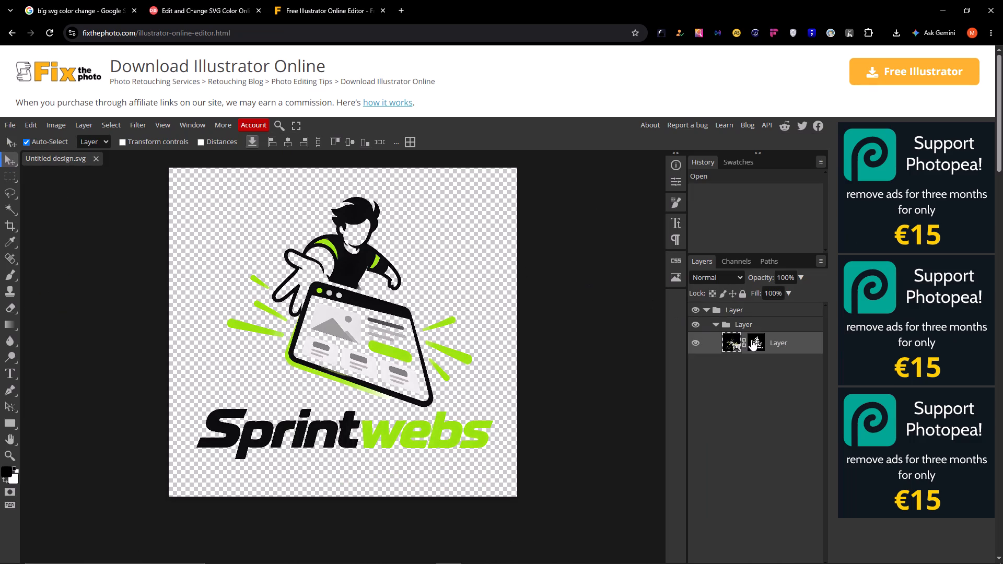
{"action": "left_click", "coordinate": [759, 346]}
{"action": "left_click", "coordinate": [727, 343]}
{"action": "left_click", "coordinate": [758, 347]}
{"action": "left_click", "coordinate": [733, 339]}
{"action": "double_click", "coordinate": [733, 339]}
{"action": "double_click", "coordinate": [753, 340]}
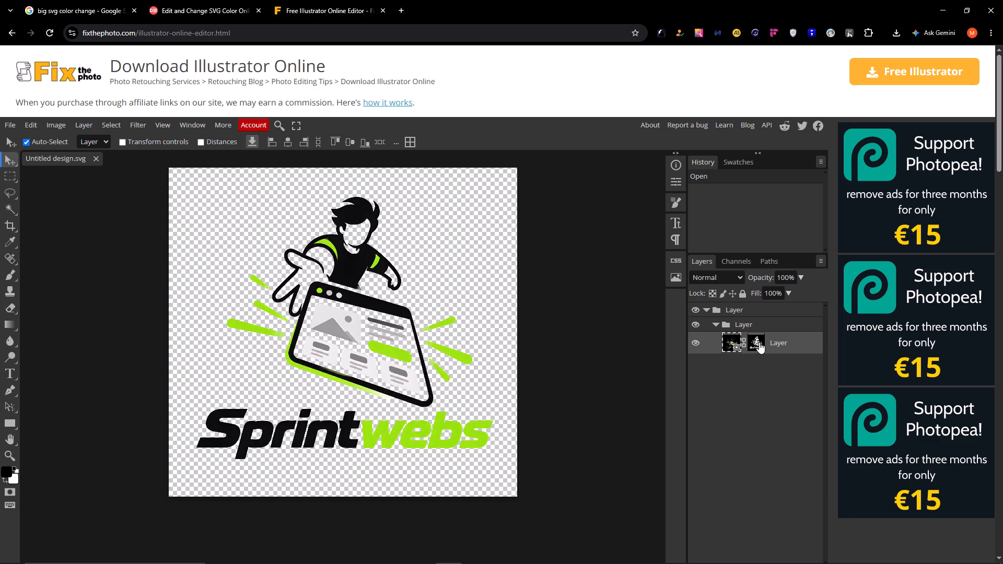
{"action": "left_click", "coordinate": [757, 346]}
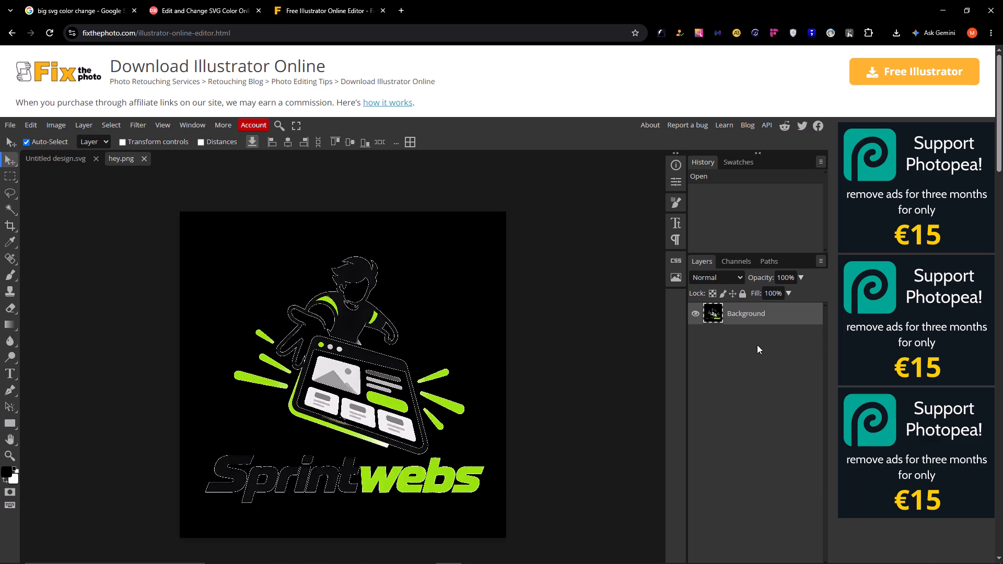
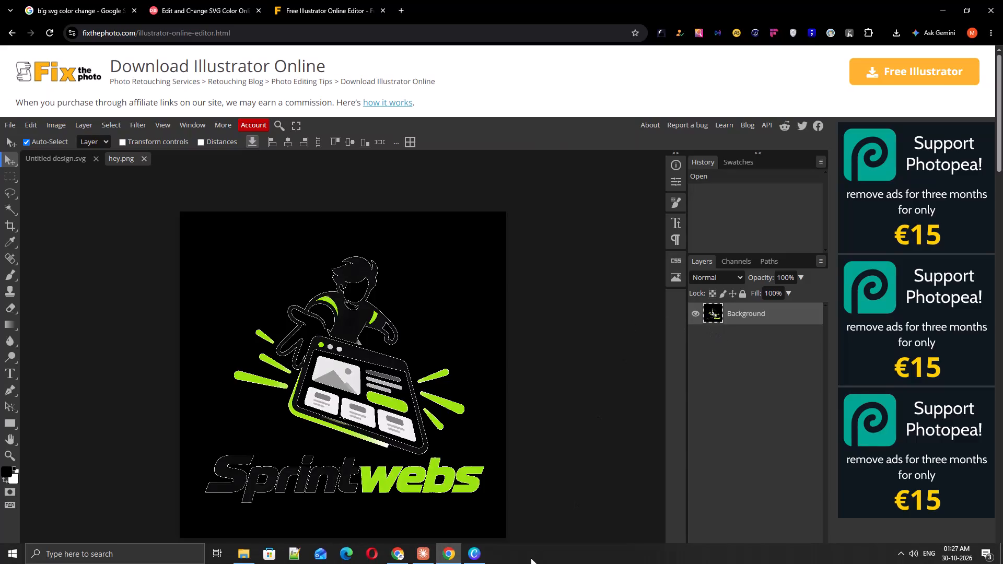
Minimise all open windows to show the Windows desktop.
{"action": "left_click", "coordinate": [988, 563]}
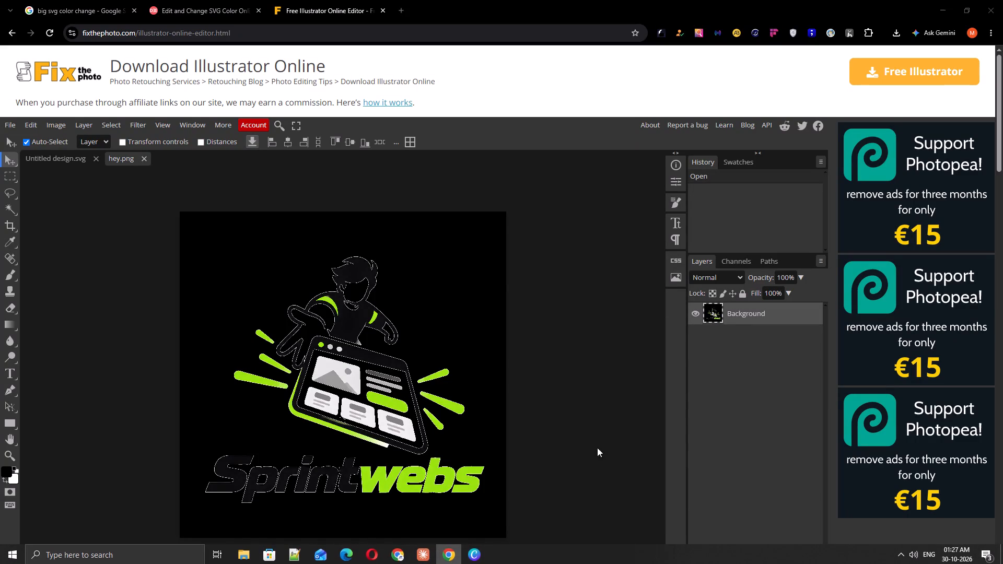
{"action": "left_click", "coordinate": [1002, 563]}
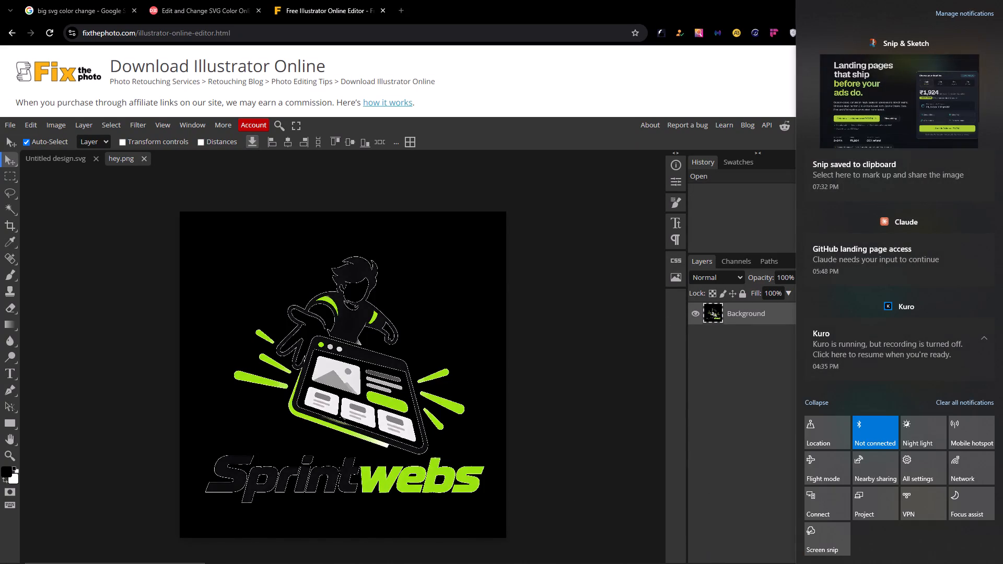
{"action": "left_click", "coordinate": [671, 563]}
{"action": "left_click", "coordinate": [1002, 563]}
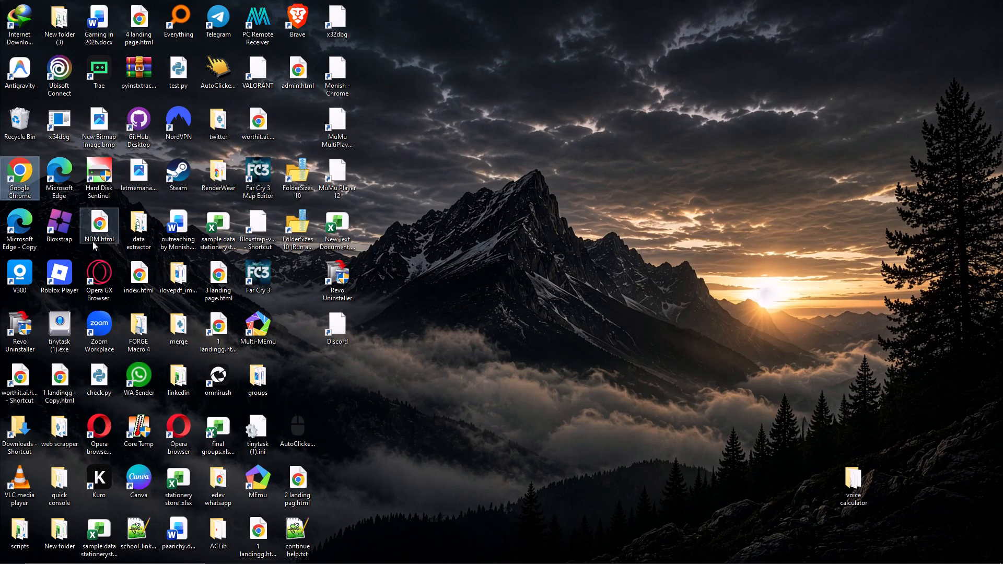
Open the Opera GX browser and close the leftover update-complete tabs, leaving only the Speed Dial page.
{"action": "double_click", "coordinate": [108, 264]}
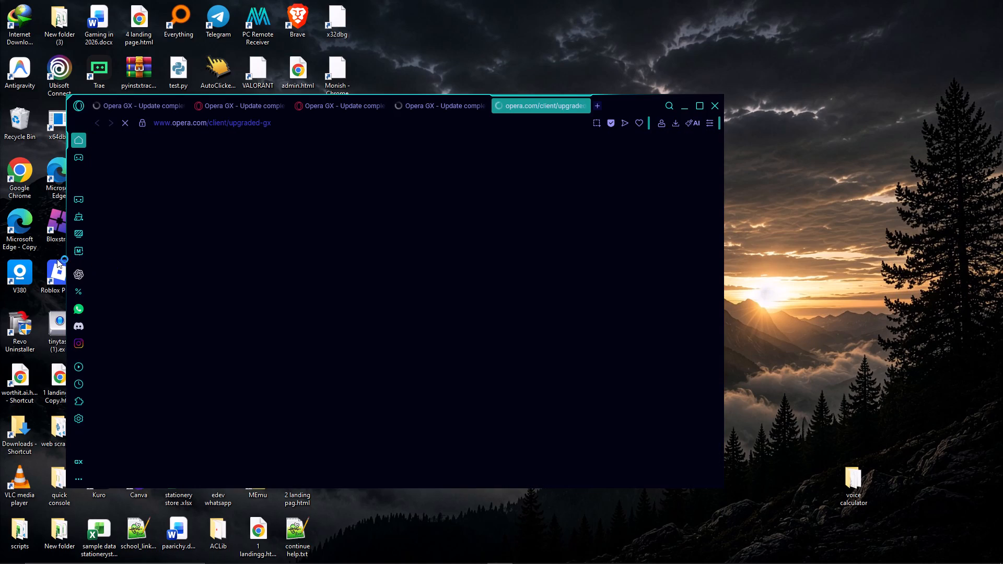
{"action": "triple_click", "coordinate": [181, 109]}
{"action": "triple_click", "coordinate": [179, 109]}
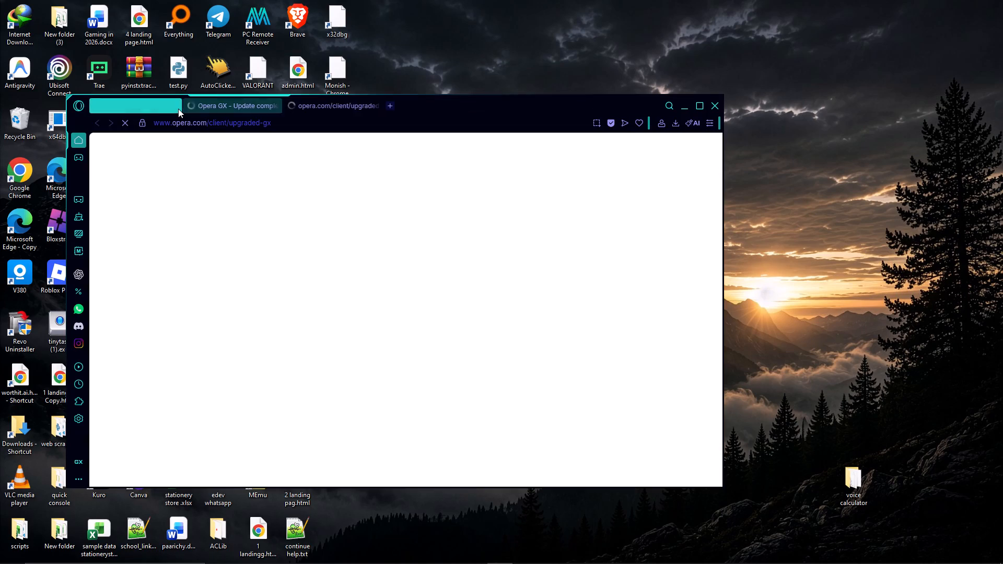
{"action": "double_click", "coordinate": [178, 108]}
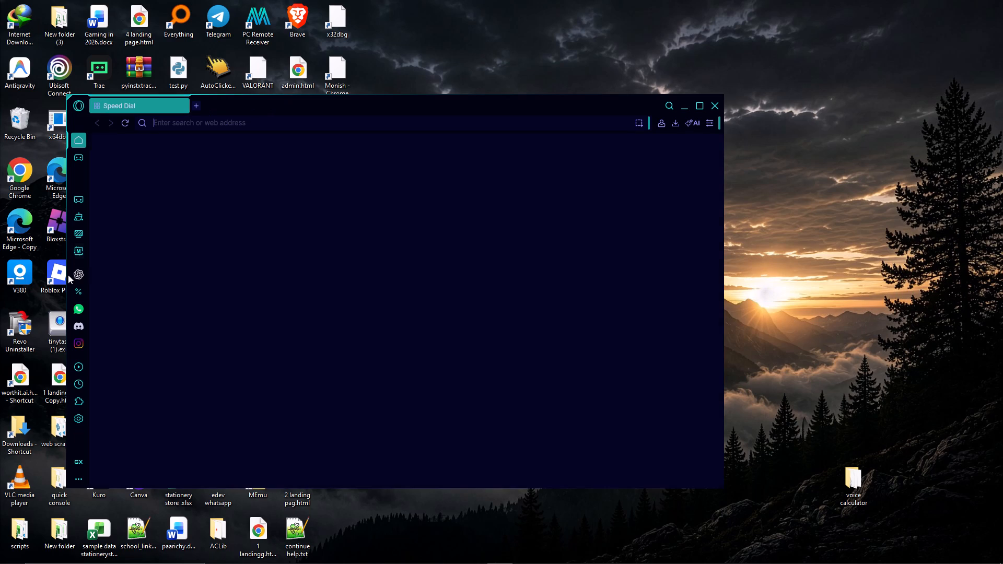
Open the built-in WhatsApp messenger in Opera GX.
{"action": "left_click", "coordinate": [76, 307]}
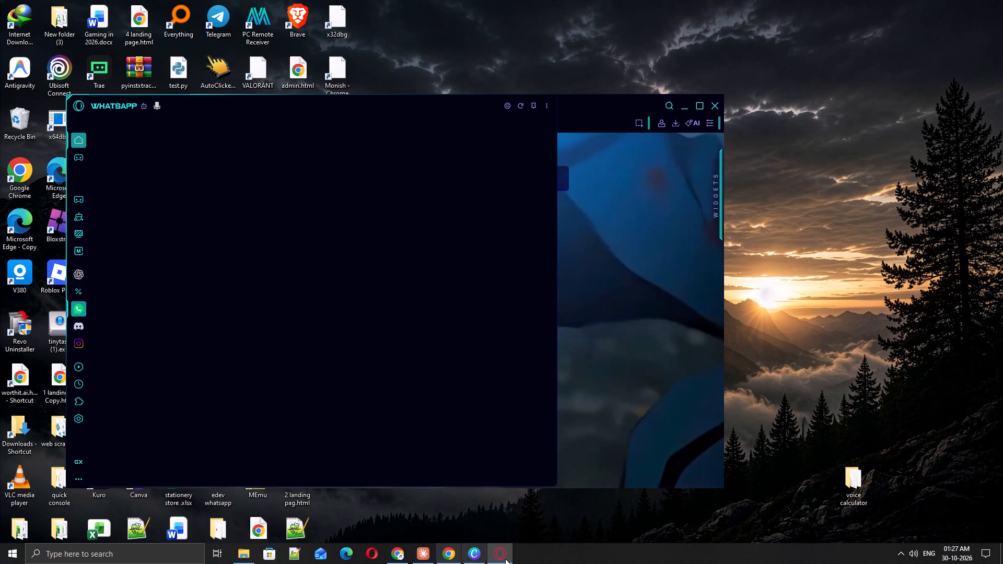
Reveal the hidden background apps and open the one next to the two WhatsApp entries.
{"action": "left_click", "coordinate": [904, 550]}
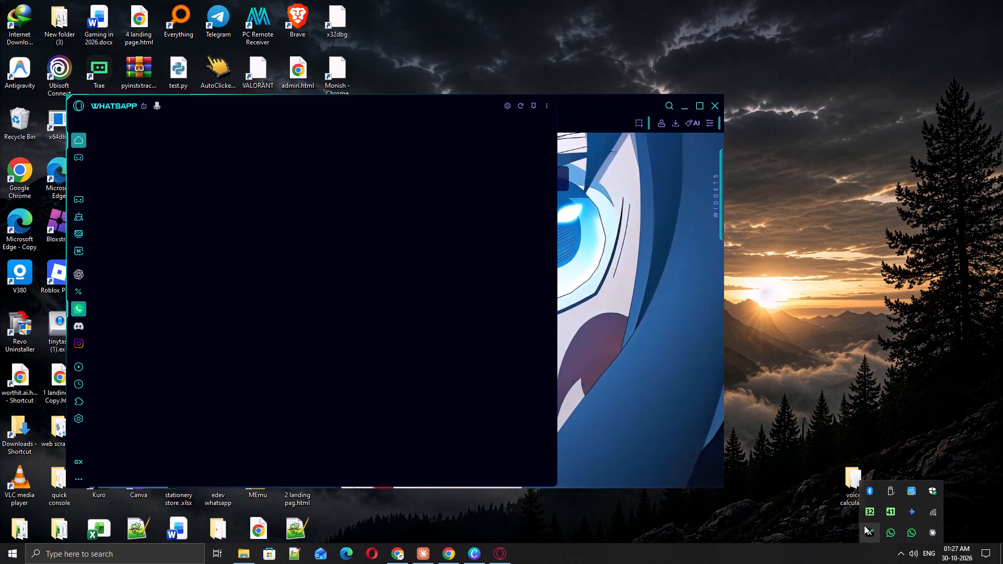
{"action": "left_click", "coordinate": [868, 530]}
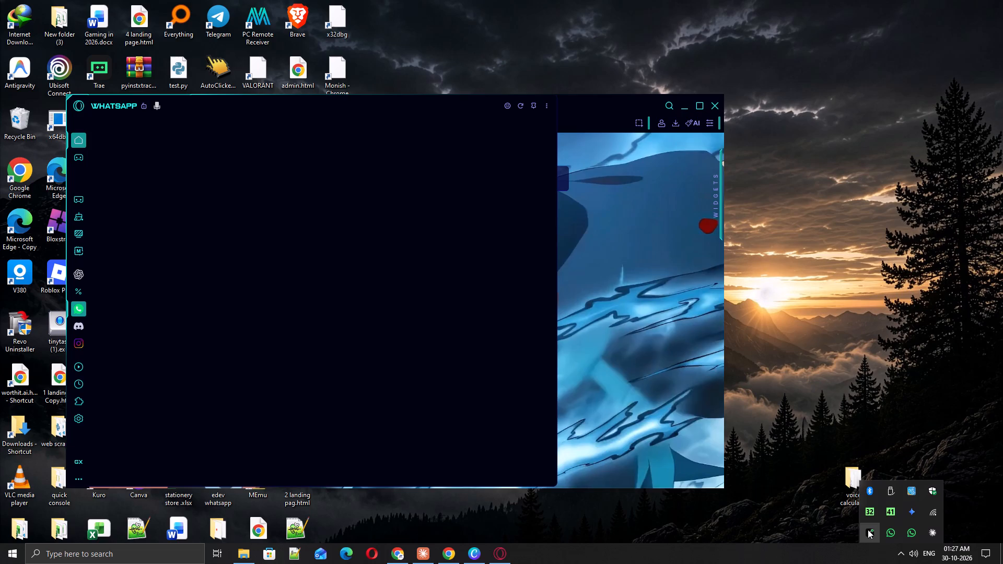
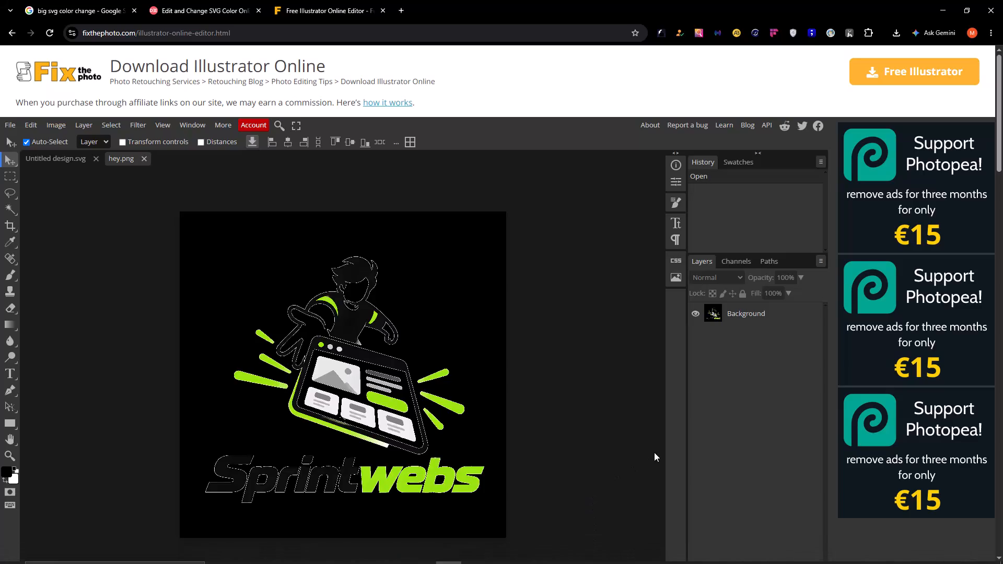
Open the Layer Style blending options for the Background layer of the hey.png document.
{"action": "double_click", "coordinate": [733, 316]}
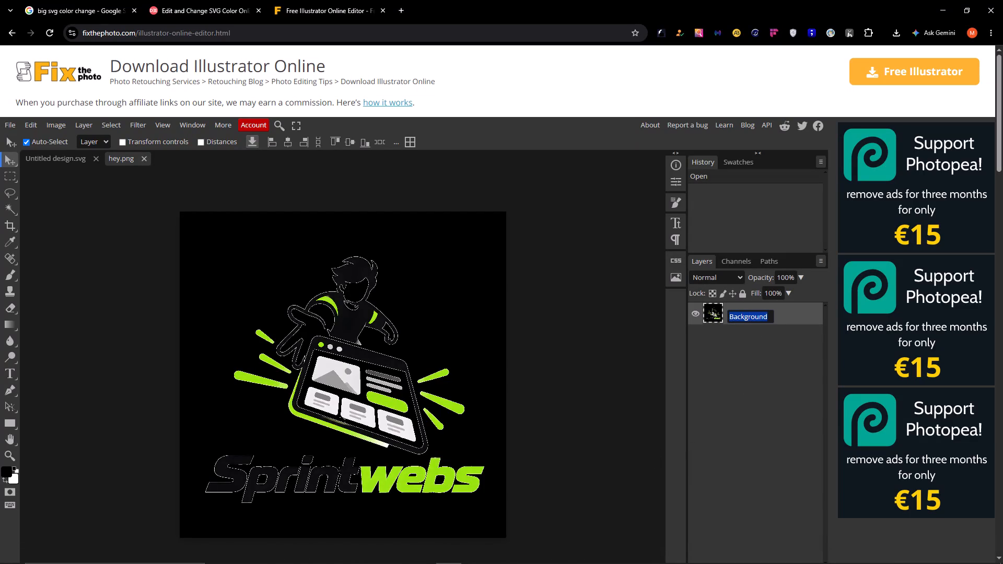
{"action": "double_click", "coordinate": [712, 315]}
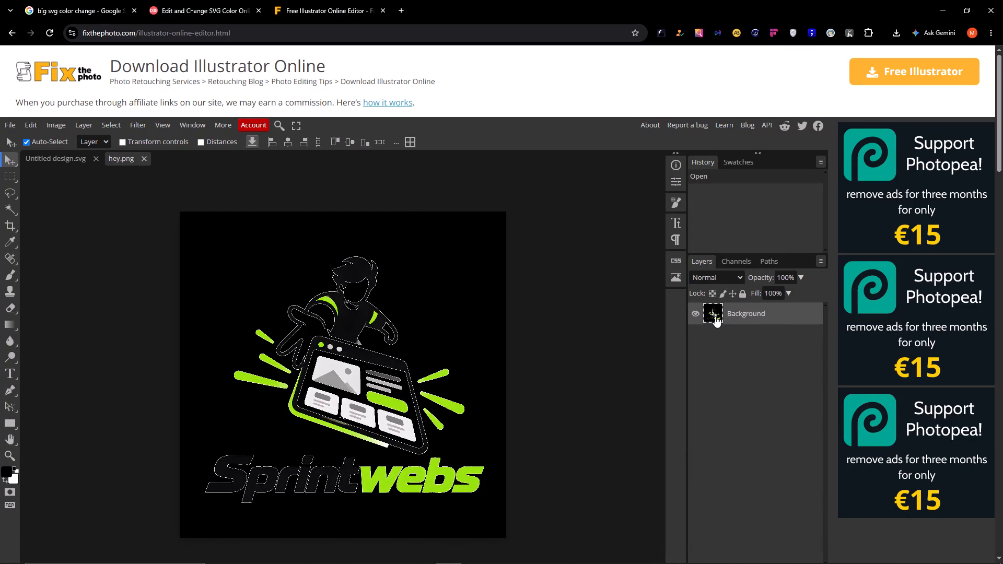
{"action": "double_click", "coordinate": [715, 316]}
{"action": "left_click", "coordinate": [542, 347]}
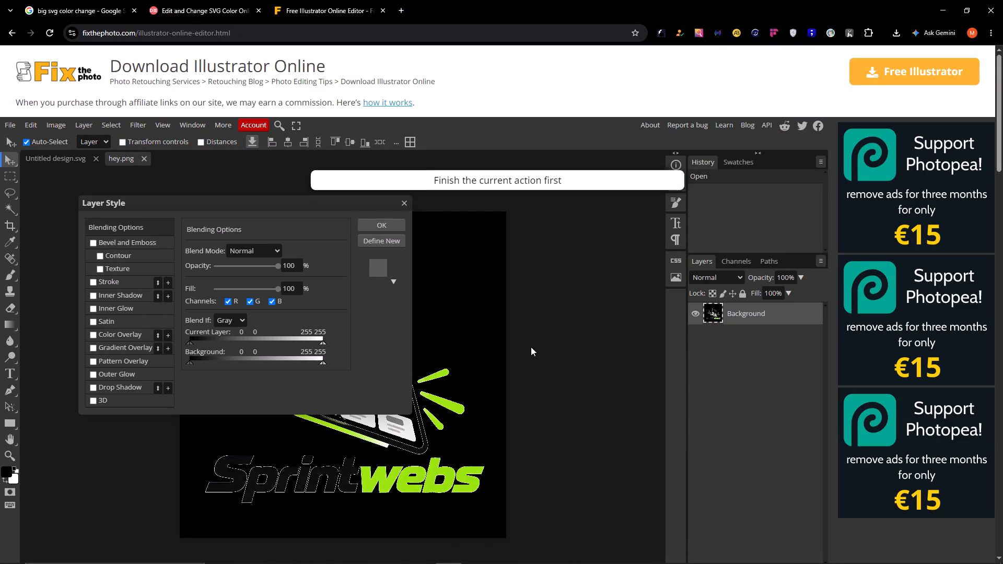
Close the Layer Style dialog for the Background layer without applying any style.
{"action": "left_click", "coordinate": [471, 331]}
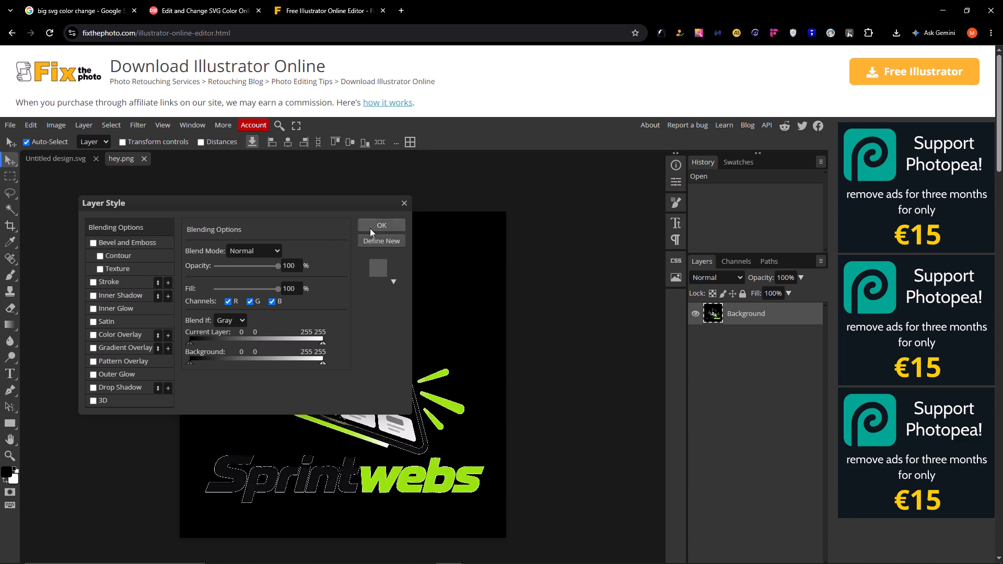
{"action": "left_click", "coordinate": [403, 204]}
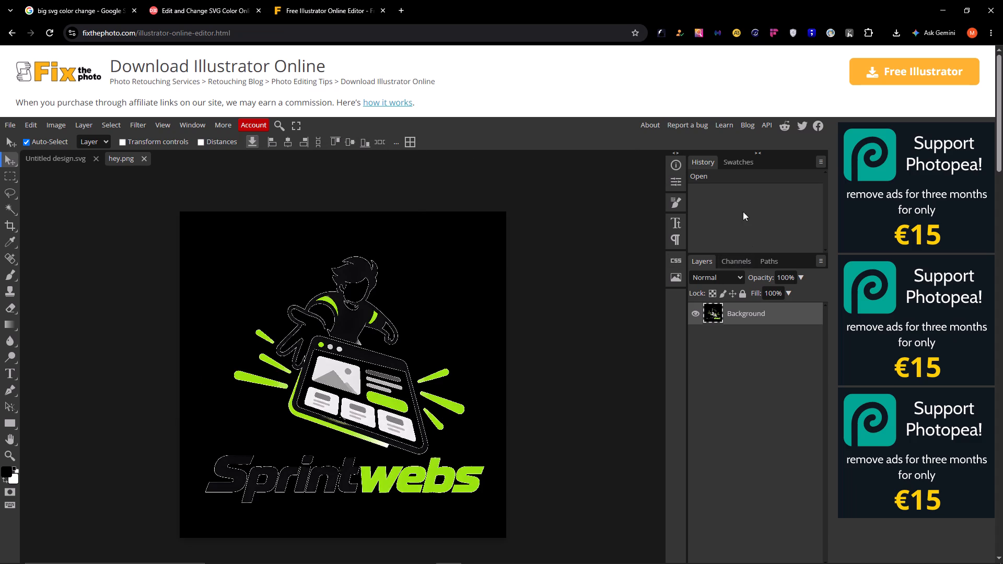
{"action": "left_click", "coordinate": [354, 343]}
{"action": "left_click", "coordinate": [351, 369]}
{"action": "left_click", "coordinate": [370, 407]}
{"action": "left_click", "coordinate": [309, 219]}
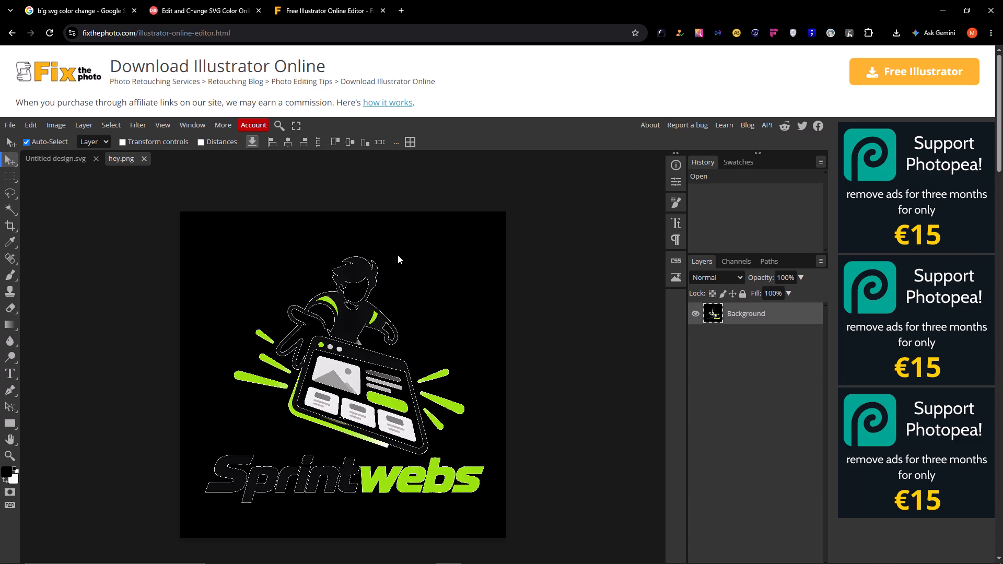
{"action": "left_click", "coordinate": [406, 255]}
Close the hey.png document, keeping Untitled design.svg open.
{"action": "left_click", "coordinate": [62, 156]}
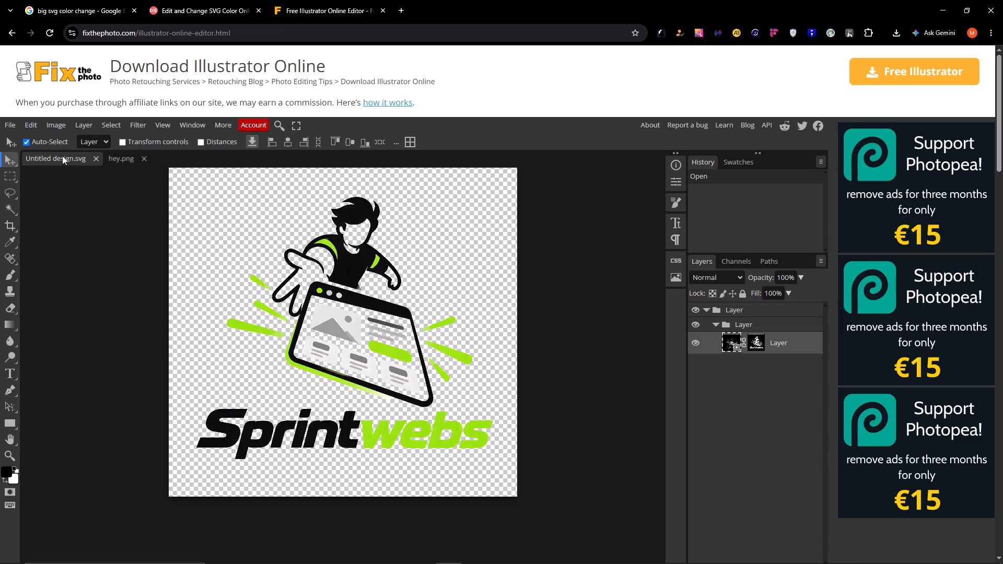
{"action": "left_click", "coordinate": [109, 156]}
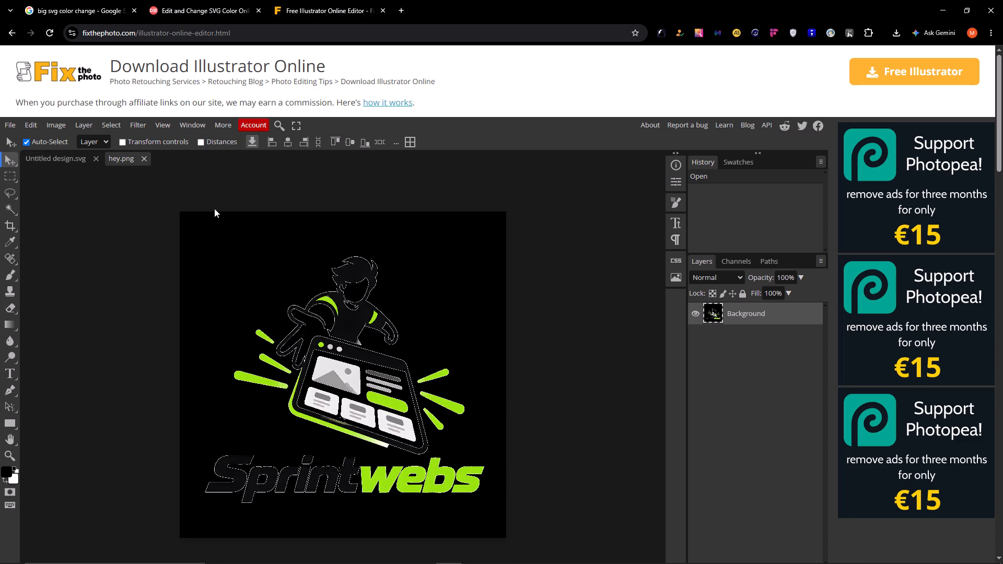
{"action": "left_click", "coordinate": [142, 160]}
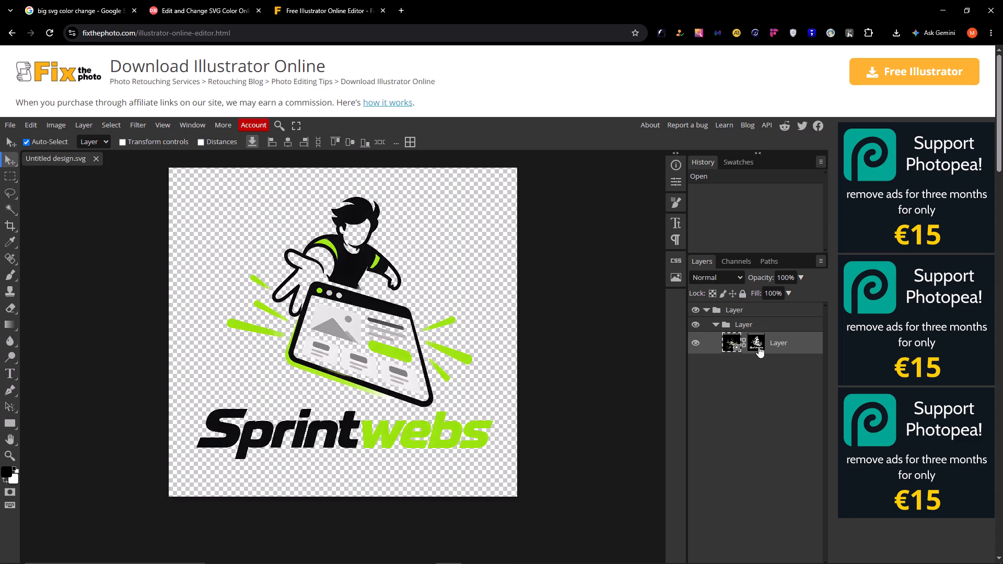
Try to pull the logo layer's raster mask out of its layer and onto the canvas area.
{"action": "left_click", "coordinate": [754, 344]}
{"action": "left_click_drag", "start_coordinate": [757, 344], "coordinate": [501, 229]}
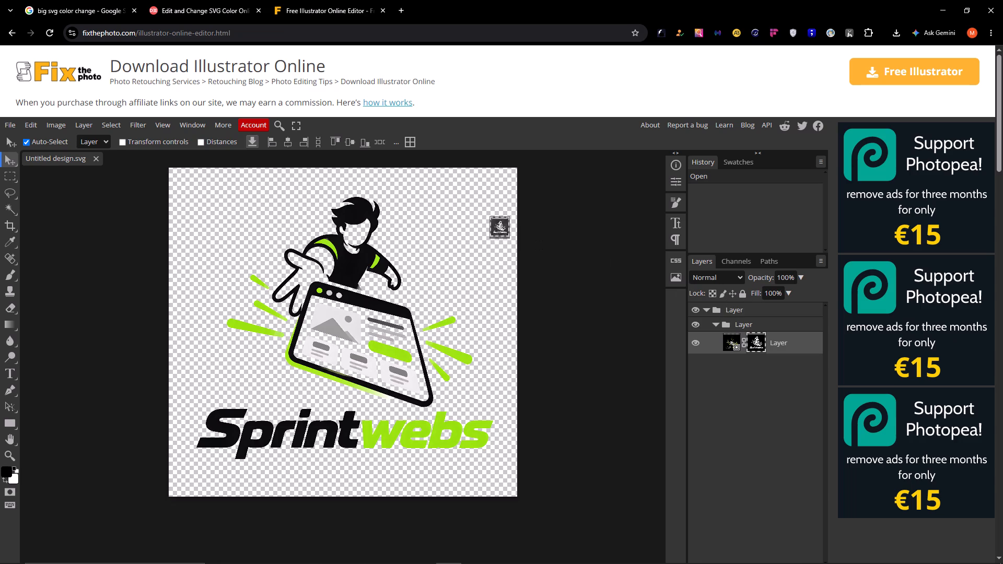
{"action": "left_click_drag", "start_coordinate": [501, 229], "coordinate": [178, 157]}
Open the logo layer's raster mask properties and examine the settings for both the mask and the layer image.
{"action": "double_click", "coordinate": [757, 347]}
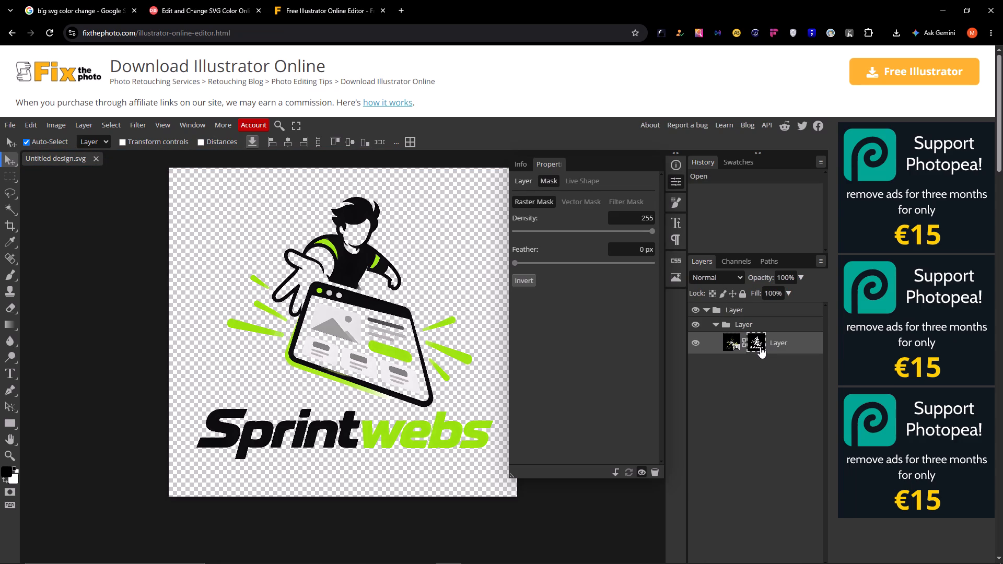
{"action": "left_click", "coordinate": [755, 344]}
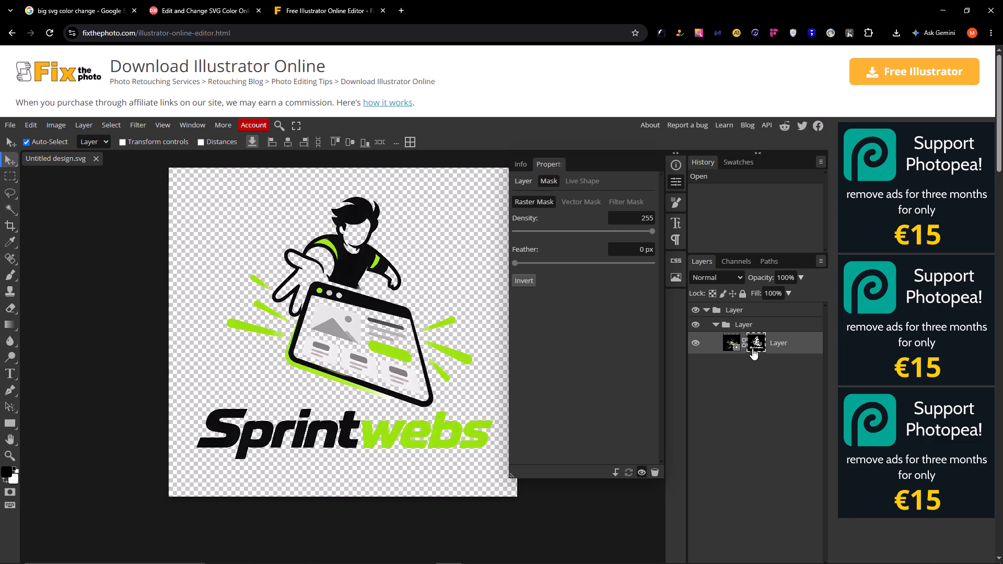
{"action": "left_click", "coordinate": [760, 347]}
{"action": "left_click", "coordinate": [760, 386]}
{"action": "left_click", "coordinate": [469, 258]}
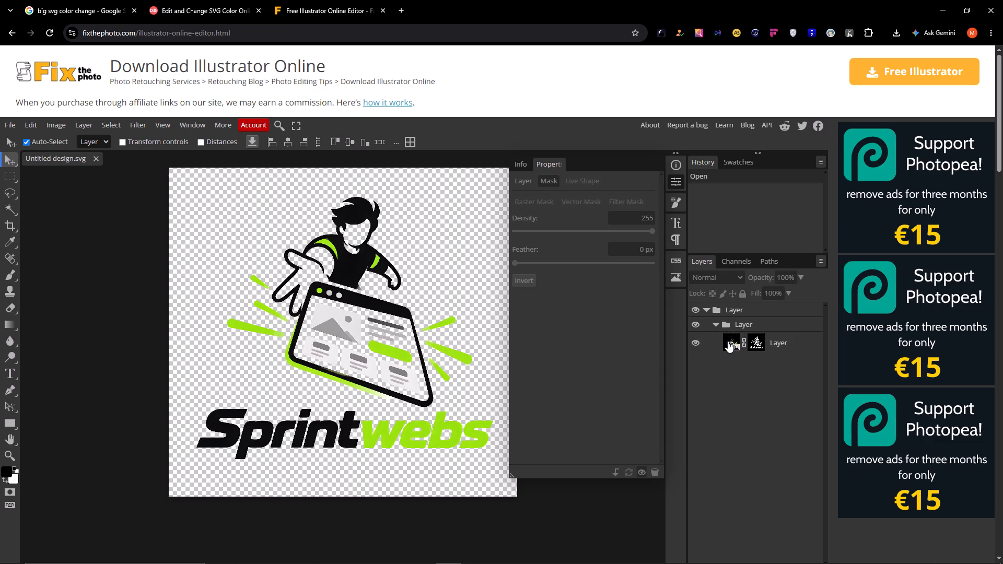
{"action": "left_click", "coordinate": [728, 341]}
{"action": "left_click", "coordinate": [759, 347]}
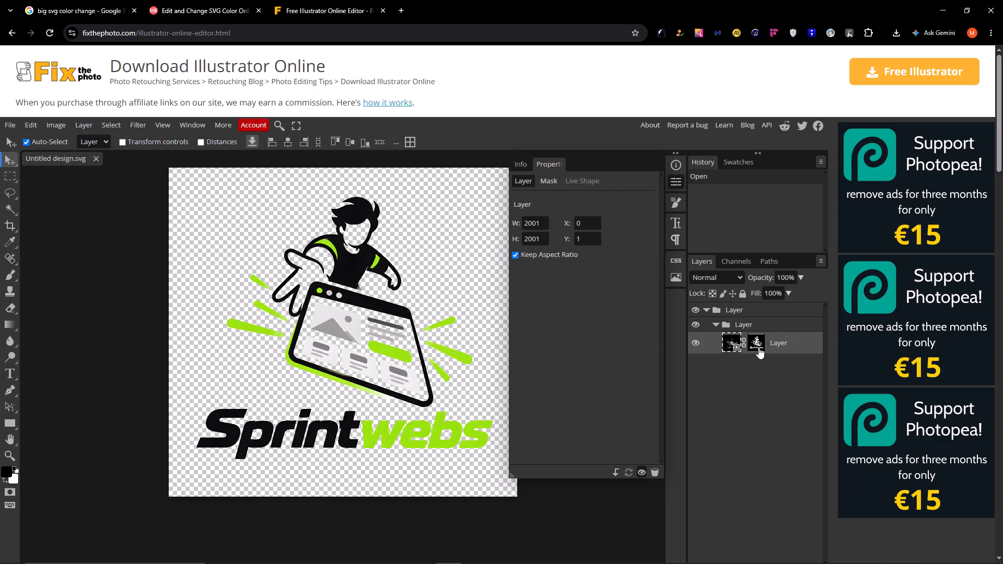
{"action": "left_click", "coordinate": [761, 347]}
{"action": "double_click", "coordinate": [761, 345]}
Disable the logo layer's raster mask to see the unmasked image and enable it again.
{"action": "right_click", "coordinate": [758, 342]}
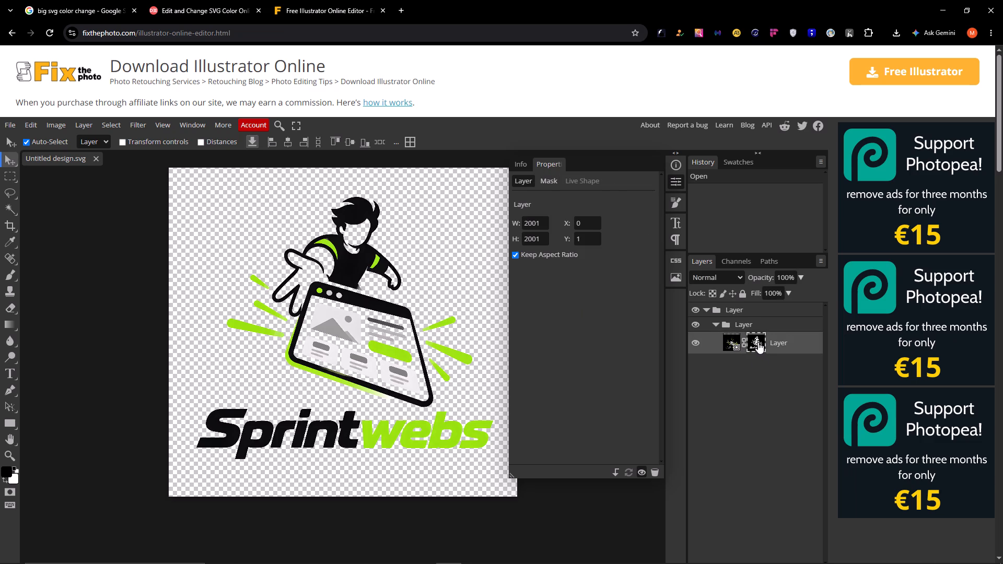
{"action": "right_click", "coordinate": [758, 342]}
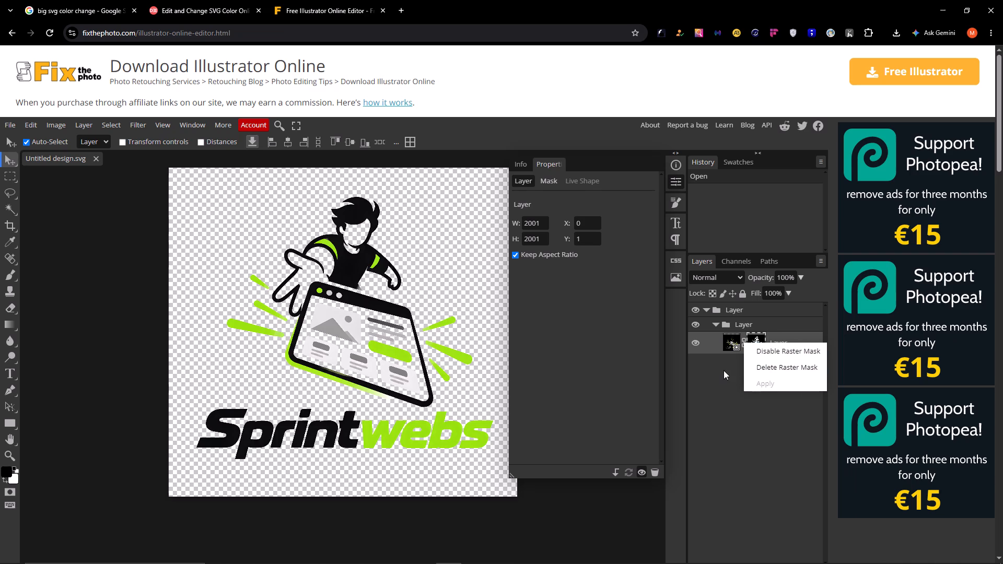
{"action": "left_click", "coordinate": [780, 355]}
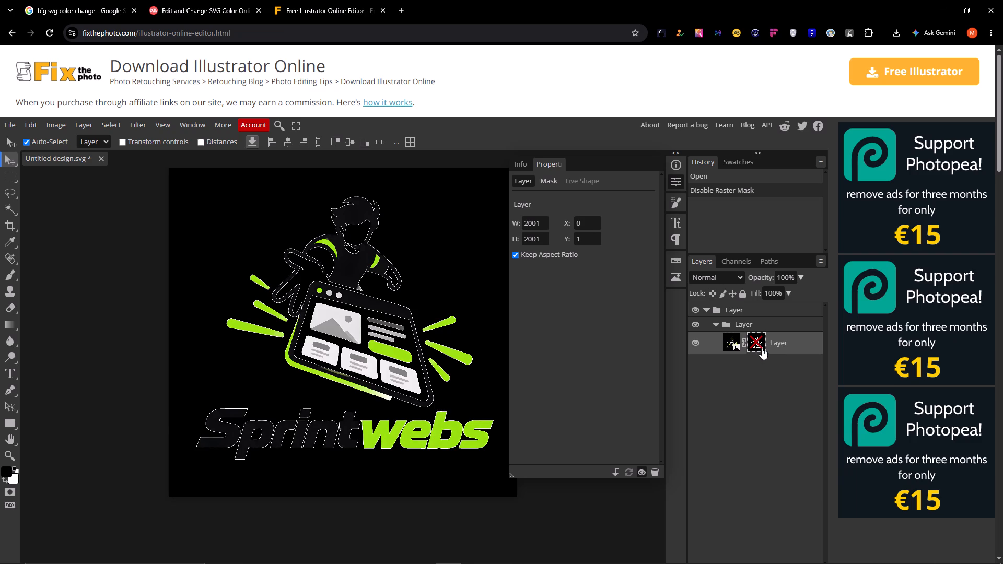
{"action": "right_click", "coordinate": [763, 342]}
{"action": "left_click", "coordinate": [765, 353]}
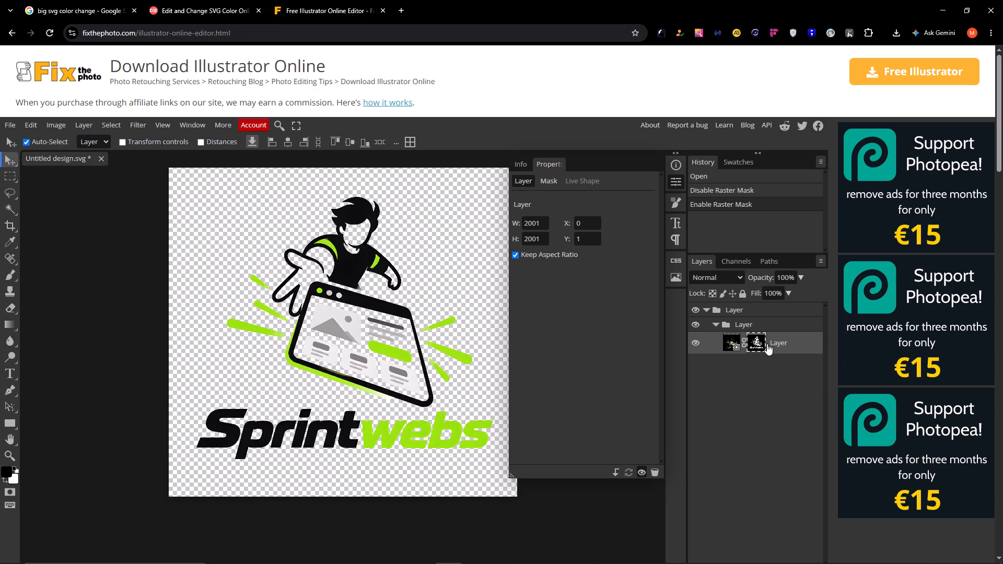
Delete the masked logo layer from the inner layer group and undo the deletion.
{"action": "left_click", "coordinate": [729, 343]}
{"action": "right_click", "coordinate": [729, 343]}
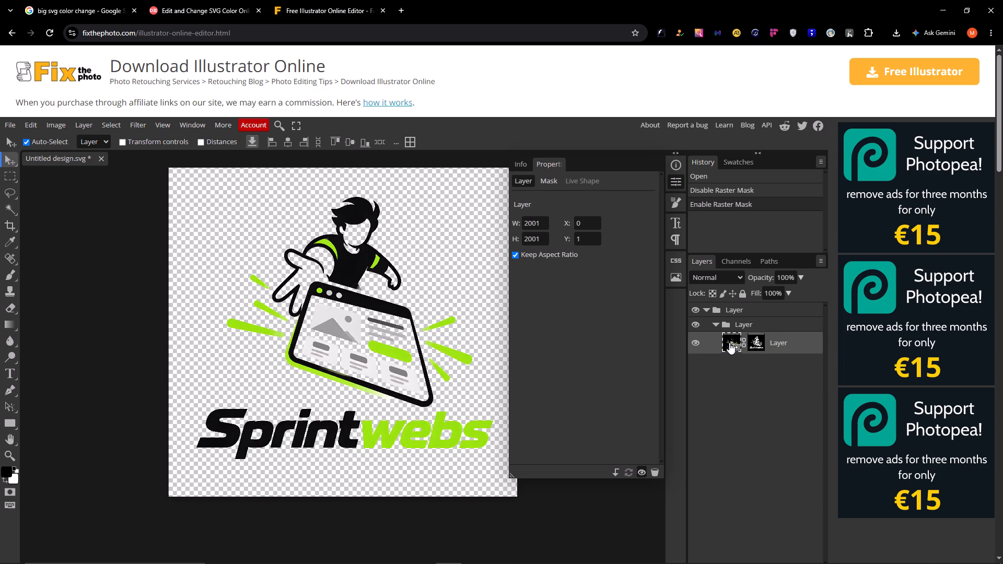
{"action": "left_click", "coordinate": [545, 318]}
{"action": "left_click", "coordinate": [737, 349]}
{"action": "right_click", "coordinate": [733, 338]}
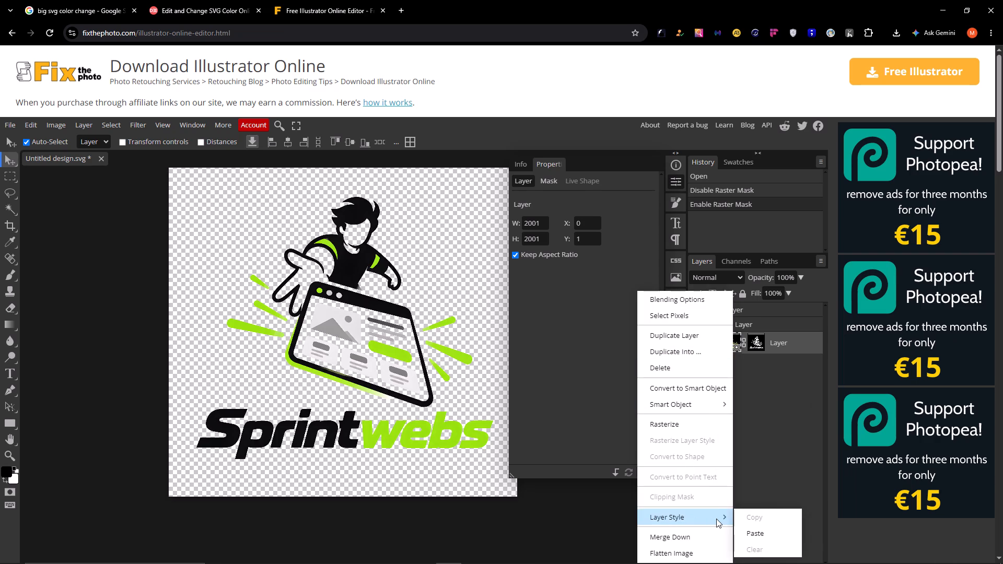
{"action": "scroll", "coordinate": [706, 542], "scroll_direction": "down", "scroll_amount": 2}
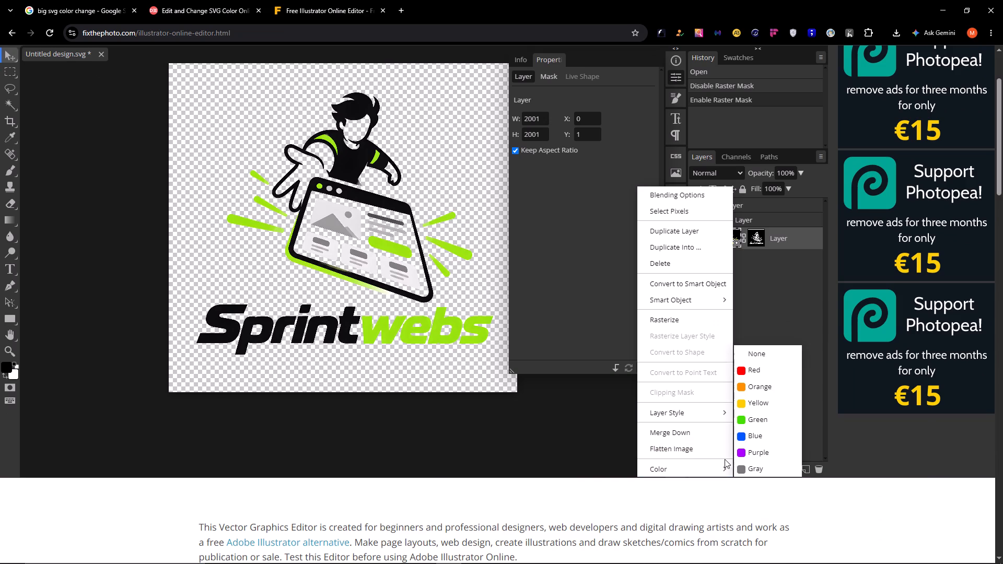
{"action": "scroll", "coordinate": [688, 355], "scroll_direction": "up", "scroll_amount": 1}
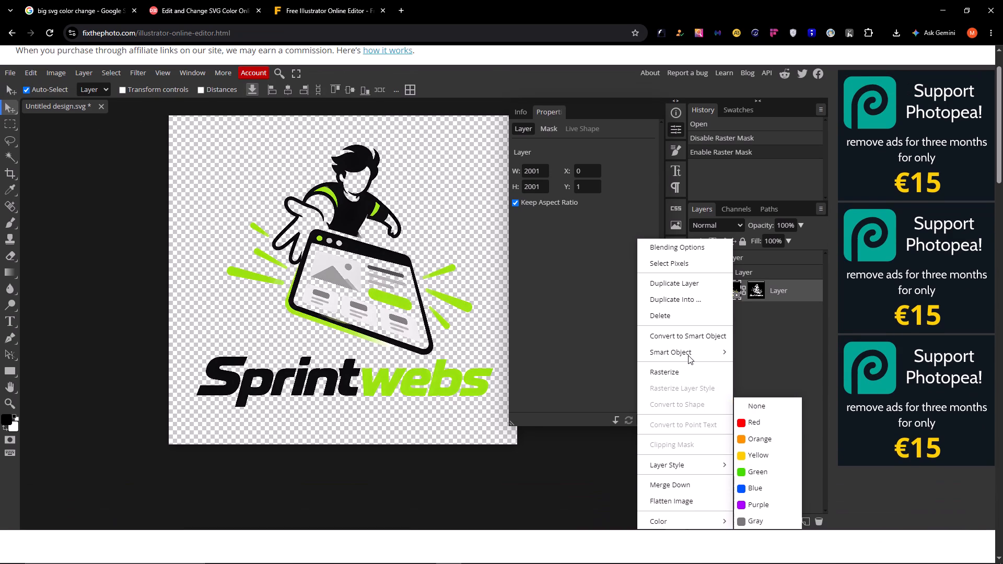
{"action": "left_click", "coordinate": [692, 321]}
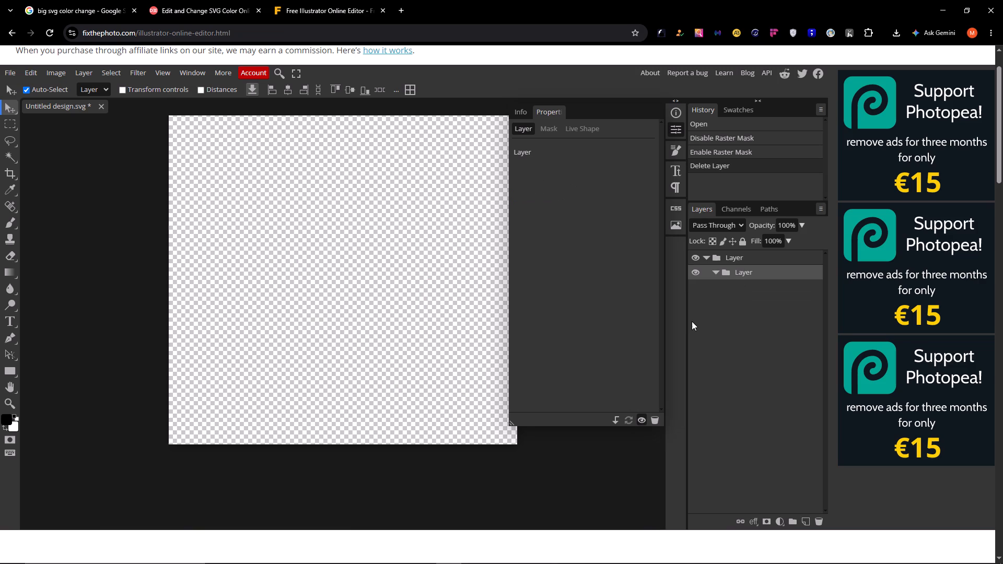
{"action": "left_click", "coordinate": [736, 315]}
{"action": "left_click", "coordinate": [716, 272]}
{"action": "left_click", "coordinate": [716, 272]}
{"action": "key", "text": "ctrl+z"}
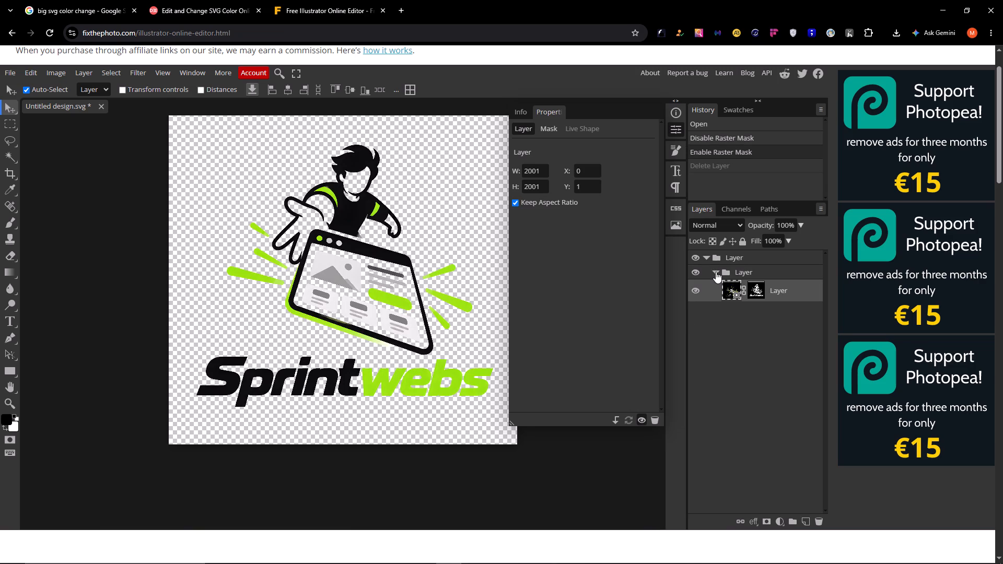
Collapse the layer properties so the whole logo canvas is unobstructed.
{"action": "left_click", "coordinate": [686, 359]}
{"action": "left_click", "coordinate": [724, 360]}
{"action": "left_click", "coordinate": [673, 125]}
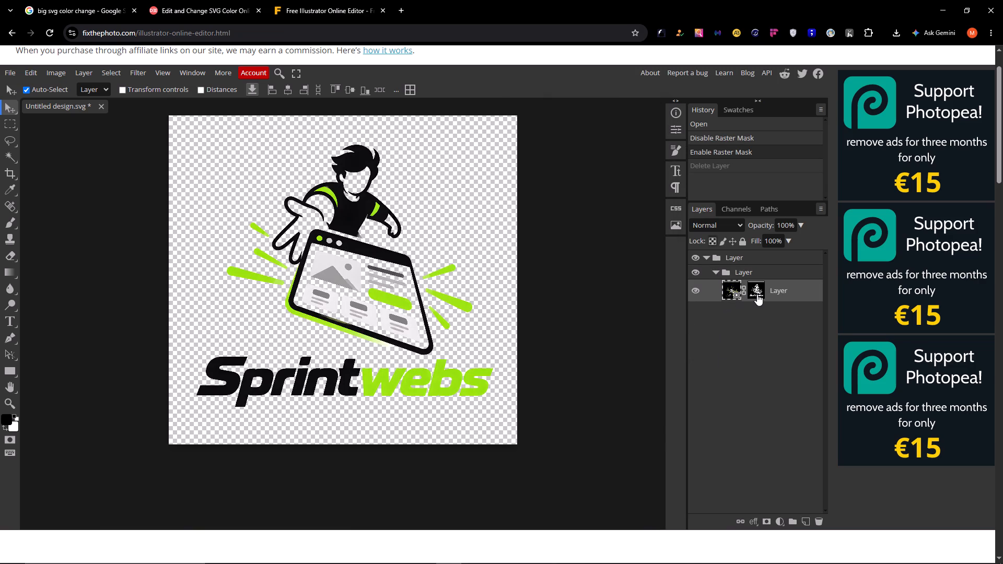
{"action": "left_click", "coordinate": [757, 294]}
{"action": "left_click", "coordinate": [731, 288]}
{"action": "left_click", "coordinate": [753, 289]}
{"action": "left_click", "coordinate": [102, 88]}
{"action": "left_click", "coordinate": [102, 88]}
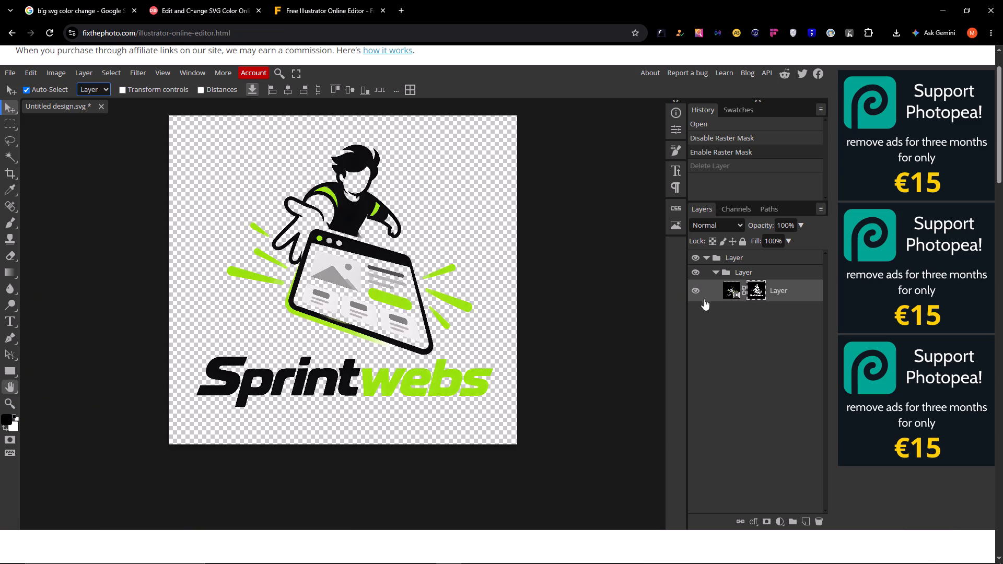
Unlink the raster mask from the logo layer's image.
{"action": "left_click", "coordinate": [735, 286]}
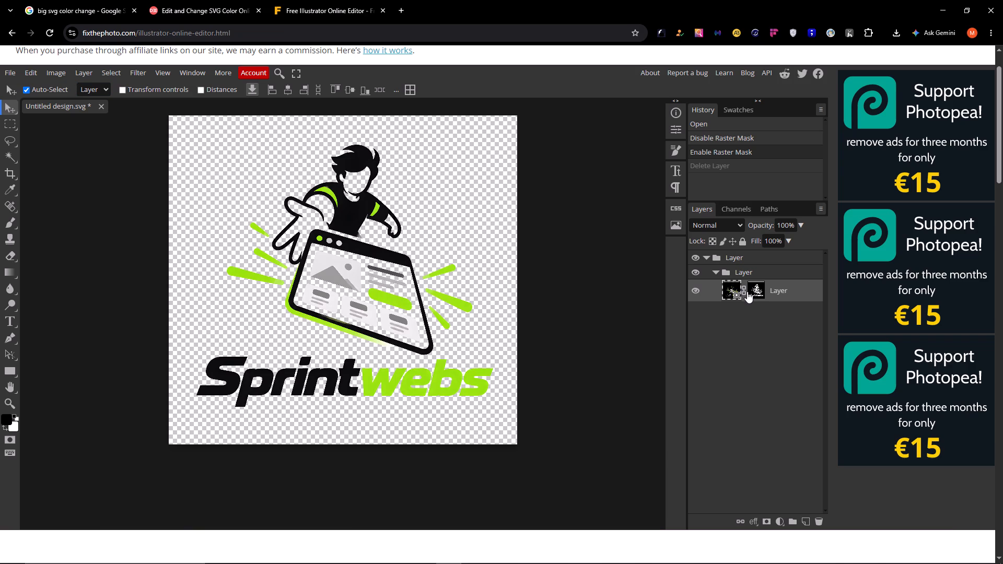
{"action": "left_click", "coordinate": [742, 295]}
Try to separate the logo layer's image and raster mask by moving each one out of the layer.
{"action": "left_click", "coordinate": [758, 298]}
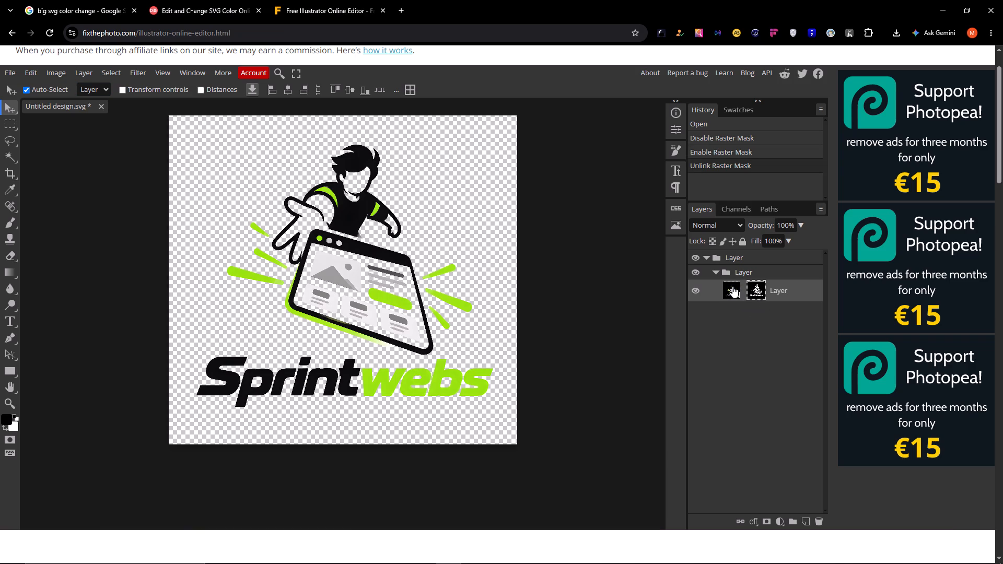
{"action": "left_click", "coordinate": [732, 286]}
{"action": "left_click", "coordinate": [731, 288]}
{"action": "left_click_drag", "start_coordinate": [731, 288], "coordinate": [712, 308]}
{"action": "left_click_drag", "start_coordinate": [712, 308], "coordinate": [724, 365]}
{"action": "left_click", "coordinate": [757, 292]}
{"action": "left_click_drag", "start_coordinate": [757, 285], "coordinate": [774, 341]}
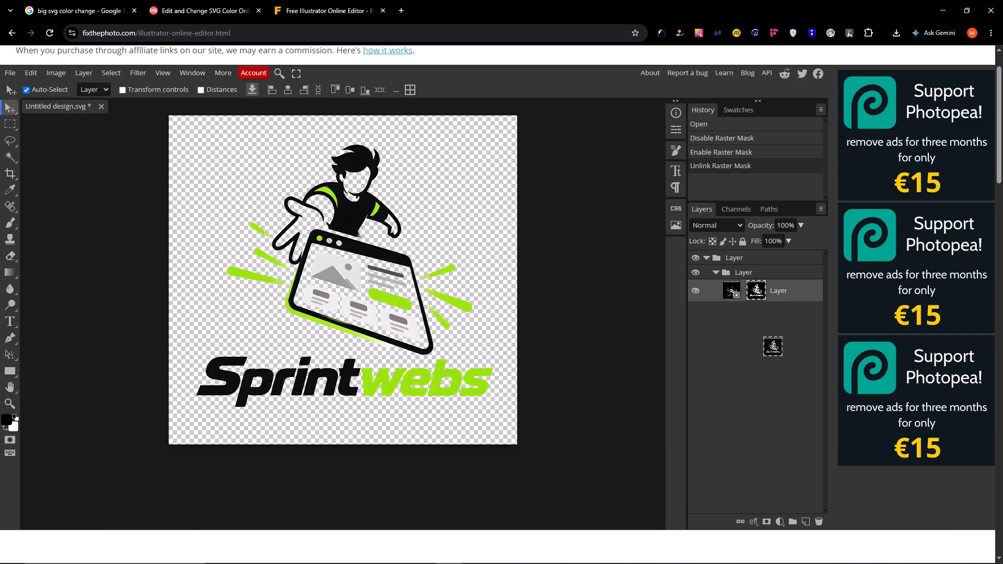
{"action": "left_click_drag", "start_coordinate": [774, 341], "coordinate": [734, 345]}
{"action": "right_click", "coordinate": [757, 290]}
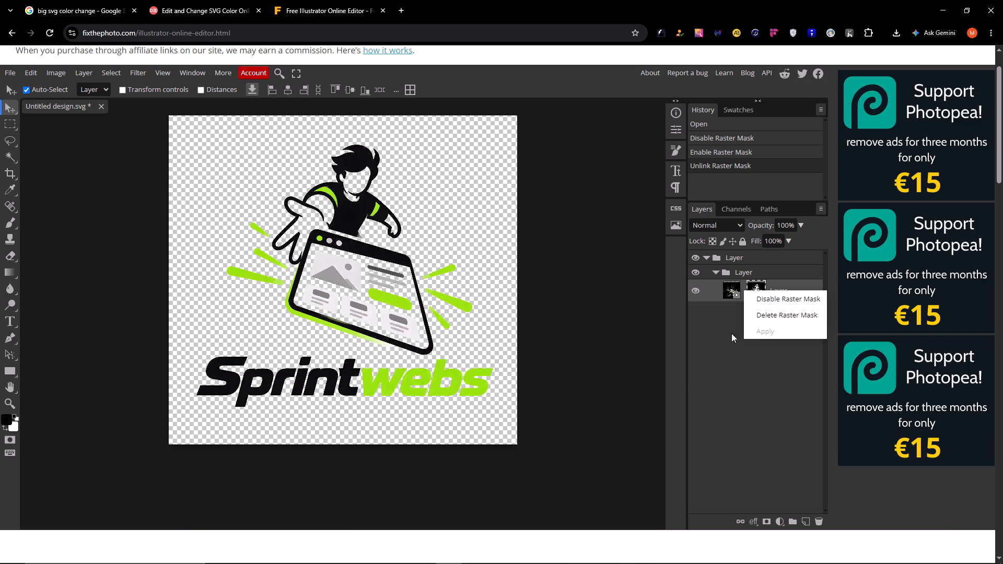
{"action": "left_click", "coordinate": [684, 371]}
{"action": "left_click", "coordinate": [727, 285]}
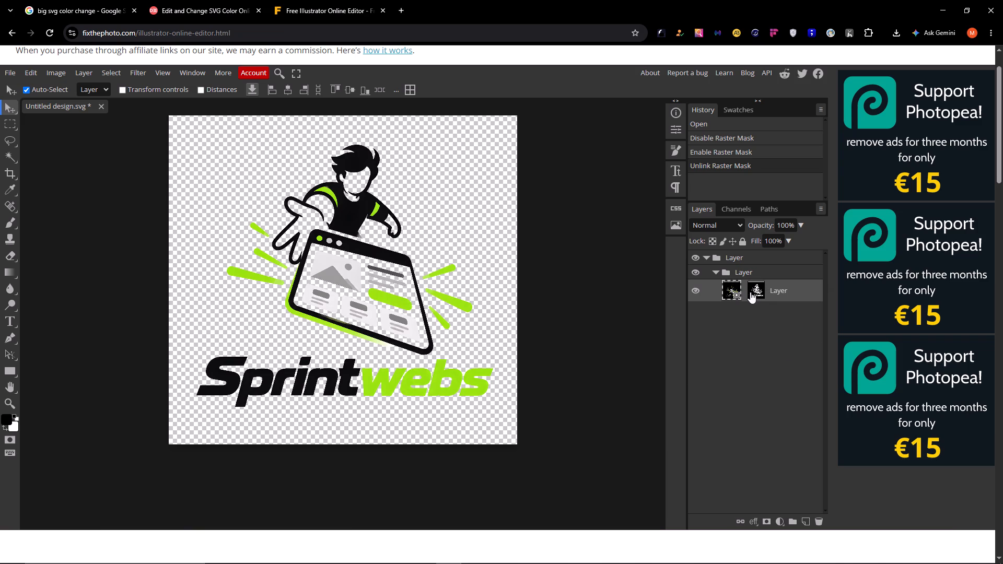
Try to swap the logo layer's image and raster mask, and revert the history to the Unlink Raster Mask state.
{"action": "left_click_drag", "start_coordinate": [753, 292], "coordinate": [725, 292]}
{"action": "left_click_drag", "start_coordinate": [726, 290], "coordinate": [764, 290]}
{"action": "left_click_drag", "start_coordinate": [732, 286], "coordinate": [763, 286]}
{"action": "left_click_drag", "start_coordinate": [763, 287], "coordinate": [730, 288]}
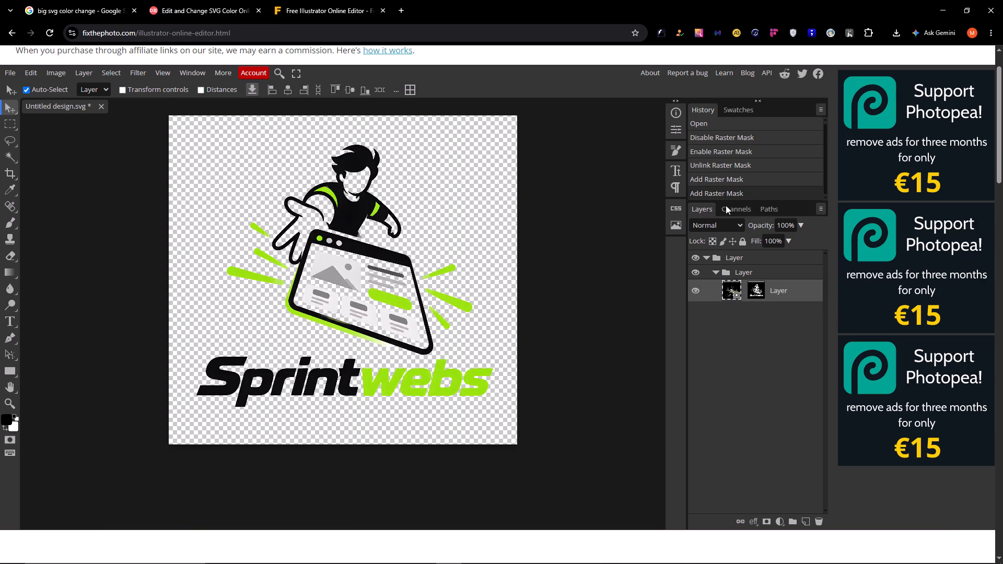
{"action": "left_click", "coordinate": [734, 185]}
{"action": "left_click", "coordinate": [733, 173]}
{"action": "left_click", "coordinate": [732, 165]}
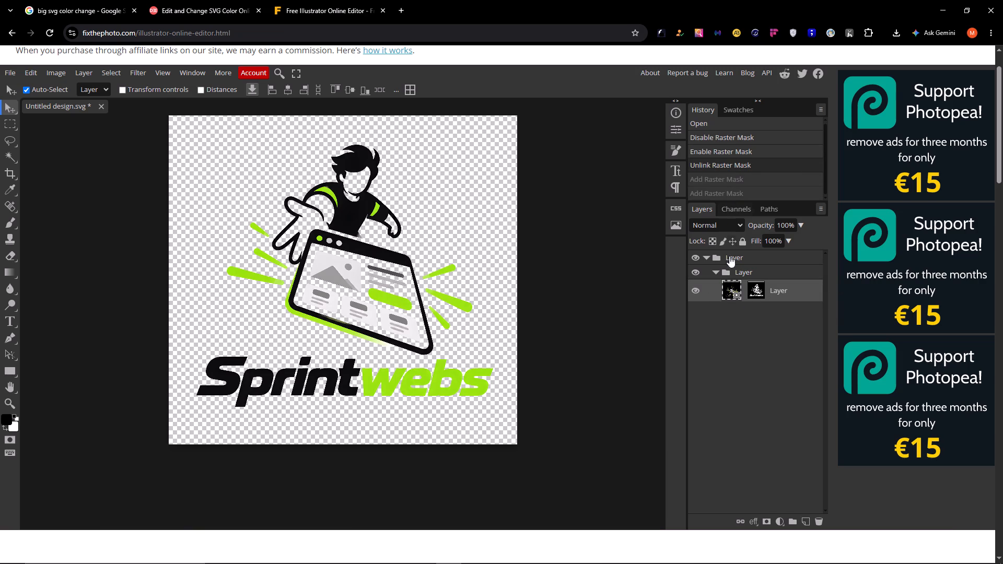
Check what the two nested layer groups contain by folding and hiding them and the logo layer, leaving everything expanded and visible.
{"action": "left_click", "coordinate": [736, 291]}
{"action": "left_click", "coordinate": [714, 273]}
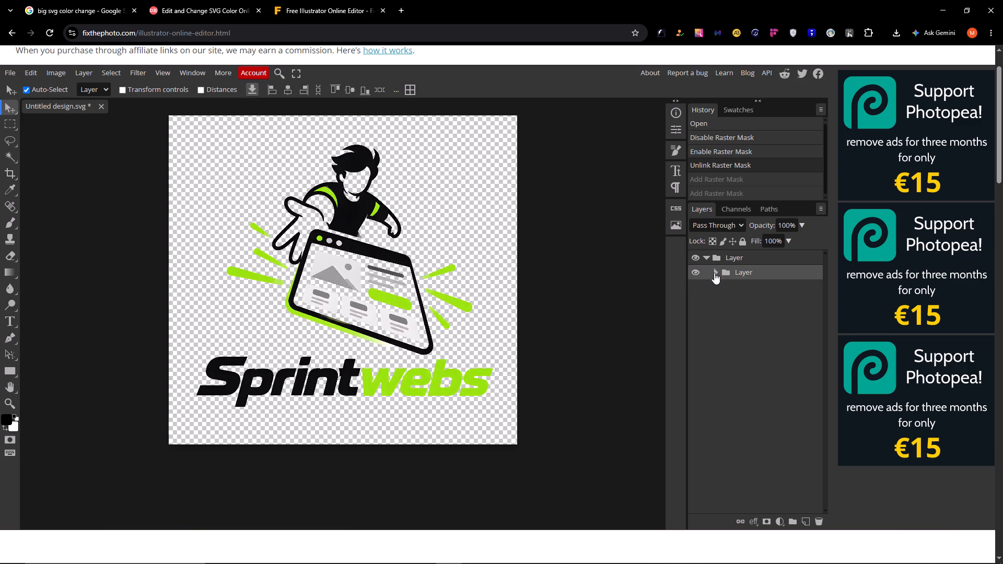
{"action": "left_click", "coordinate": [715, 268]}
{"action": "left_click", "coordinate": [707, 258]}
{"action": "left_click", "coordinate": [707, 258]}
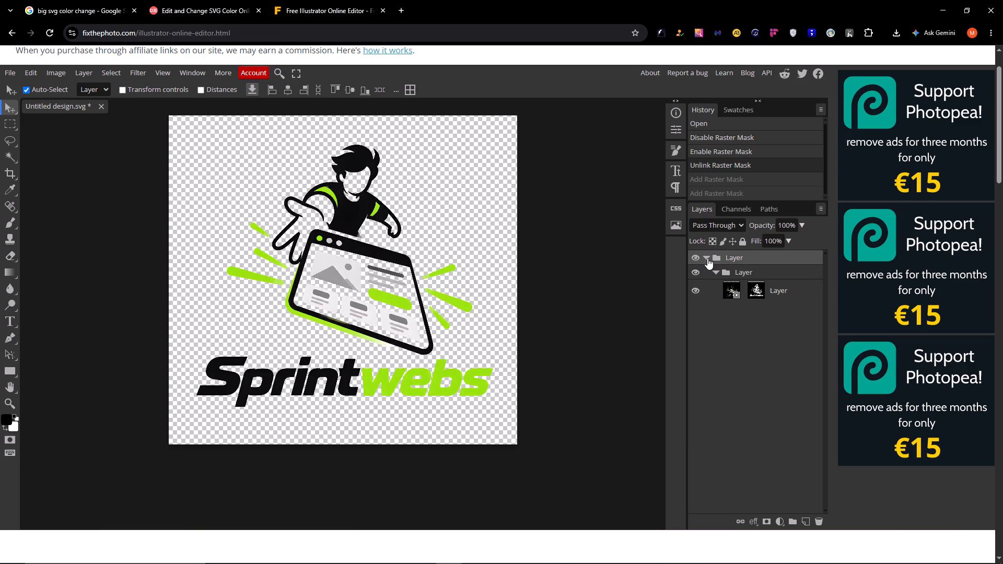
{"action": "left_click", "coordinate": [694, 271]}
{"action": "left_click", "coordinate": [694, 271]}
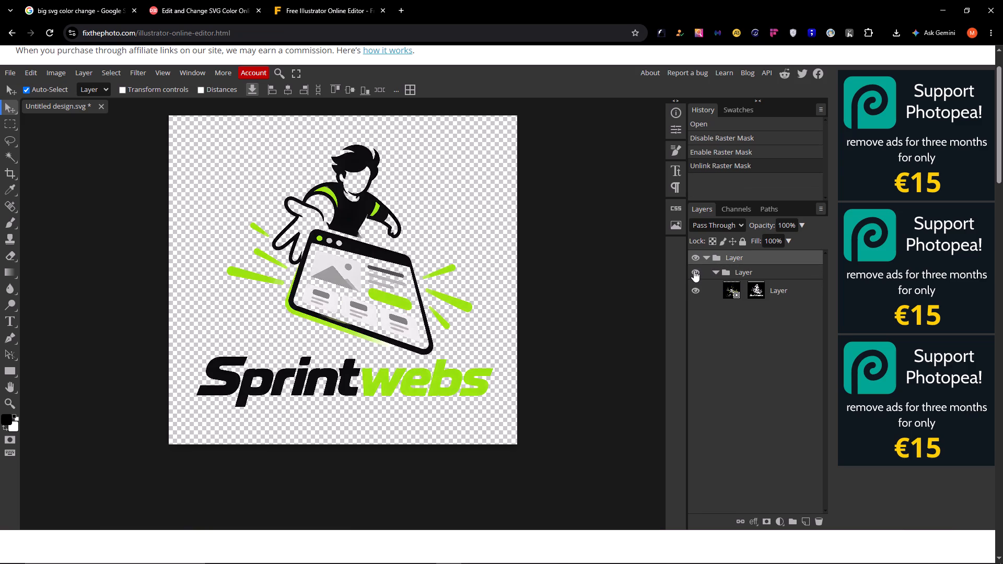
{"action": "left_click", "coordinate": [699, 291]}
{"action": "left_click", "coordinate": [699, 291]}
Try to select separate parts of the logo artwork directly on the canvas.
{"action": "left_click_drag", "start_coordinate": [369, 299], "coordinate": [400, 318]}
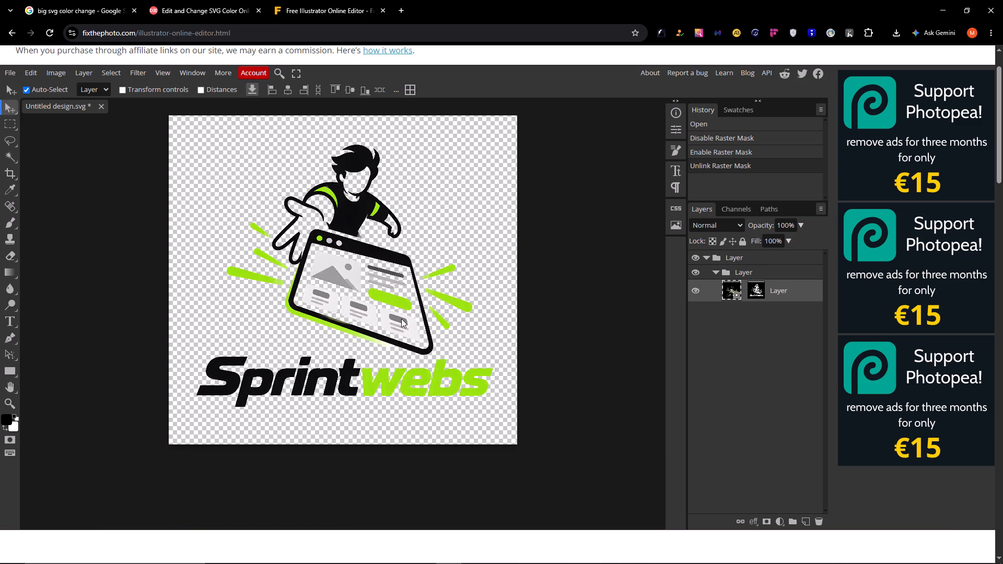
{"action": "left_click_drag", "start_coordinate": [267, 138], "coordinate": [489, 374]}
Open the SVG export of the logo and compare its preview with and without raster graphics.
{"action": "left_click", "coordinate": [11, 72]}
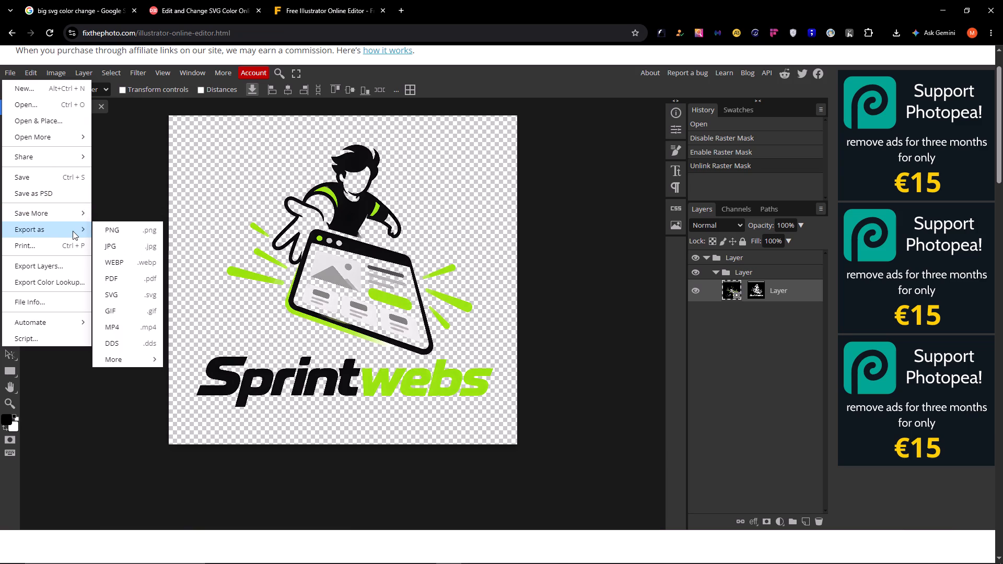
{"action": "left_click", "coordinate": [137, 290]}
{"action": "left_click", "coordinate": [142, 292]}
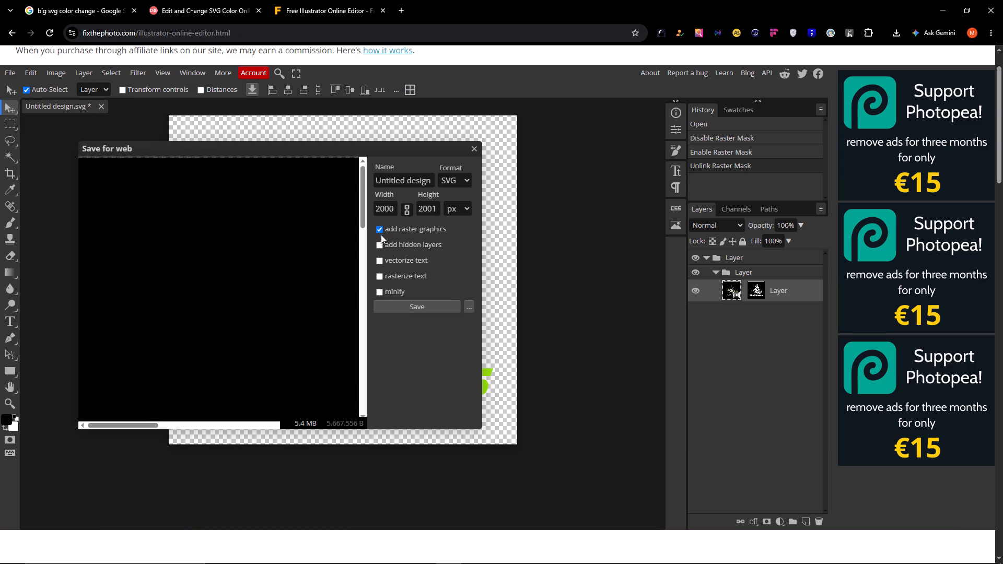
{"action": "left_click_drag", "start_coordinate": [384, 146], "coordinate": [410, 154]}
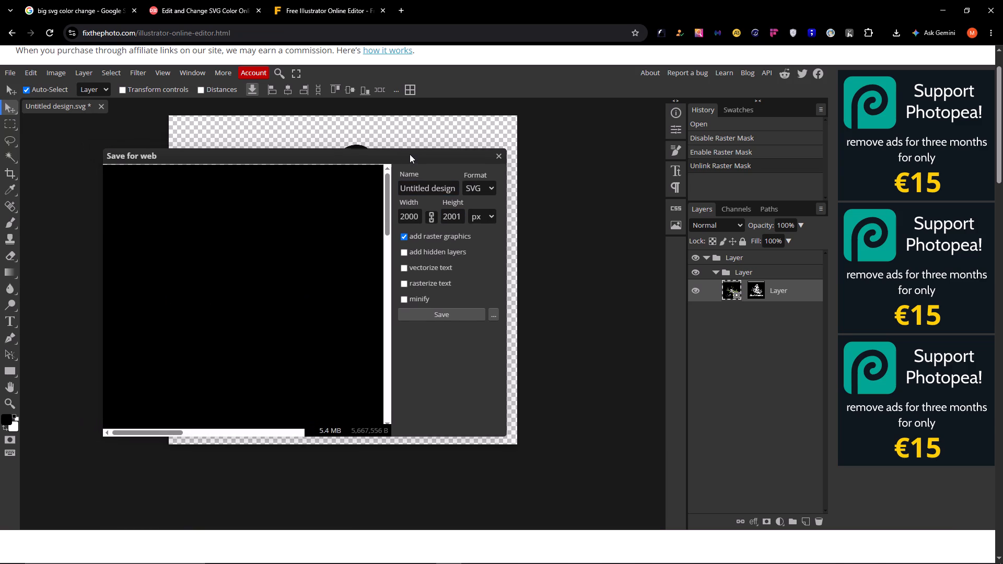
{"action": "left_click_drag", "start_coordinate": [410, 154], "coordinate": [411, 158]}
{"action": "left_click", "coordinate": [405, 243]}
{"action": "left_click", "coordinate": [405, 243]}
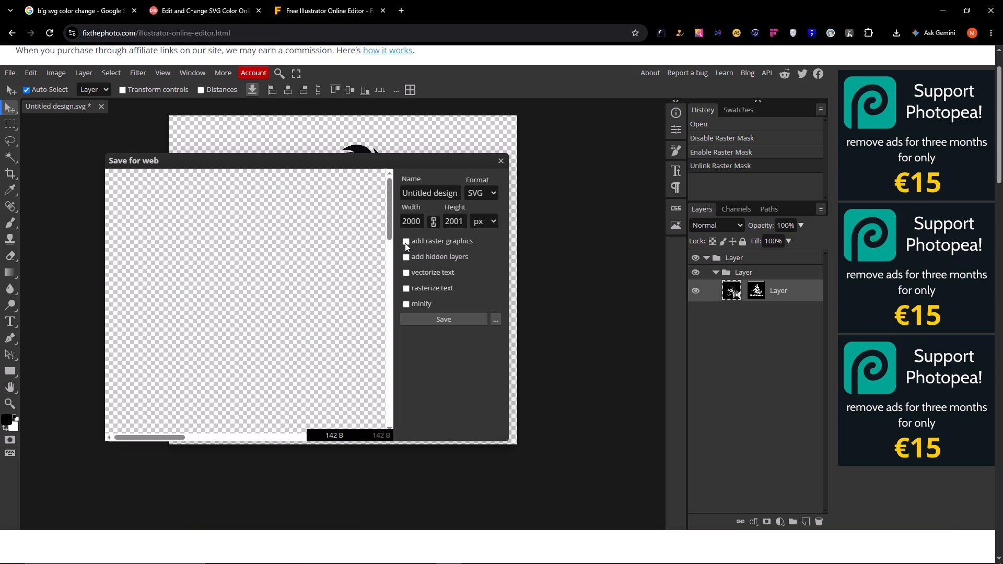
{"action": "double_click", "coordinate": [405, 243]}
{"action": "left_click", "coordinate": [405, 243]}
{"action": "left_click", "coordinate": [405, 243]}
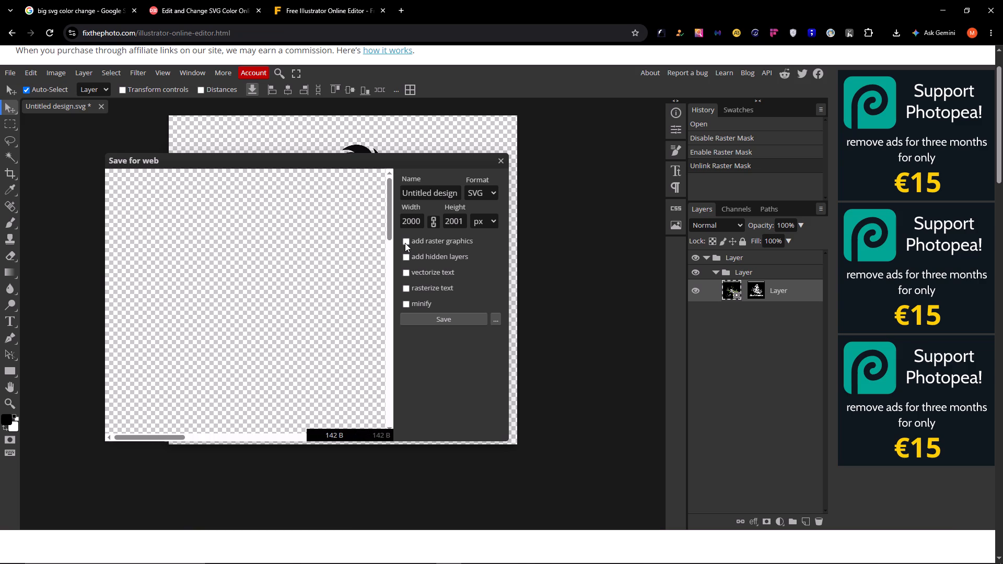
{"action": "left_click", "coordinate": [405, 243]}
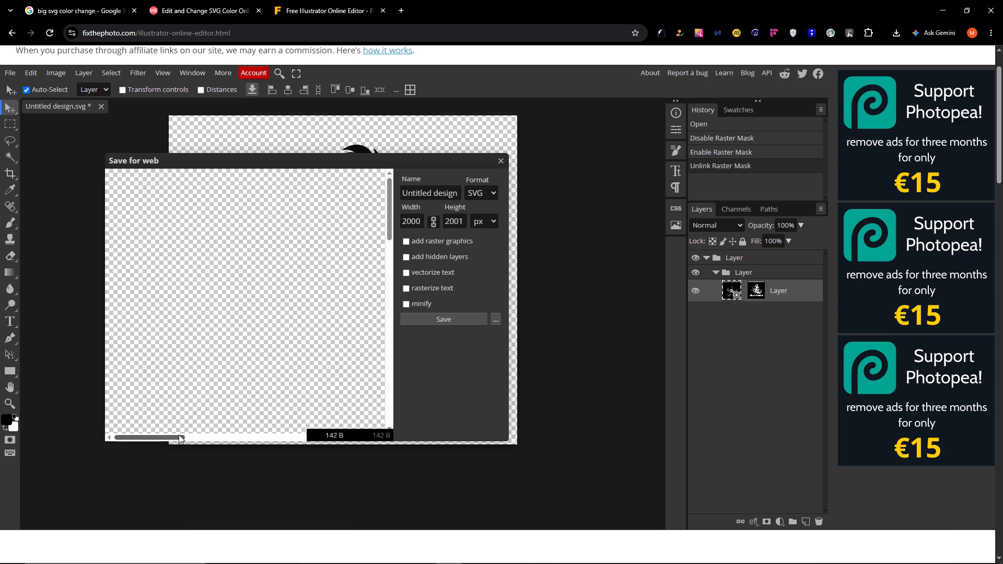
Examine the remaining areas of the SVG preview without raster graphics and close the export without saving.
{"action": "left_click_drag", "start_coordinate": [179, 434], "coordinate": [317, 413]}
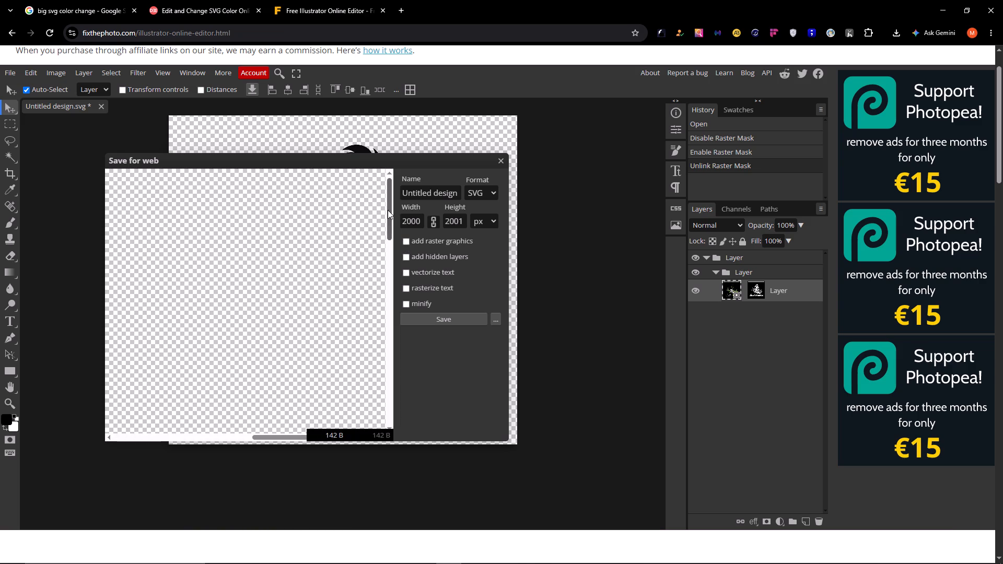
{"action": "left_click_drag", "start_coordinate": [388, 210], "coordinate": [376, 349]}
{"action": "scroll", "coordinate": [376, 349], "scroll_direction": "up", "scroll_amount": 12}
{"action": "left_click", "coordinate": [458, 194]}
{"action": "left_click", "coordinate": [433, 225]}
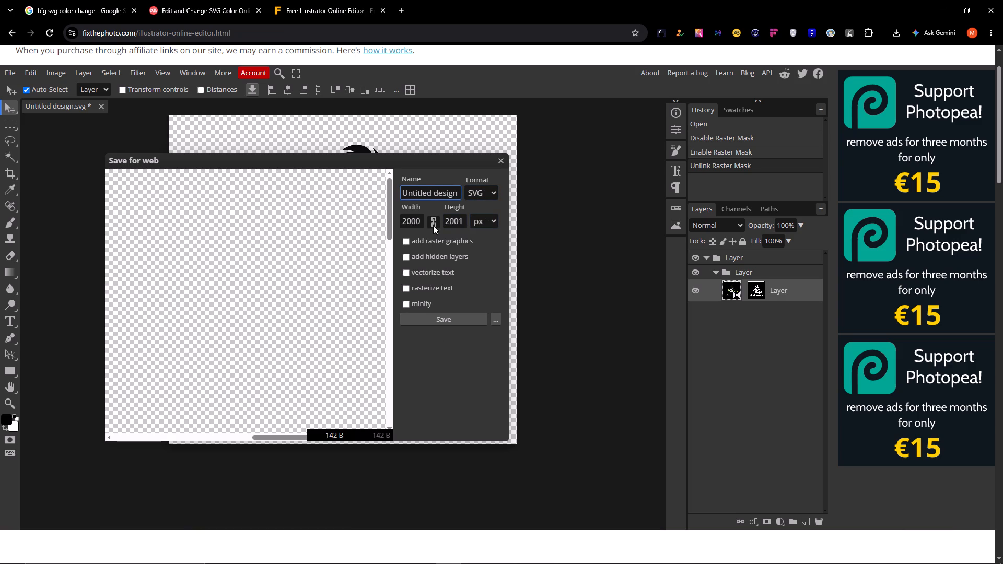
{"action": "left_click", "coordinate": [497, 164]}
{"action": "left_click", "coordinate": [412, 244]}
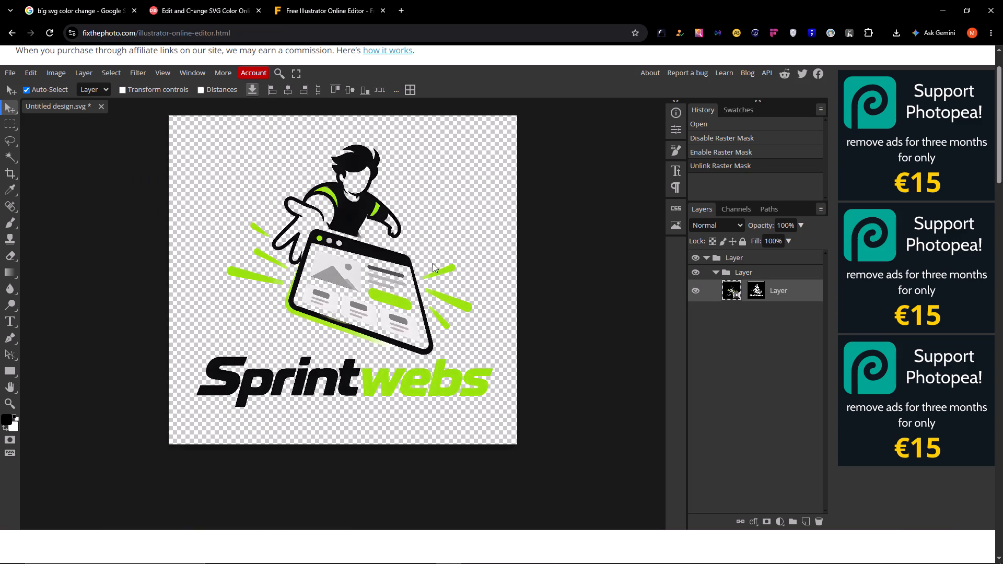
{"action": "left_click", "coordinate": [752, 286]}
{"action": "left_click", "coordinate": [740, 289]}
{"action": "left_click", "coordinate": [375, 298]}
Review the Export Layers settings with SVG as the format, including the Combinations options, and close without exporting.
{"action": "left_click", "coordinate": [11, 73]}
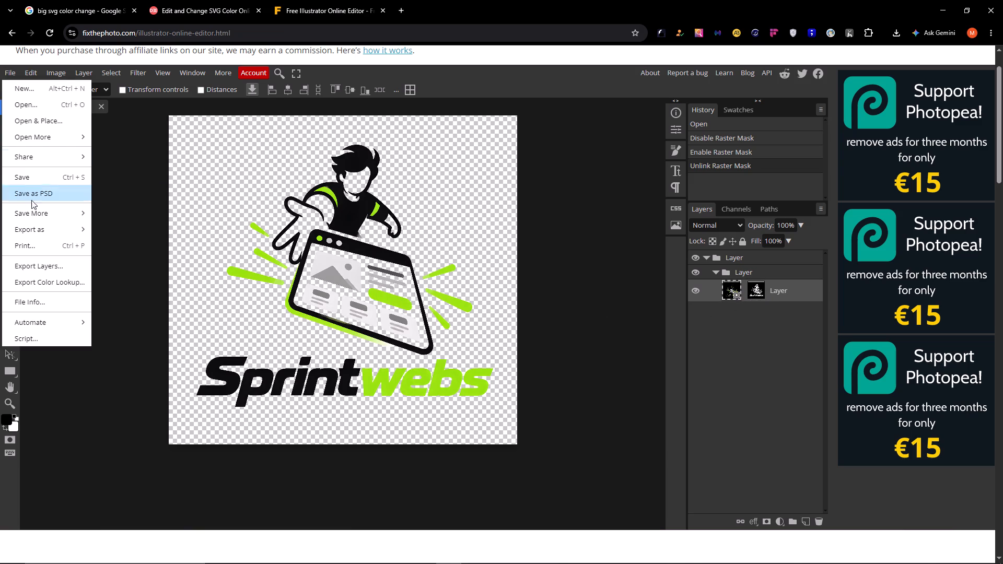
{"action": "left_click", "coordinate": [45, 272]}
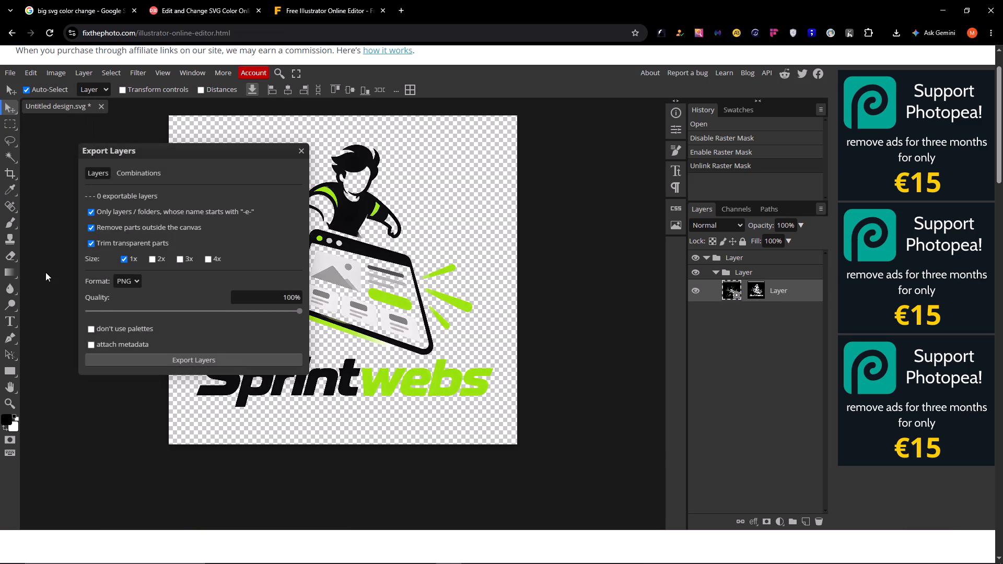
{"action": "left_click", "coordinate": [136, 283]}
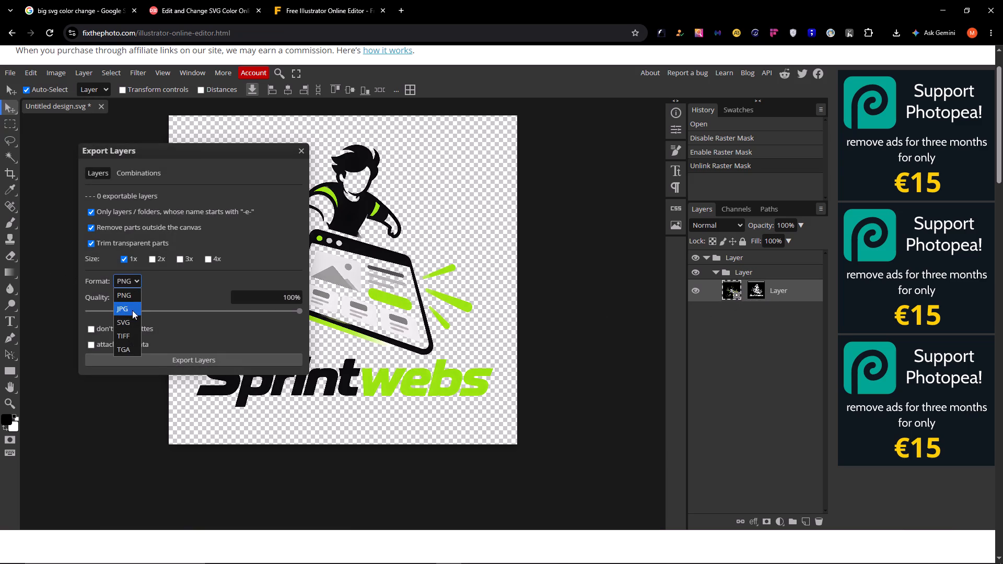
{"action": "left_click", "coordinate": [132, 321]}
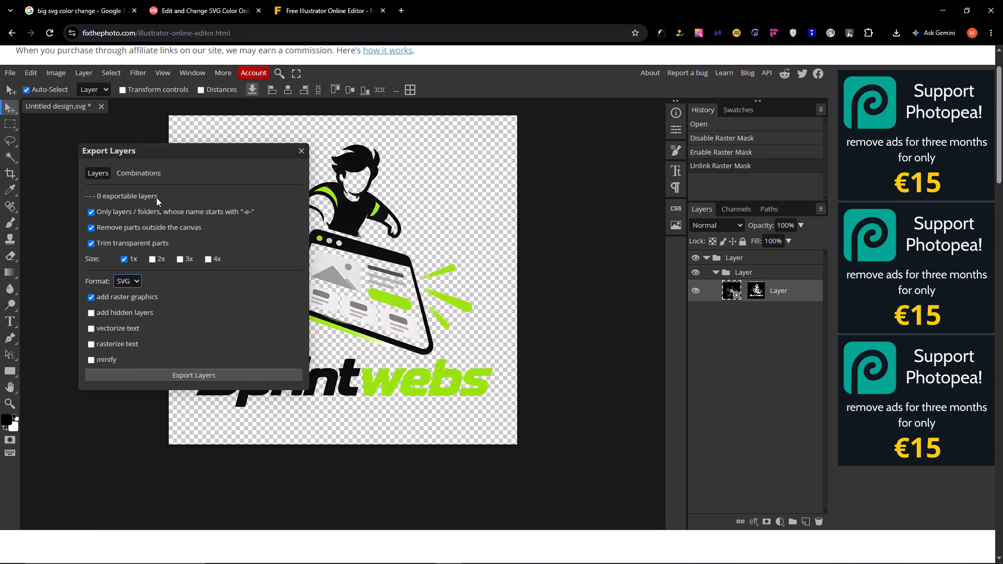
{"action": "scroll", "coordinate": [154, 253], "scroll_direction": "down", "scroll_amount": 4}
{"action": "scroll", "coordinate": [160, 271], "scroll_direction": "up", "scroll_amount": 4}
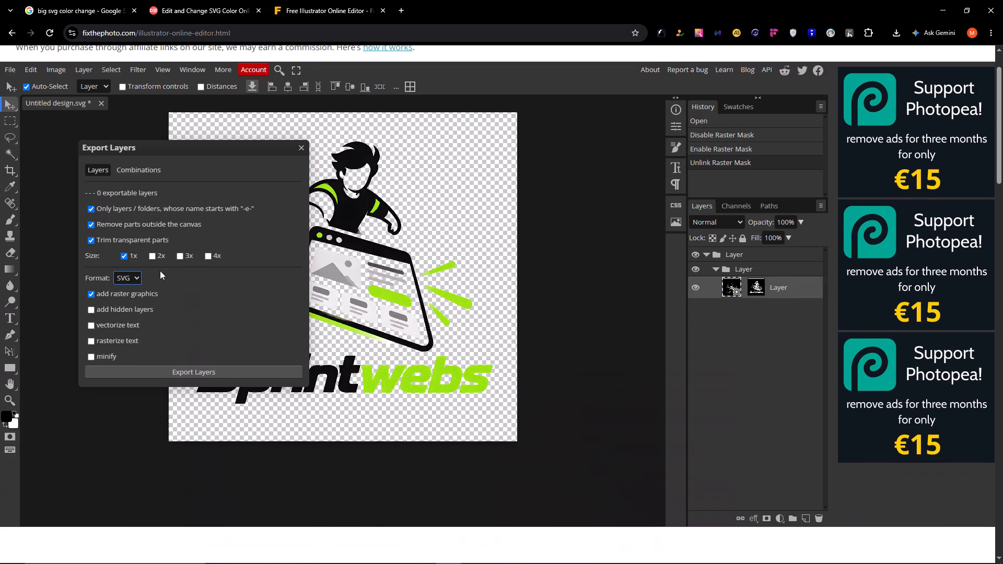
{"action": "left_click", "coordinate": [146, 177]}
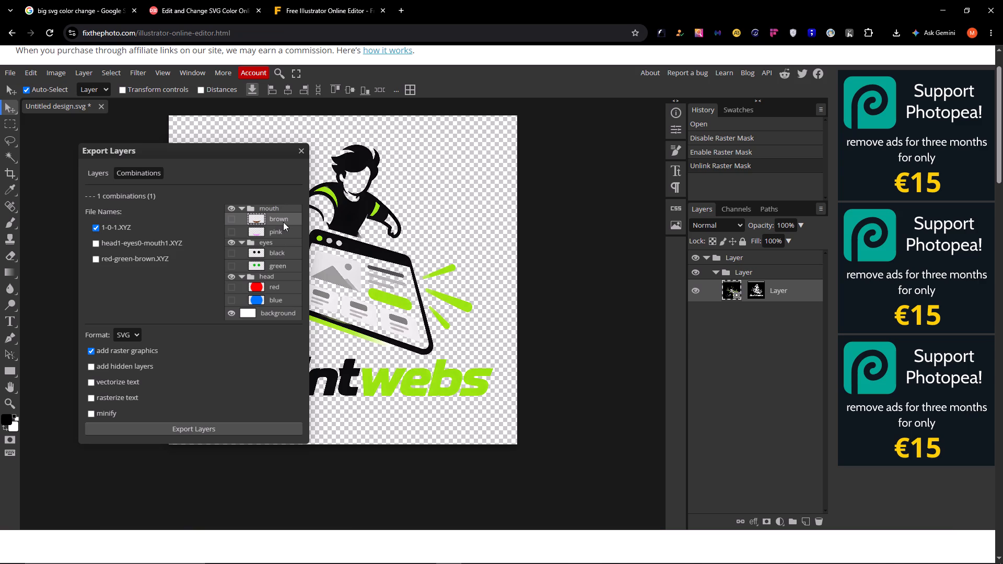
{"action": "scroll", "coordinate": [169, 368], "scroll_direction": "down", "scroll_amount": 4}
{"action": "scroll", "coordinate": [169, 368], "scroll_direction": "up", "scroll_amount": 5}
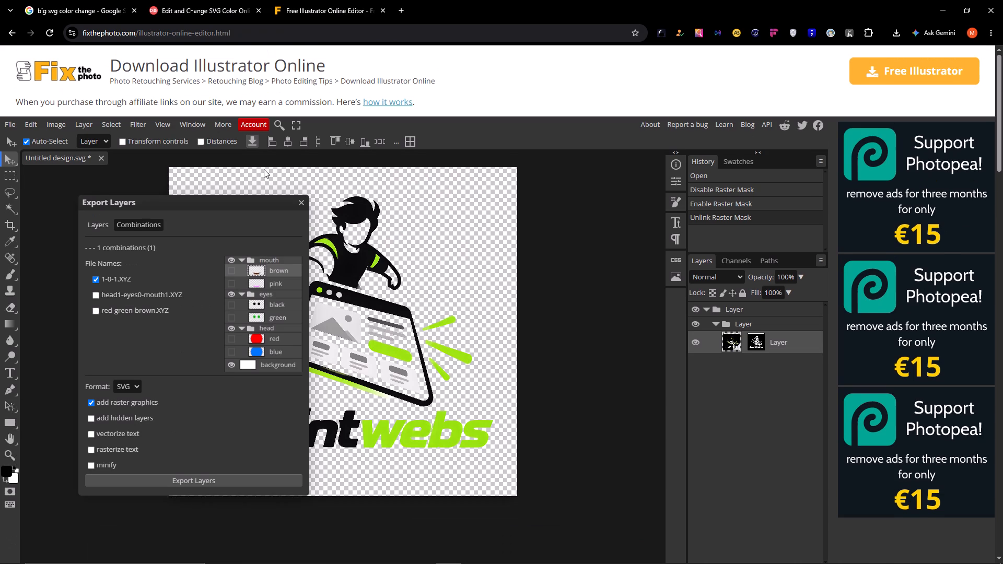
{"action": "left_click", "coordinate": [298, 193]}
{"action": "left_click", "coordinate": [298, 220]}
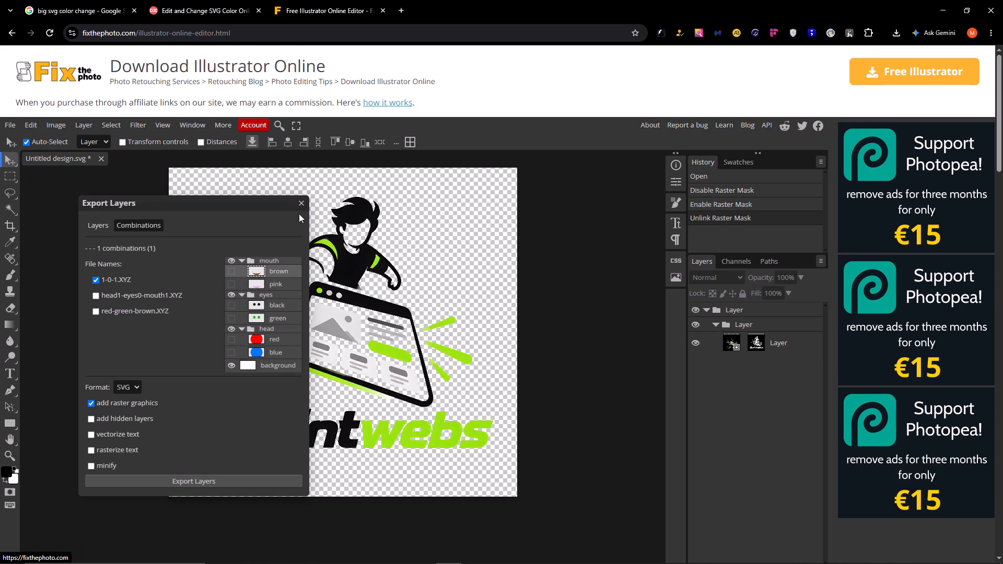
{"action": "left_click", "coordinate": [302, 207]}
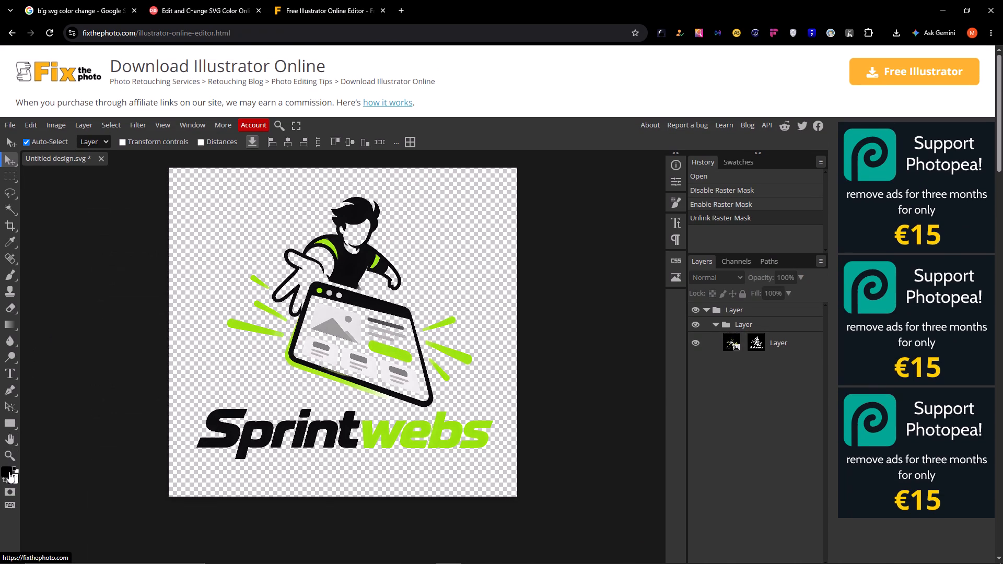
Set the background colour swatch to near-white, #fefefe.
{"action": "left_click", "coordinate": [13, 476]}
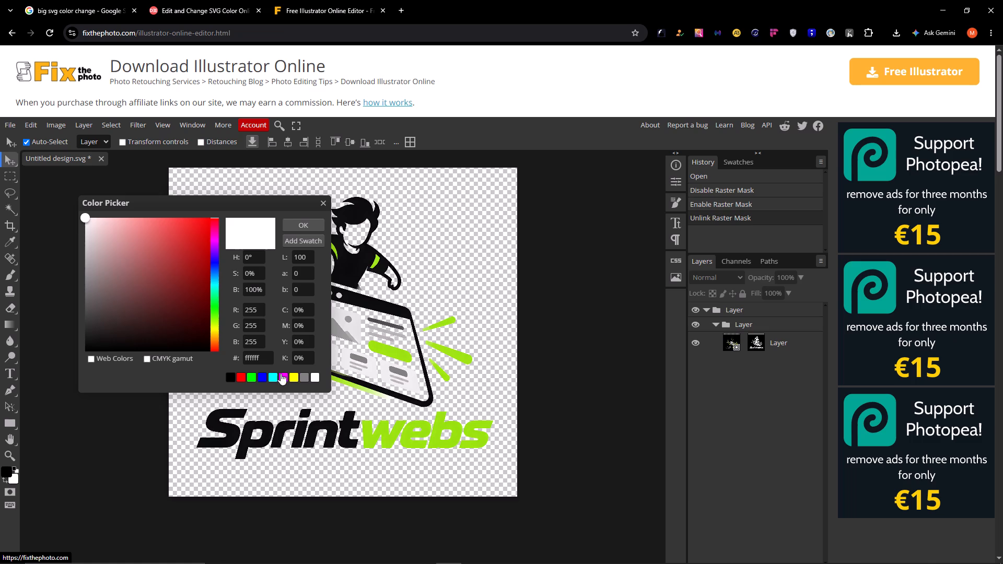
{"action": "left_click", "coordinate": [314, 374]}
{"action": "left_click", "coordinate": [320, 377]}
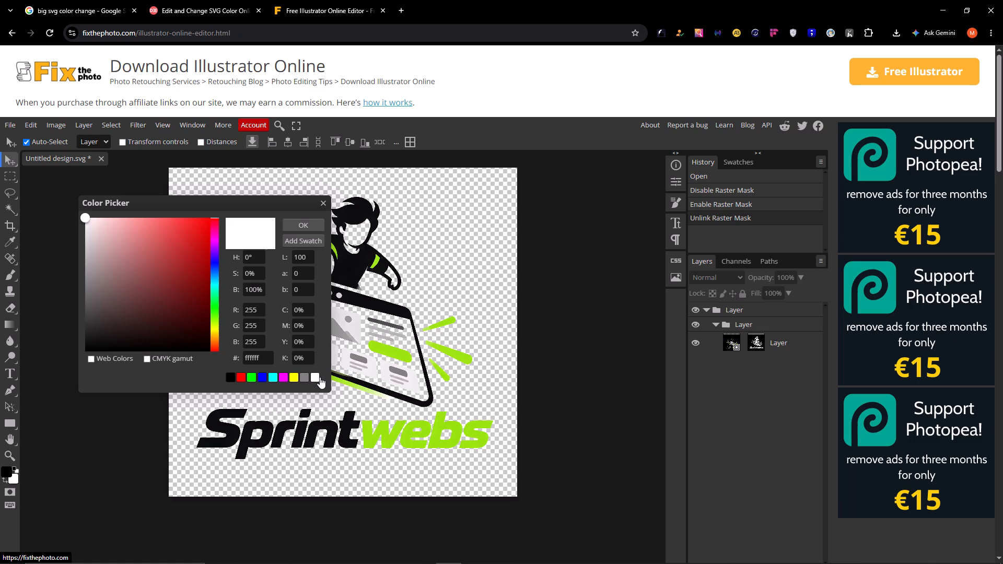
{"action": "left_click", "coordinate": [313, 380]}
{"action": "left_click", "coordinate": [313, 380]}
{"action": "left_click", "coordinate": [99, 231]}
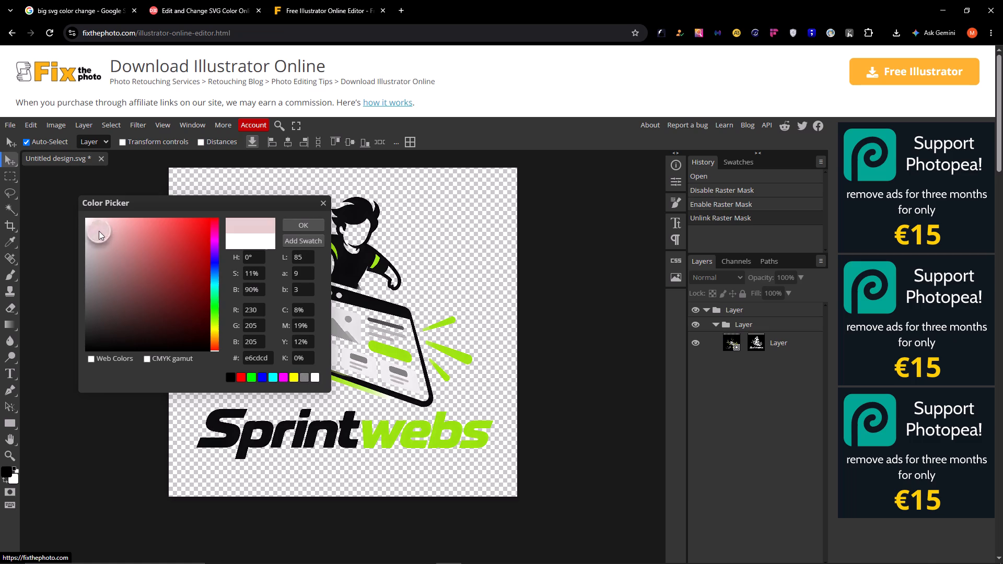
{"action": "left_click_drag", "start_coordinate": [103, 232], "coordinate": [85, 218]}
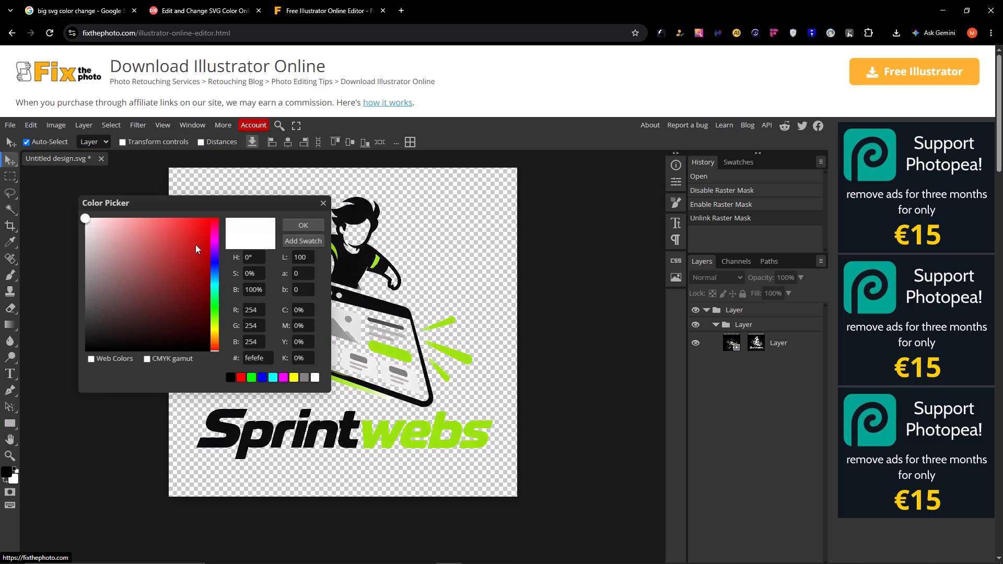
{"action": "left_click", "coordinate": [300, 222]}
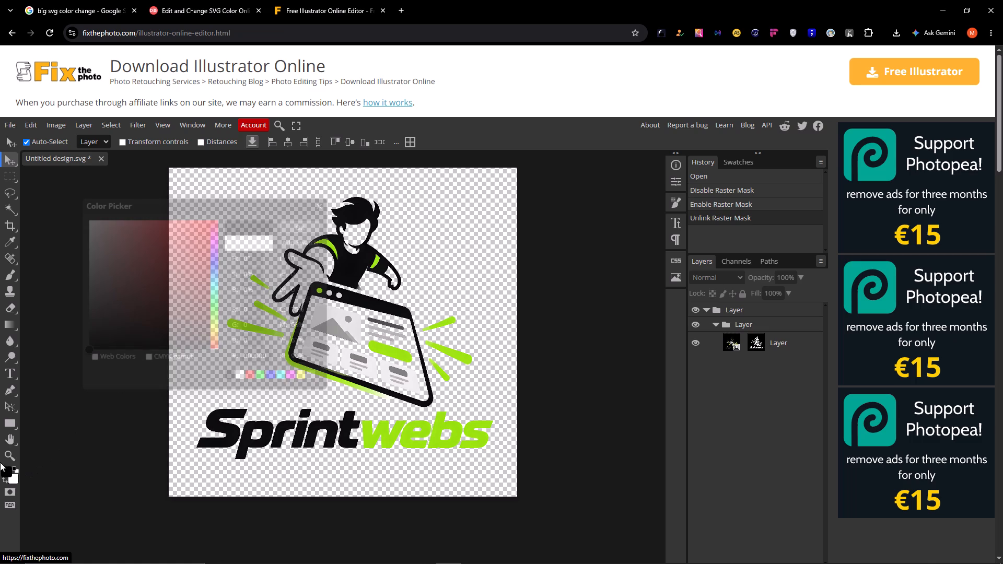
Set the foreground colour swatch to white.
{"action": "double_click", "coordinate": [15, 468]}
{"action": "double_click", "coordinate": [4, 473]}
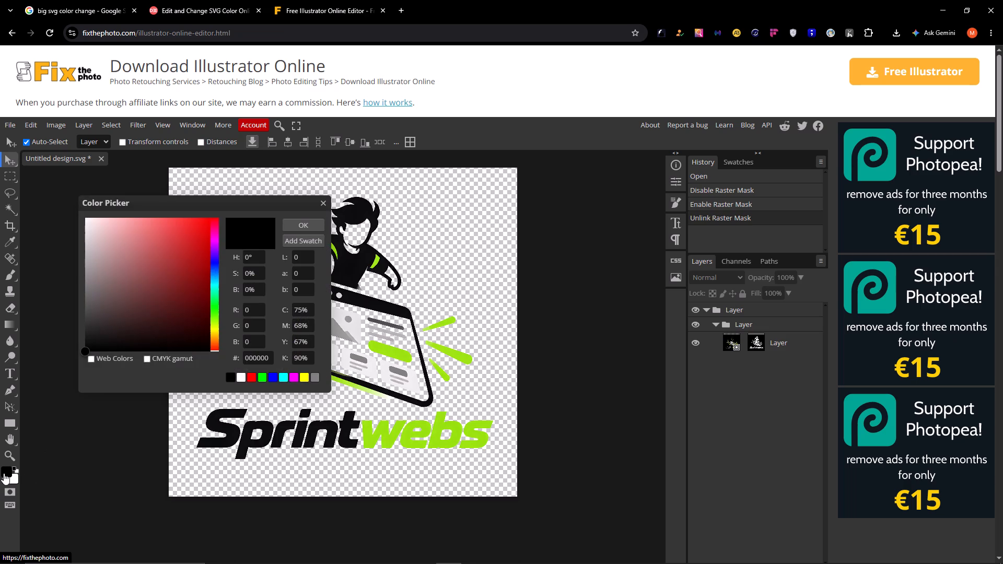
{"action": "left_click", "coordinate": [4, 473]}
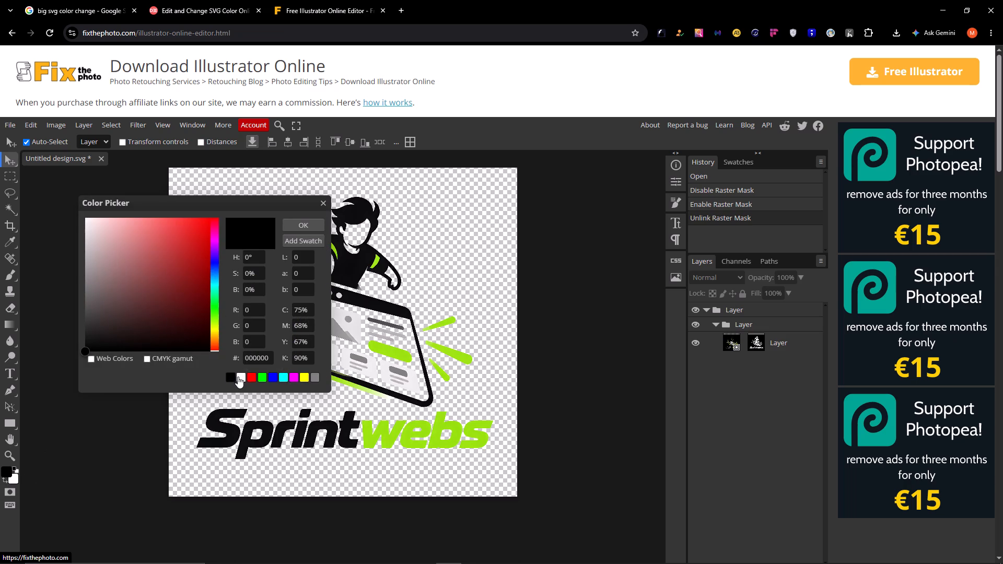
{"action": "left_click", "coordinate": [239, 377]}
{"action": "left_click", "coordinate": [302, 227]}
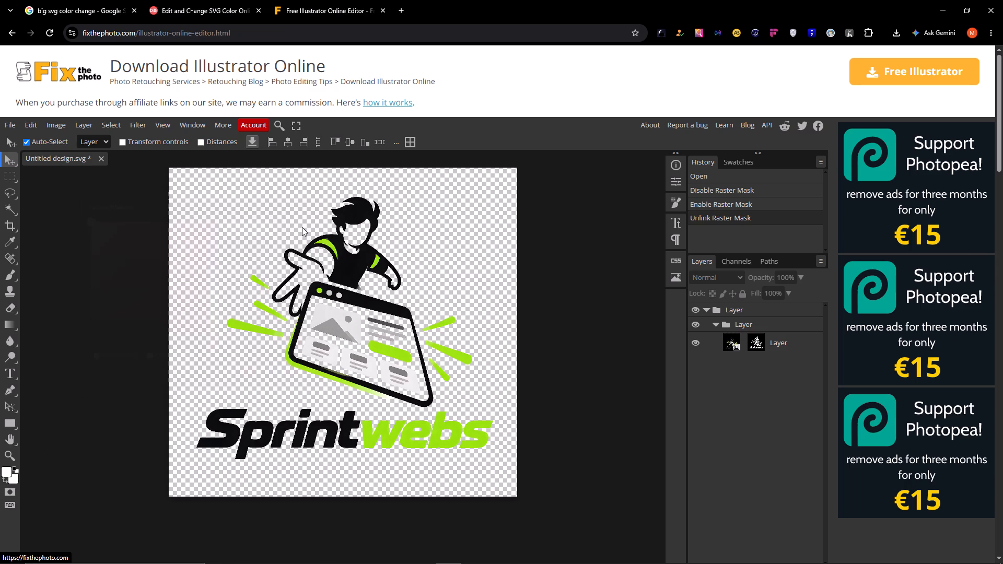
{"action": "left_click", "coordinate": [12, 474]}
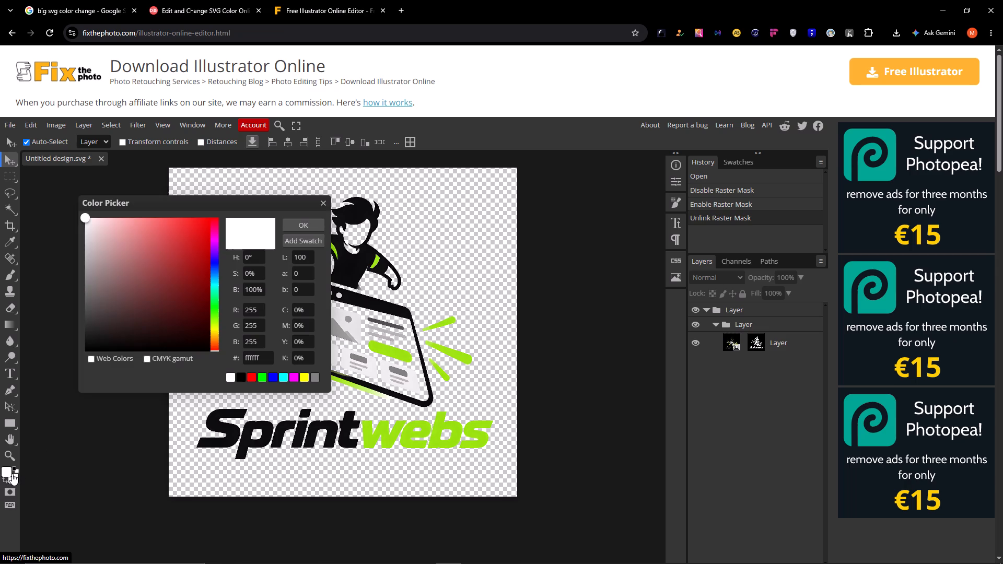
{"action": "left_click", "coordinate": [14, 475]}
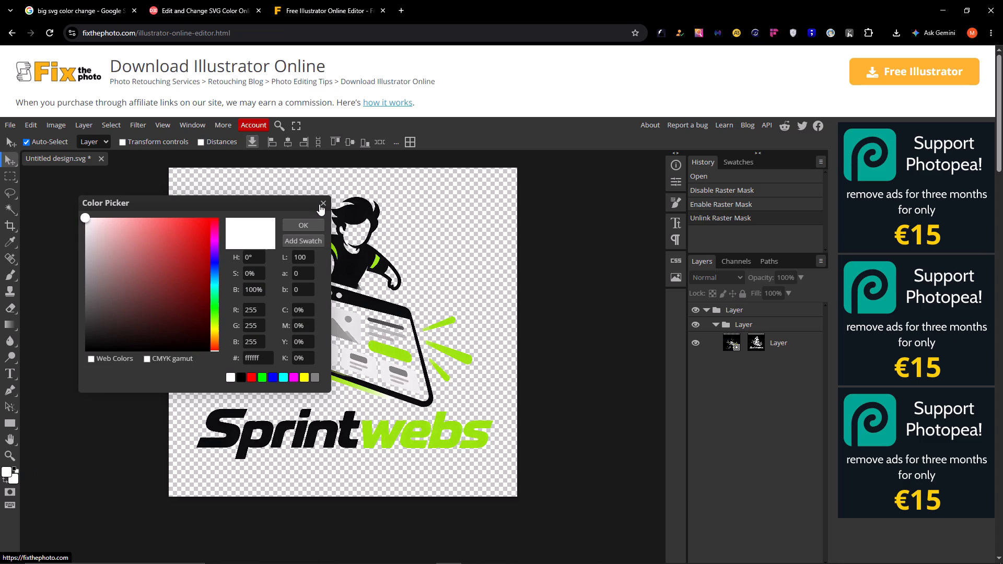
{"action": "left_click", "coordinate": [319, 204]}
Try to select the black figure and the Sprint lettering separately on the canvas.
{"action": "left_click", "coordinate": [346, 258]}
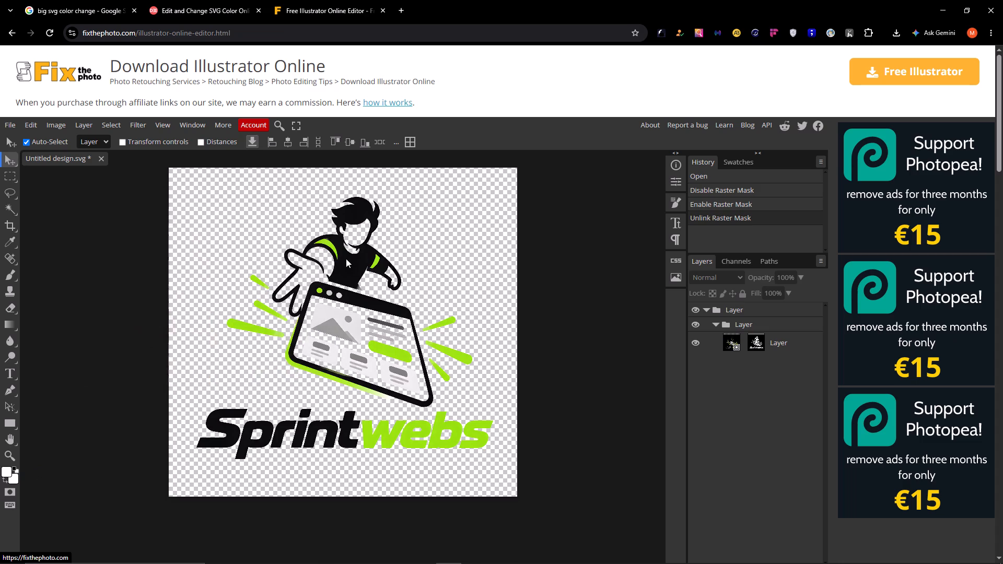
{"action": "left_click", "coordinate": [269, 441]}
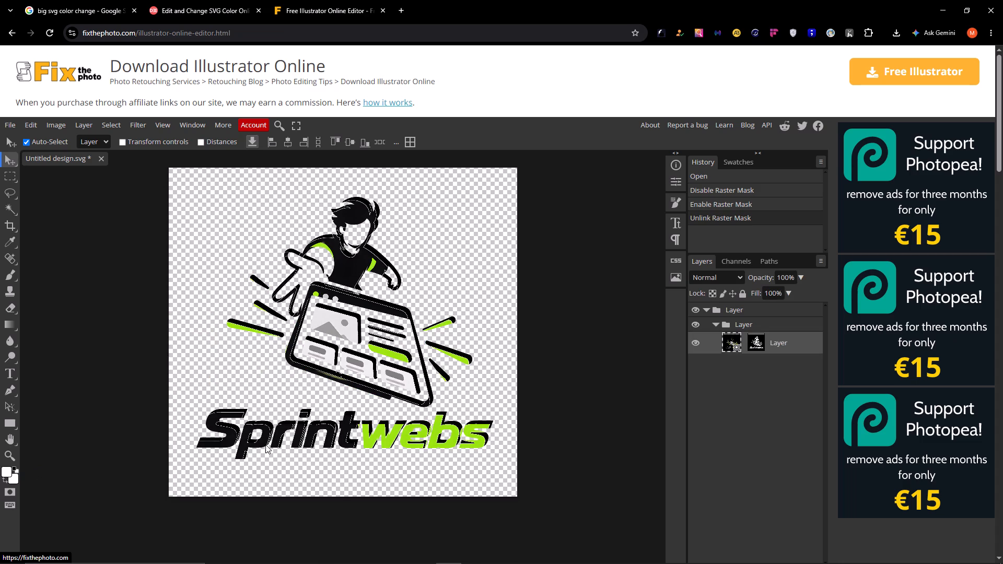
{"action": "left_click", "coordinate": [255, 445]}
{"action": "left_click", "coordinate": [334, 252]}
{"action": "left_click", "coordinate": [342, 279]}
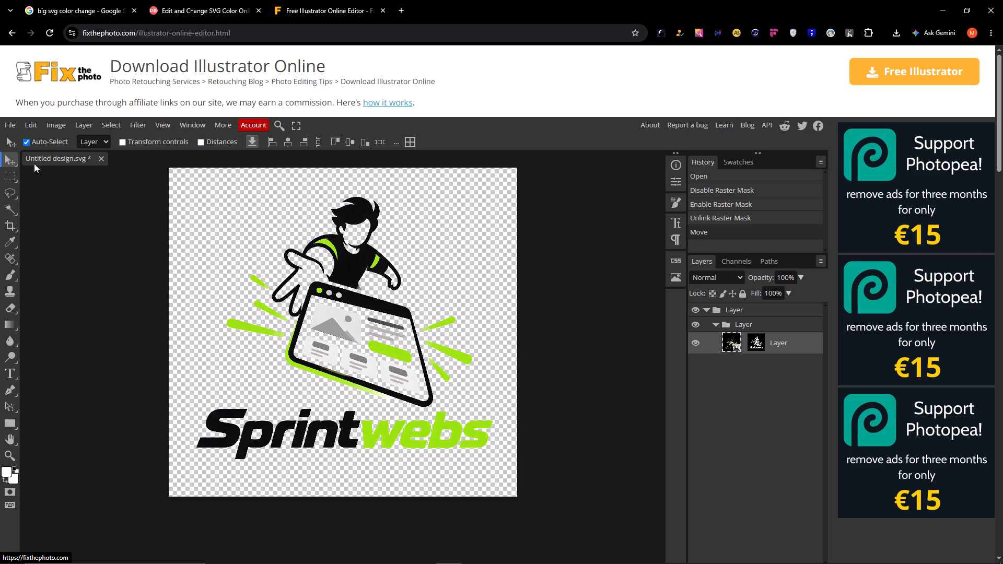
Rasterize the selected logo artwork layer.
{"action": "left_click", "coordinate": [7, 124]}
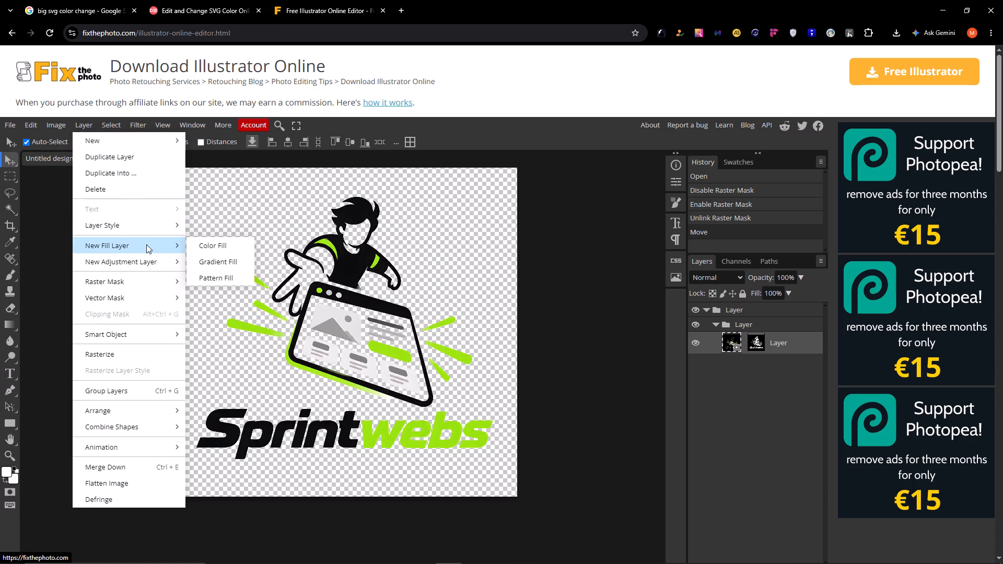
{"action": "left_click", "coordinate": [154, 350]}
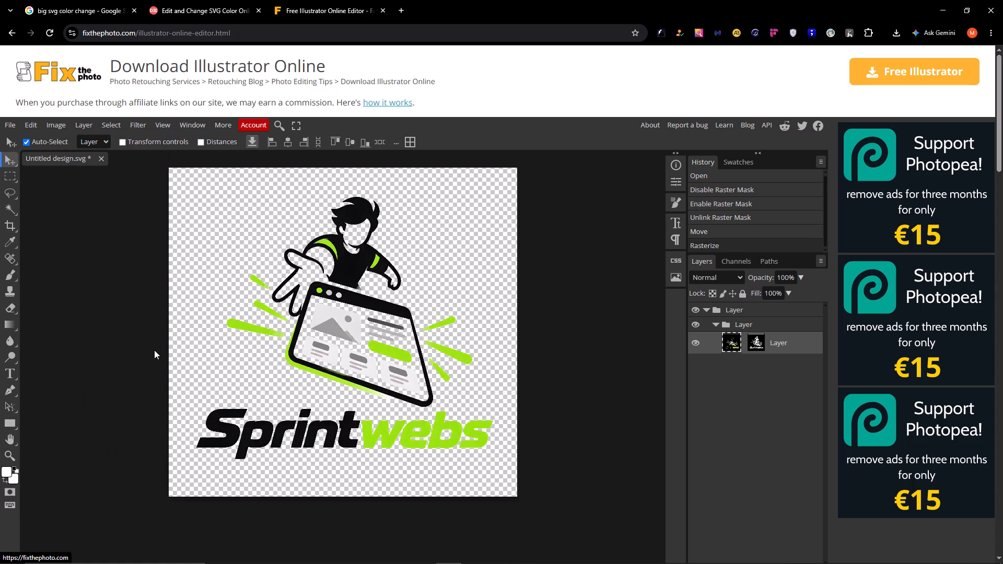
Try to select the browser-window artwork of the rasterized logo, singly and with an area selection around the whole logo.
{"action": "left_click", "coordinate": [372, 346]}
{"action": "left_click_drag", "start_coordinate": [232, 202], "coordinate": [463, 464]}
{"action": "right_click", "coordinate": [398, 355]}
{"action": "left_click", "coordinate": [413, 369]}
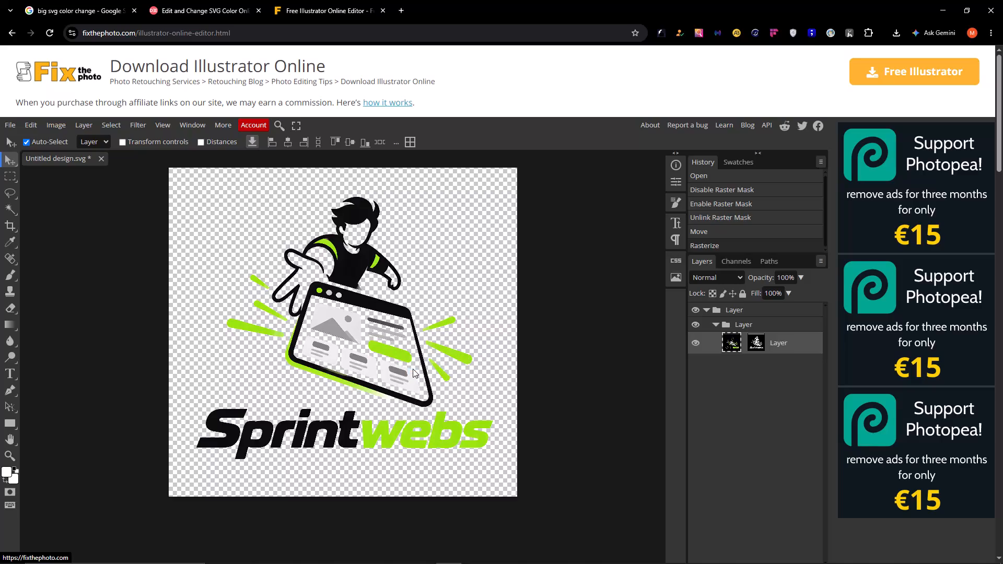
Share the logo document from the canvas, agreeing to publish it under a public Photopea URL.
{"action": "right_click", "coordinate": [309, 249]}
{"action": "left_click", "coordinate": [344, 277]}
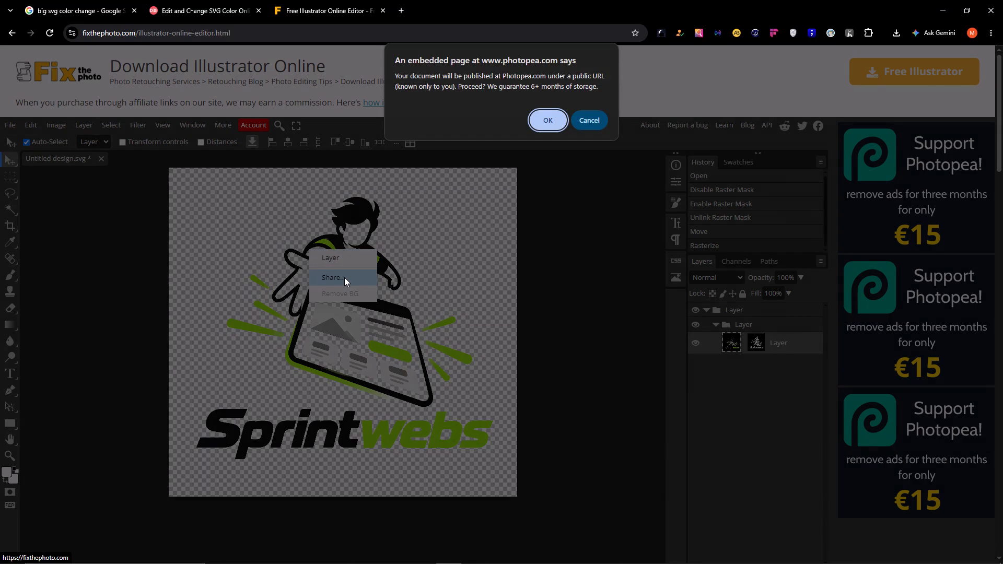
{"action": "left_click", "coordinate": [553, 124]}
{"action": "left_click", "coordinate": [370, 253]}
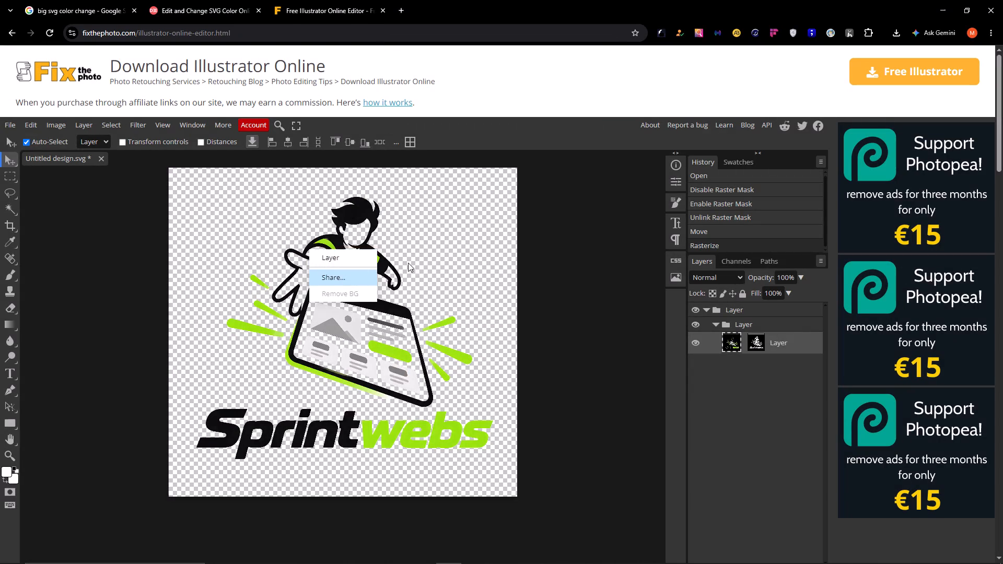
{"action": "left_click", "coordinate": [431, 261]}
{"action": "left_click", "coordinate": [457, 214]}
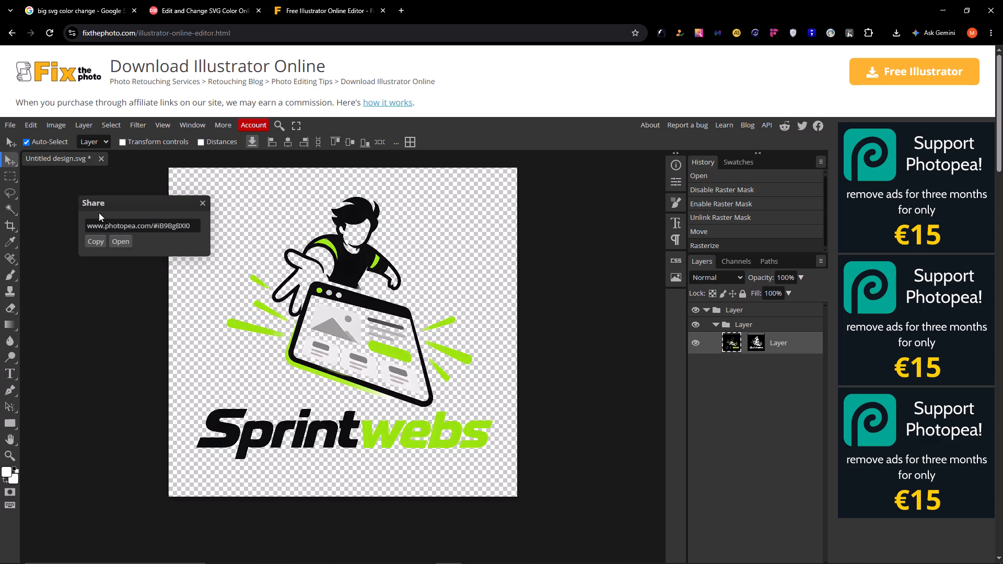
Close the Share window containing the public Photopea link.
{"action": "left_click", "coordinate": [200, 203]}
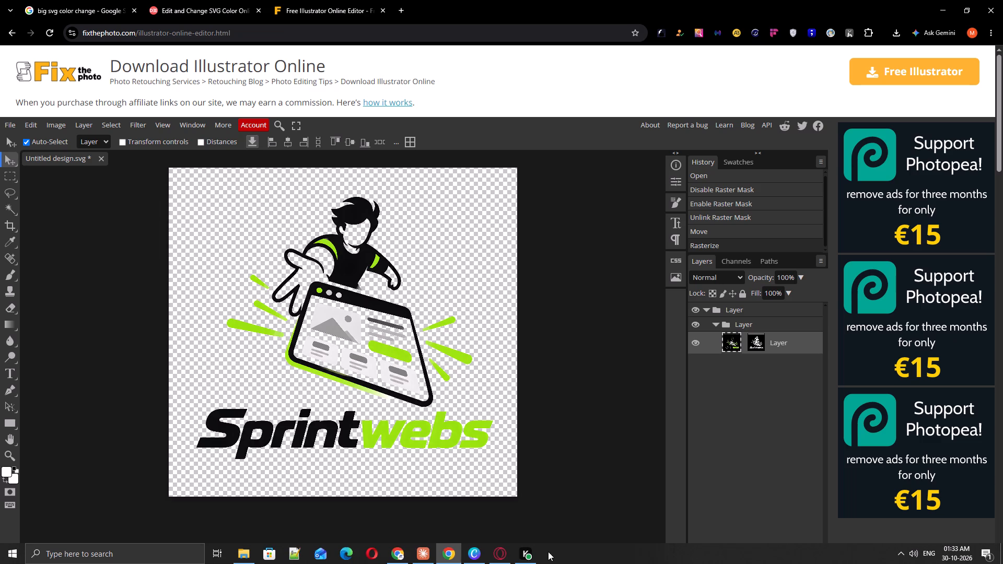
{"action": "left_click", "coordinate": [494, 556]}
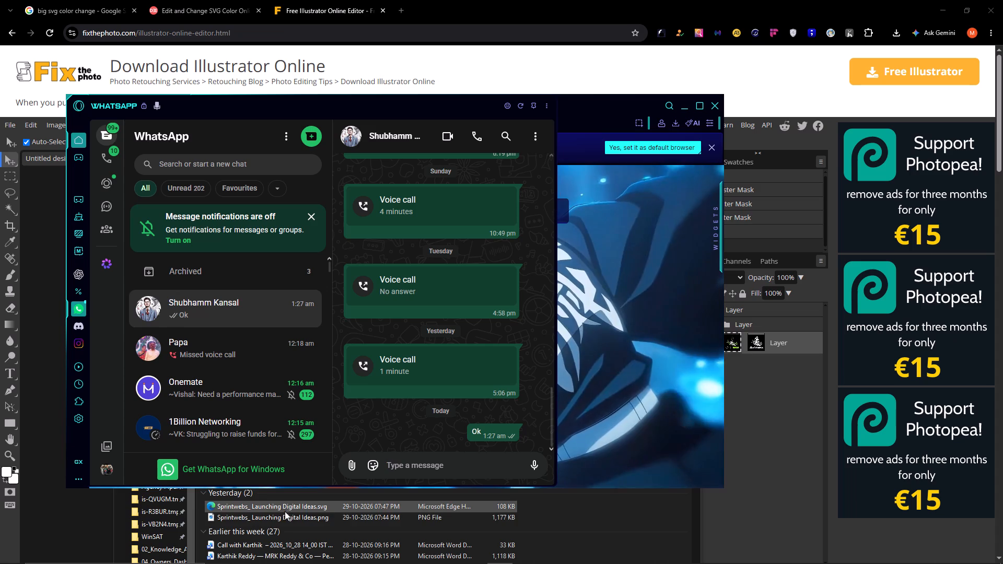
{"action": "left_click", "coordinate": [281, 514]}
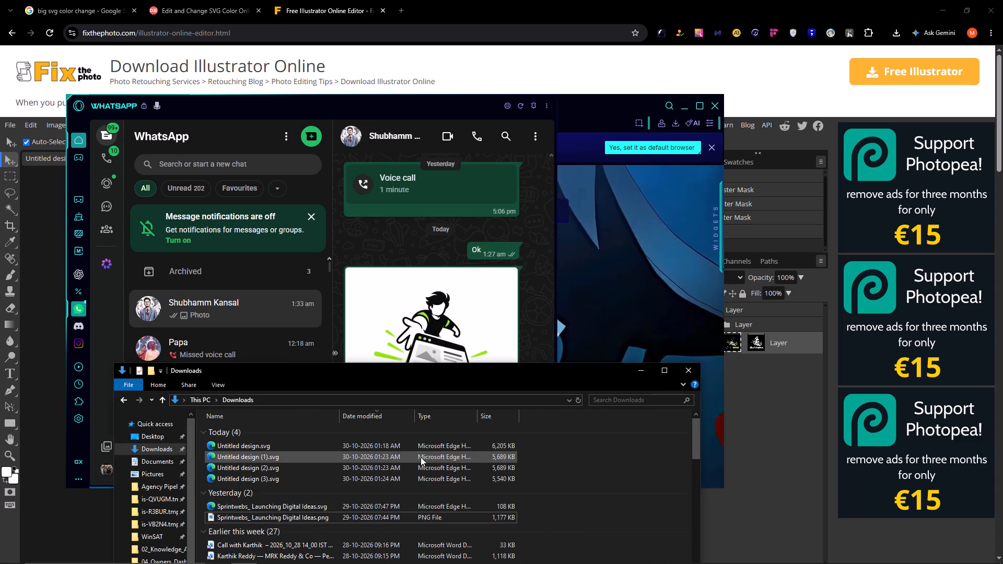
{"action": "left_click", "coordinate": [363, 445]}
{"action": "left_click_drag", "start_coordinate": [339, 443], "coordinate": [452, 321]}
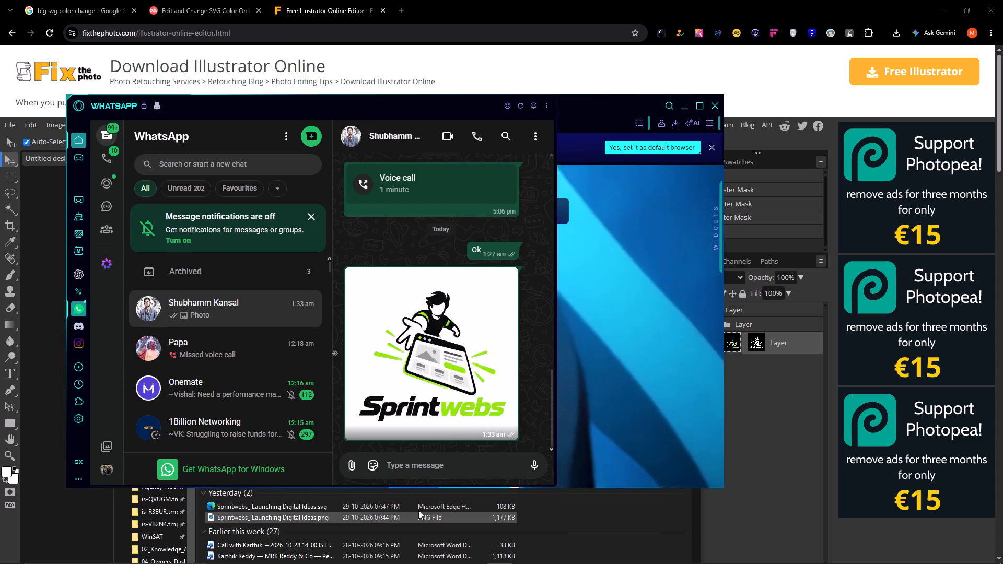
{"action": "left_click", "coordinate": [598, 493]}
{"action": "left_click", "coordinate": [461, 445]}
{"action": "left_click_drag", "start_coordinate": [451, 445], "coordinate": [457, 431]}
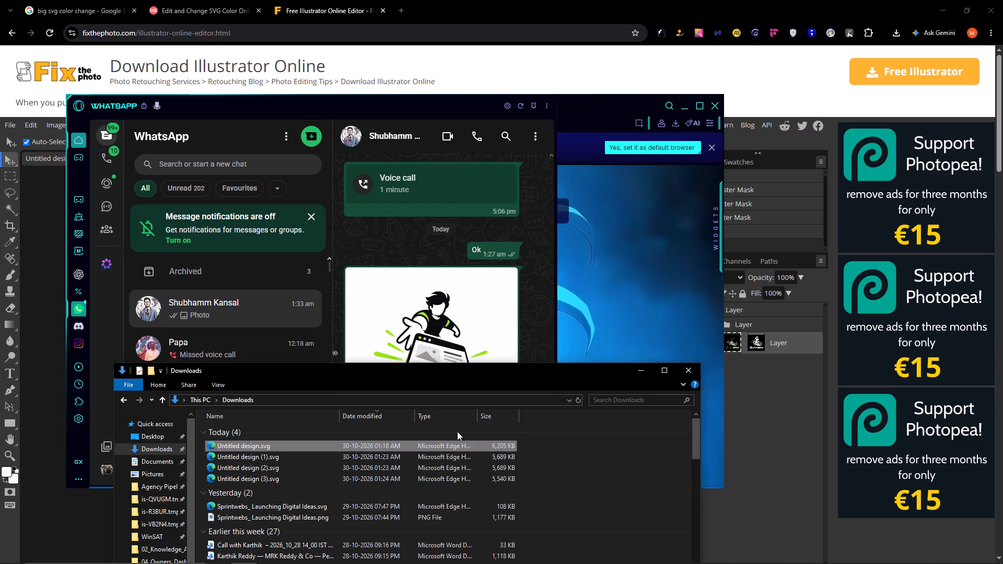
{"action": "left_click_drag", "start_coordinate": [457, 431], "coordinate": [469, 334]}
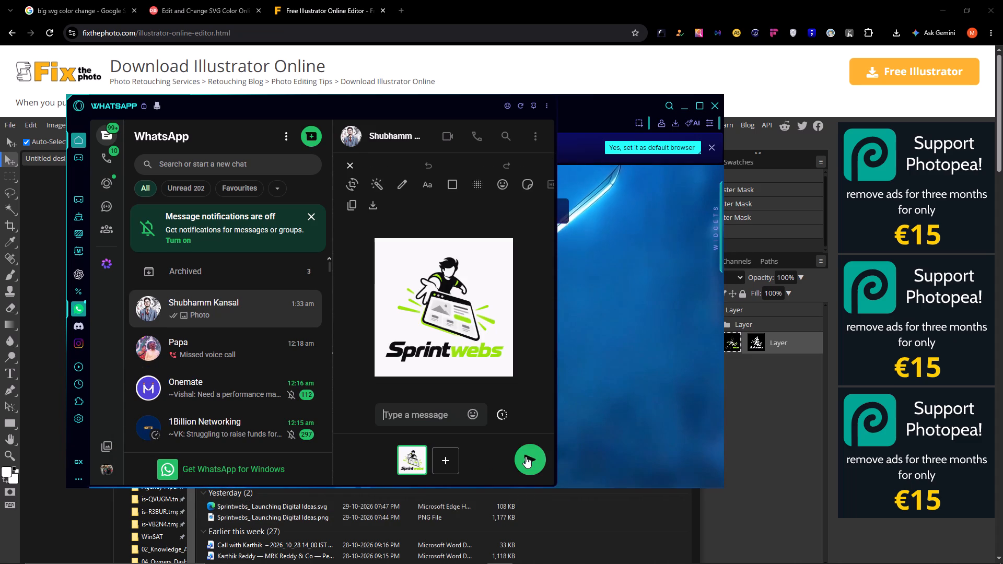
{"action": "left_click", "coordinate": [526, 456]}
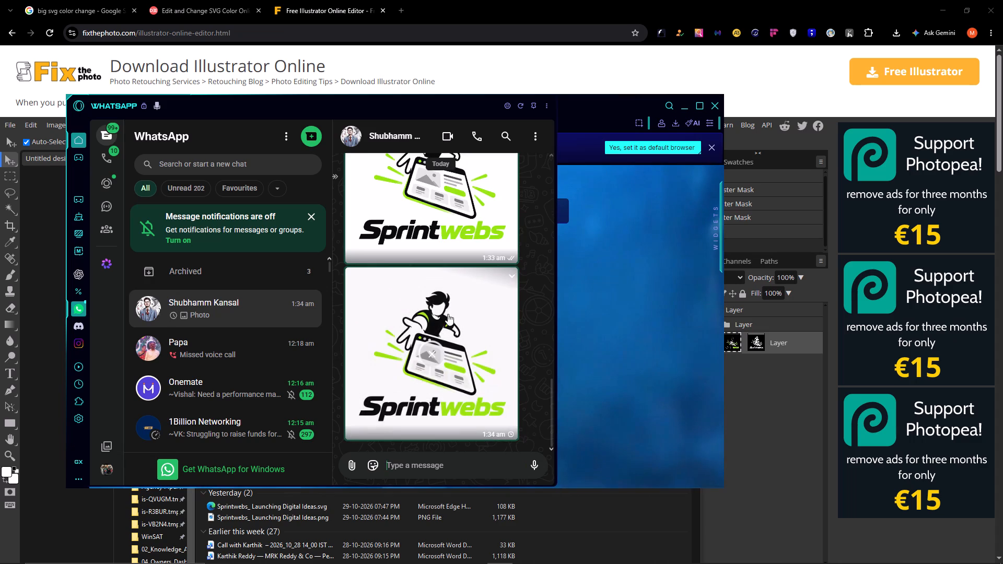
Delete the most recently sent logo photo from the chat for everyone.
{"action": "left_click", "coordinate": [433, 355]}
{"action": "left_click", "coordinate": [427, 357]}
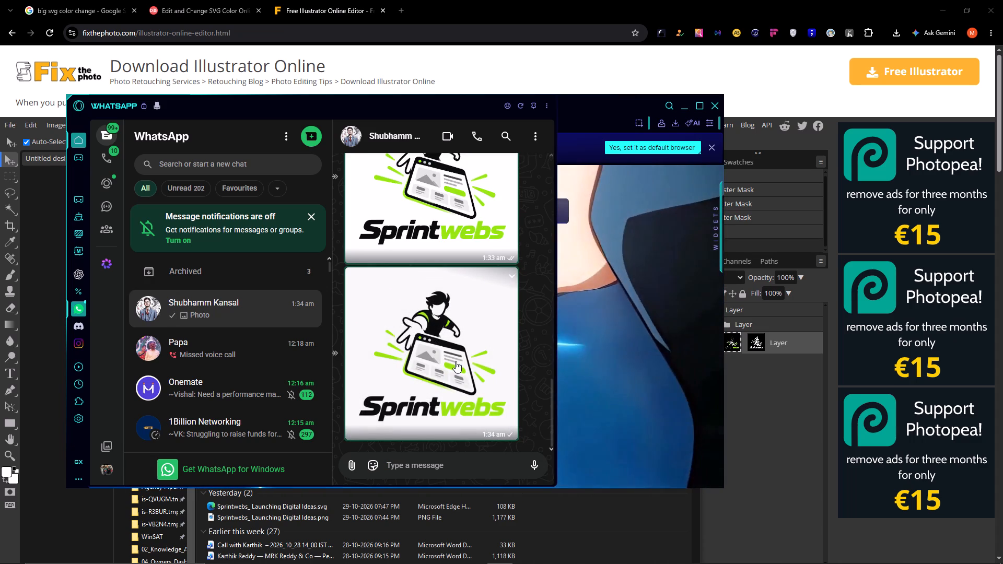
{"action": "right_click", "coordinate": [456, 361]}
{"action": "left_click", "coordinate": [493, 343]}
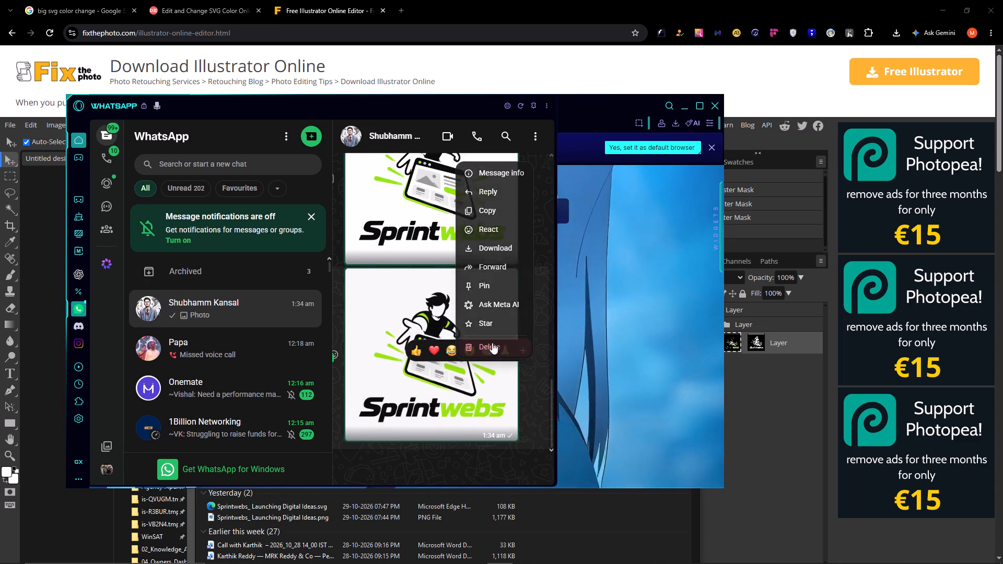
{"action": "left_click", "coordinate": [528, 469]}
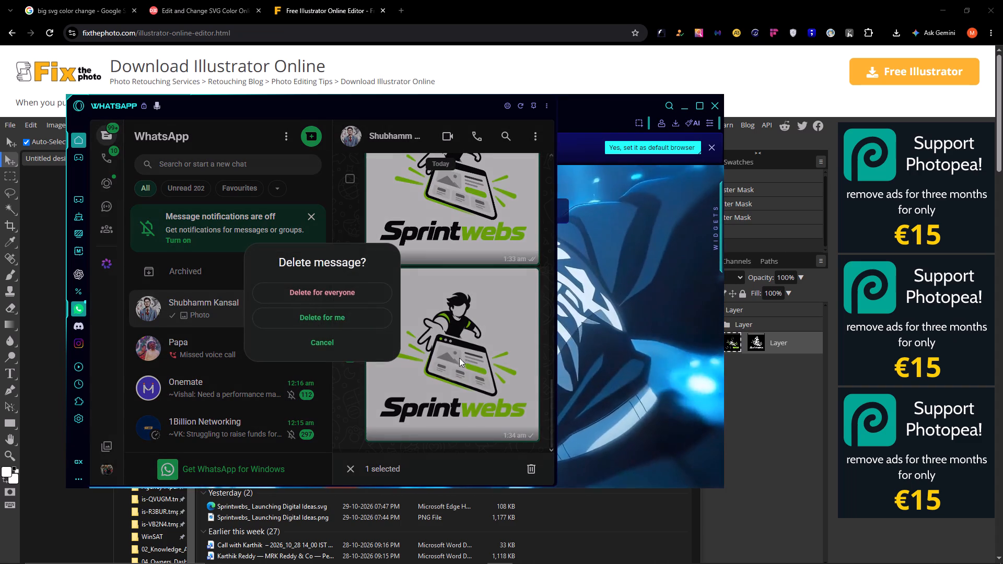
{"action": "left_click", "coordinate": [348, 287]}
{"action": "left_click", "coordinate": [353, 461]}
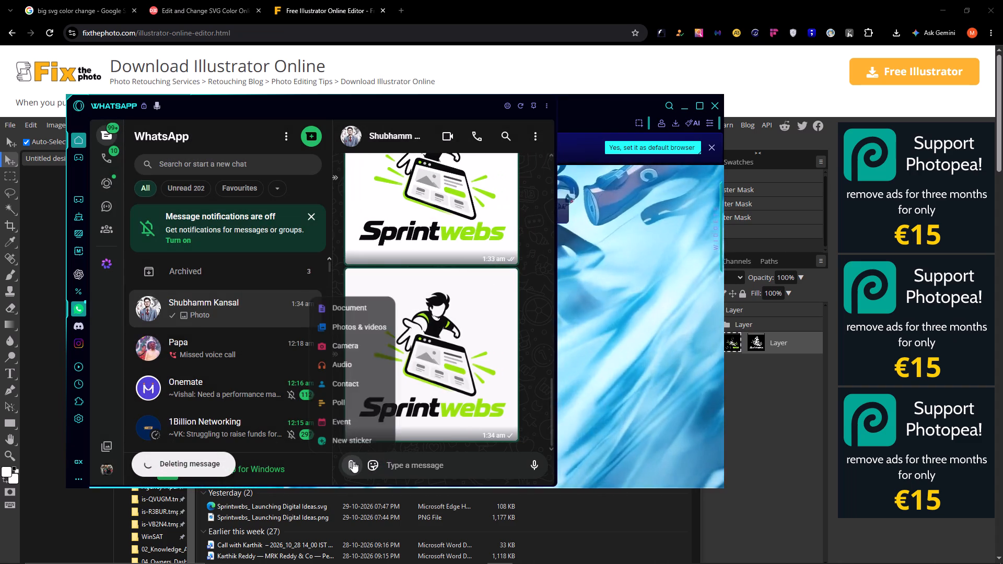
{"action": "left_click", "coordinate": [365, 308]}
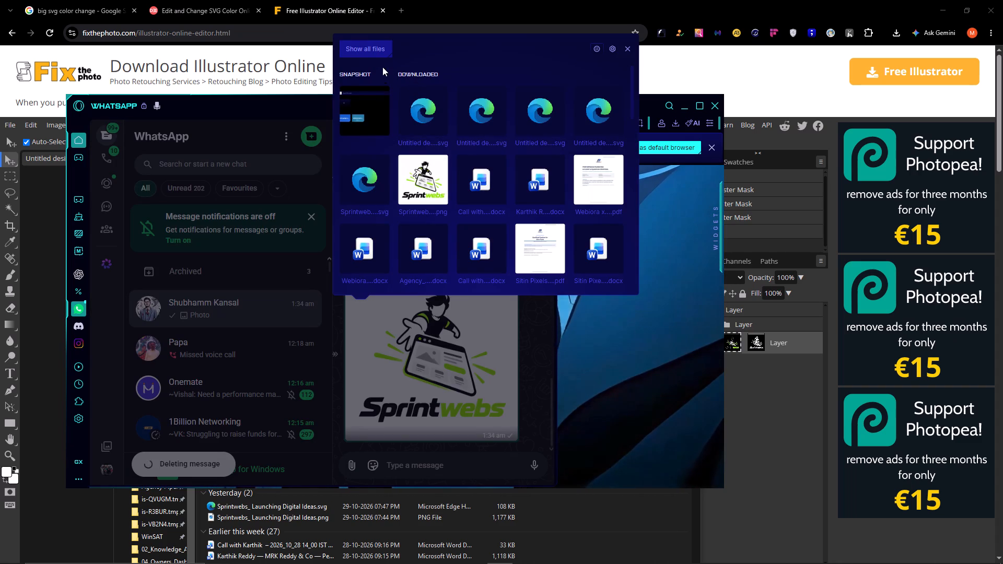
{"action": "left_click", "coordinate": [371, 48]}
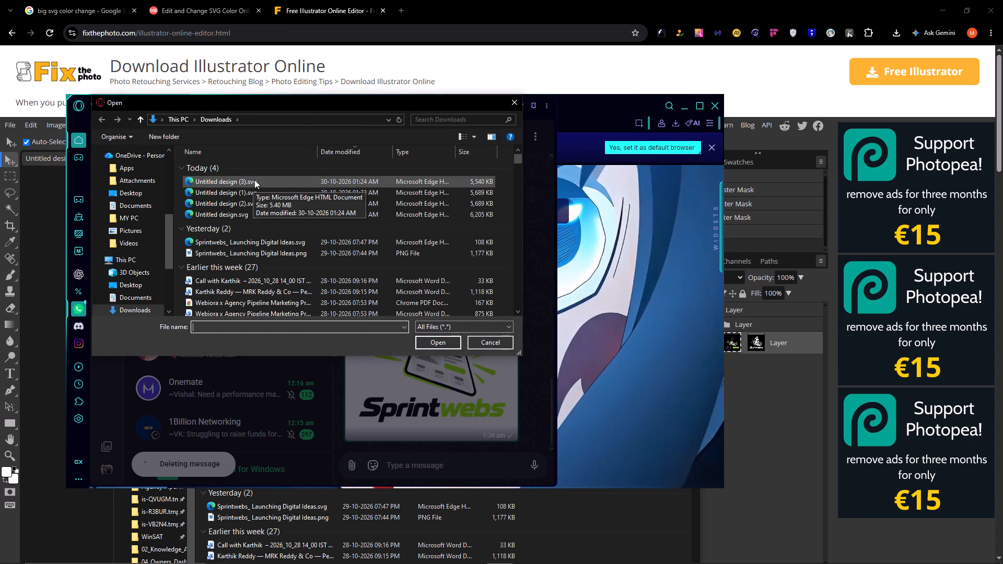
{"action": "left_click", "coordinate": [245, 215], "text": "ctrl"}
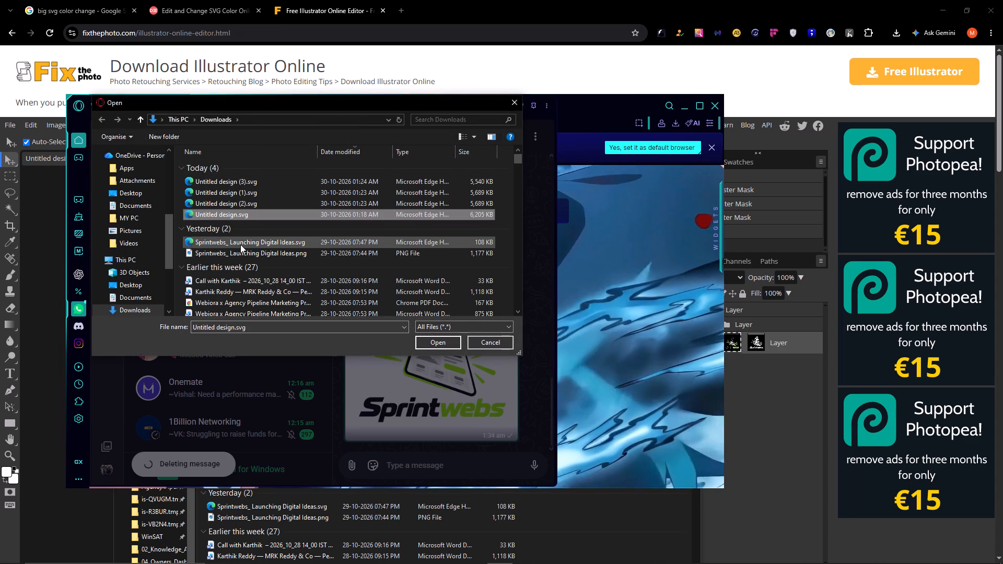
{"action": "left_click", "coordinate": [244, 250], "text": "ctrl"}
{"action": "left_click", "coordinate": [445, 342]}
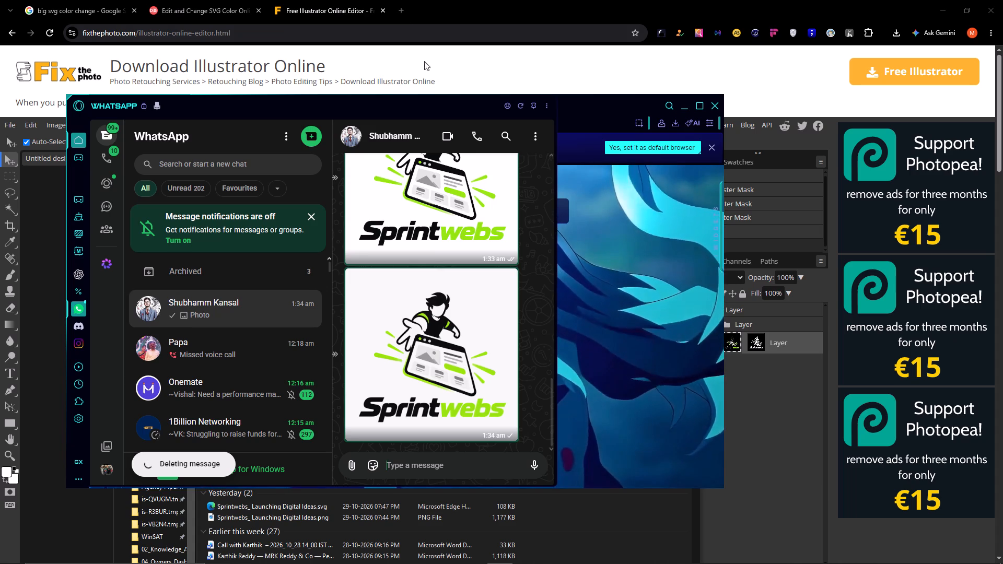
Switch to Chrome, search Google for vectorizer ai in a new tab and open the Vectorizer.AI image-to-vector converter result.
{"action": "left_click", "coordinate": [404, 6]}
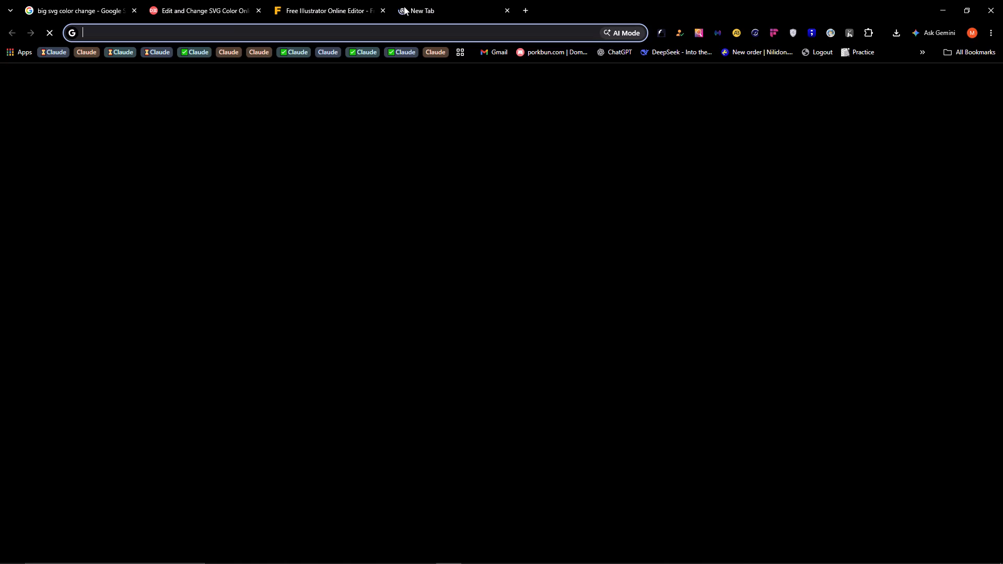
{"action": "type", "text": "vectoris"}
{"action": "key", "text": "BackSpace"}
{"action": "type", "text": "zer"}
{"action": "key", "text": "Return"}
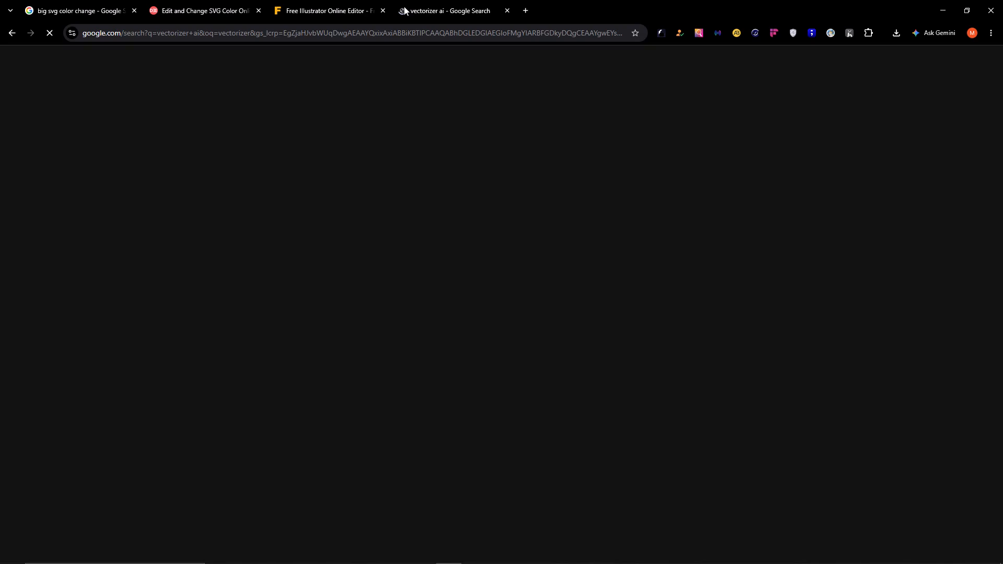
{"action": "left_click", "coordinate": [283, 156]}
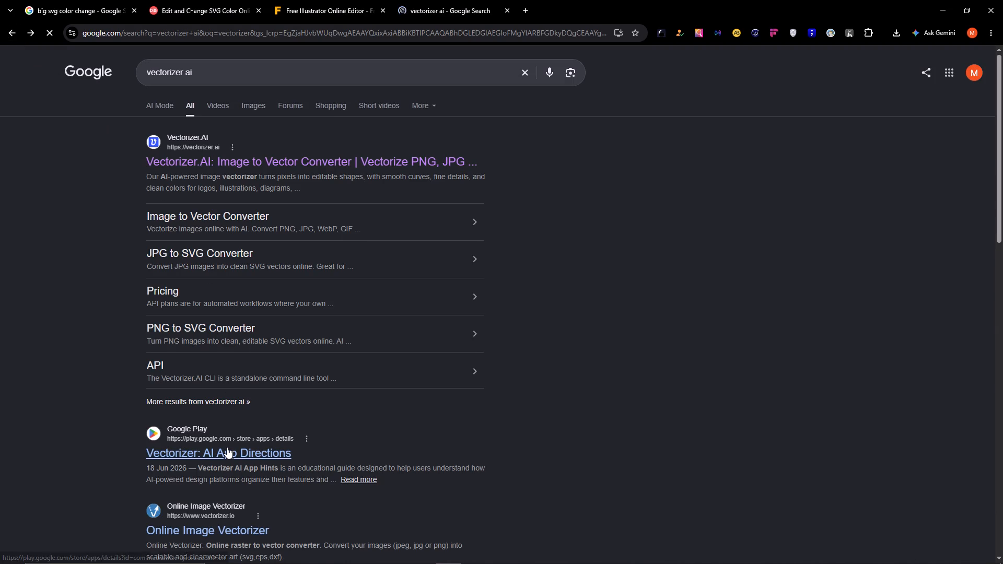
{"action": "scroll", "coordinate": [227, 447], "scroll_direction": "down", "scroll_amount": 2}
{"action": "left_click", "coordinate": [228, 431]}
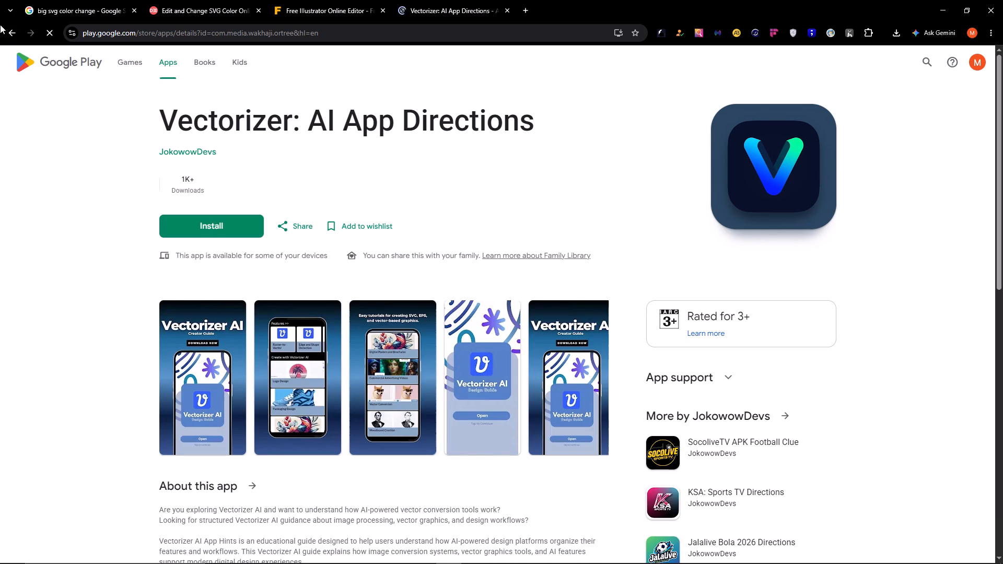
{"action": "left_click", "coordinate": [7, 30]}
Open the Online Image Vectorizer site (vectorizer.io) and upload Sprintwebs_ Launching Digital Ideas.png from Downloads.
{"action": "scroll", "coordinate": [279, 369], "scroll_direction": "down", "scroll_amount": 3}
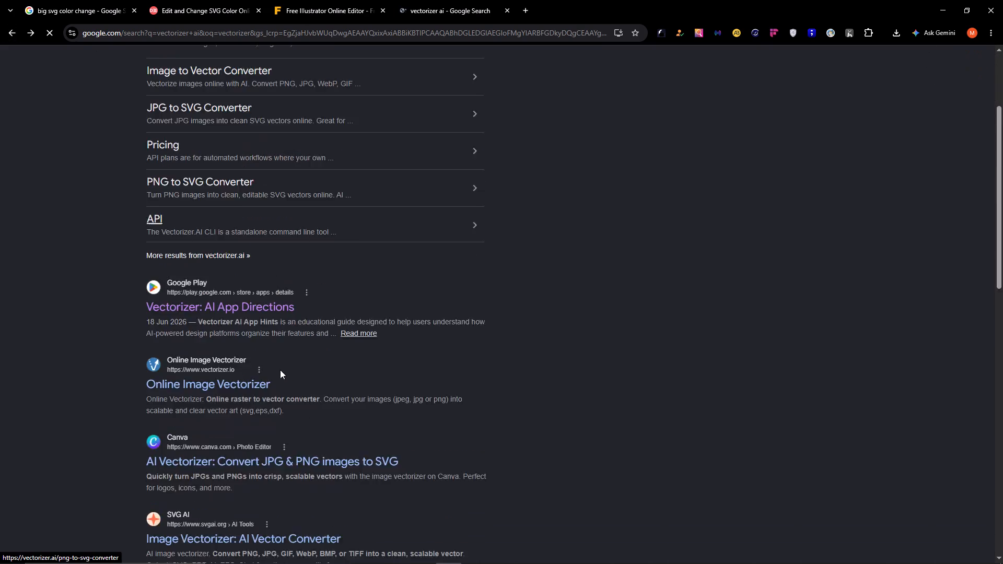
{"action": "scroll", "coordinate": [280, 370], "scroll_direction": "down", "scroll_amount": 2}
{"action": "left_click", "coordinate": [237, 266]}
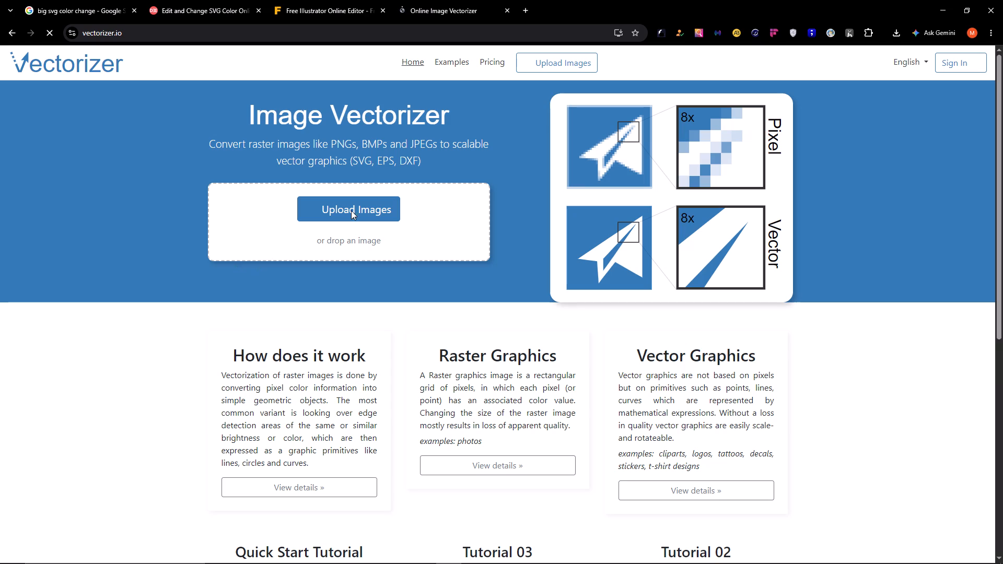
{"action": "left_click", "coordinate": [354, 207]}
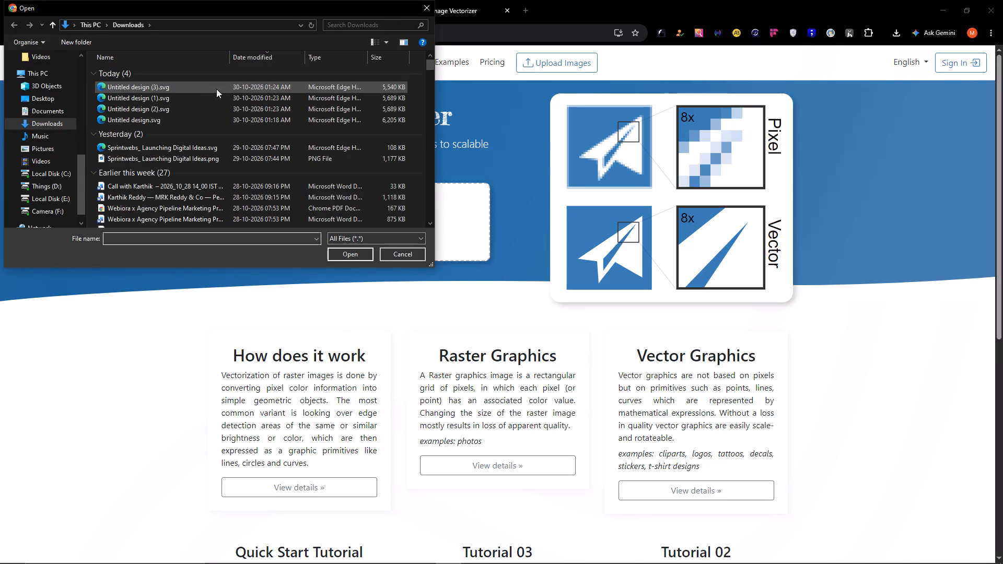
{"action": "double_click", "coordinate": [193, 155]}
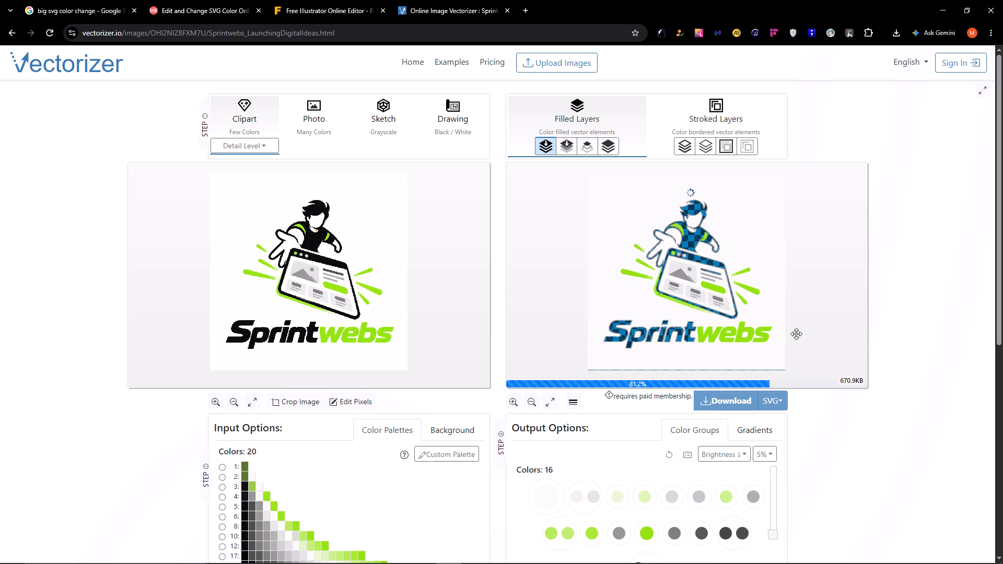
Compare the vectorized logo with the original up close, especially the browser-window illustration's lower edge and green shadow.
{"action": "scroll", "coordinate": [727, 336], "scroll_direction": "up", "scroll_amount": 1}
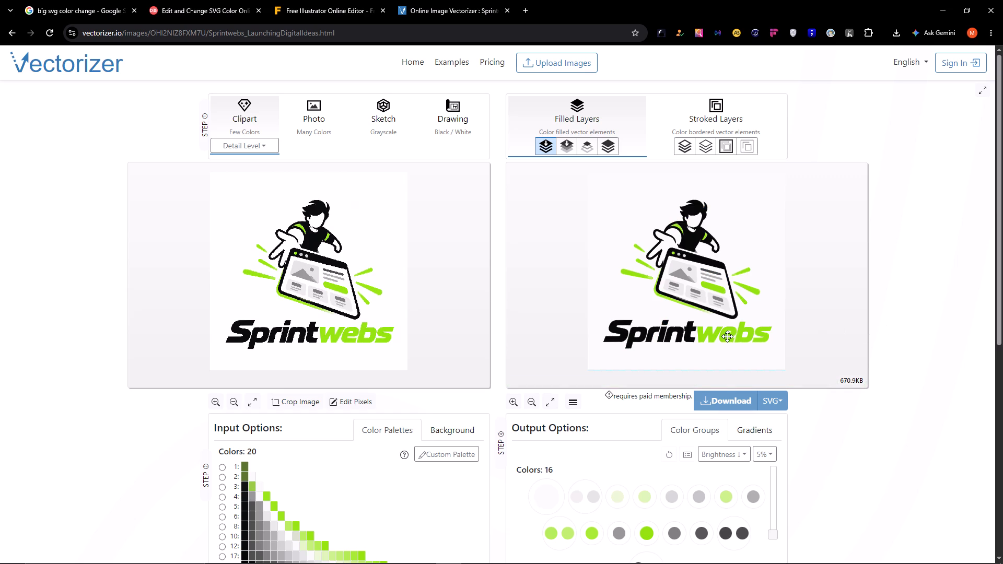
{"action": "scroll", "coordinate": [727, 336], "scroll_direction": "up", "scroll_amount": 2}
{"action": "scroll", "coordinate": [727, 336], "scroll_direction": "down", "scroll_amount": 9}
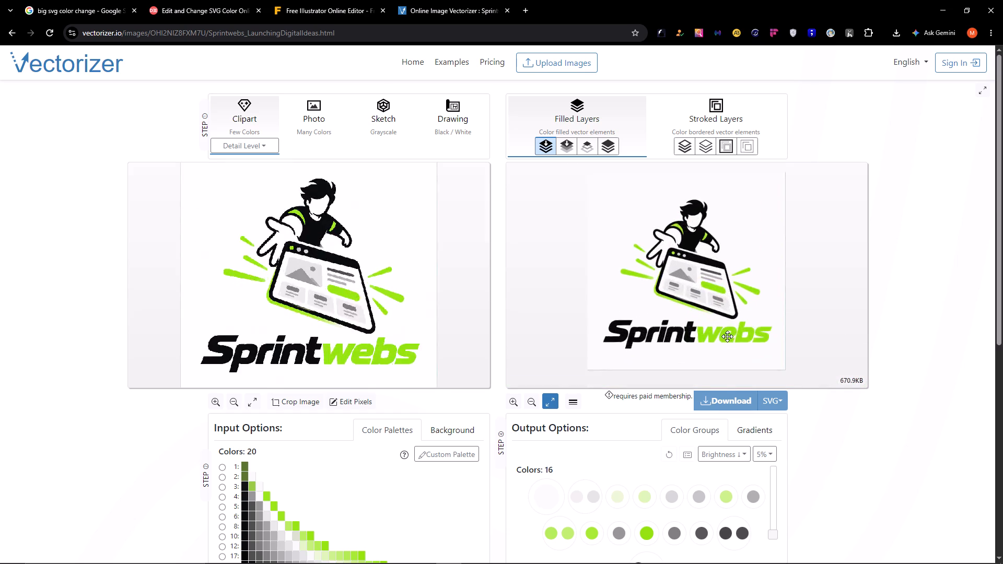
{"action": "scroll", "coordinate": [727, 336], "scroll_direction": "down", "scroll_amount": 3}
{"action": "left_click_drag", "start_coordinate": [728, 333], "coordinate": [729, 176]}
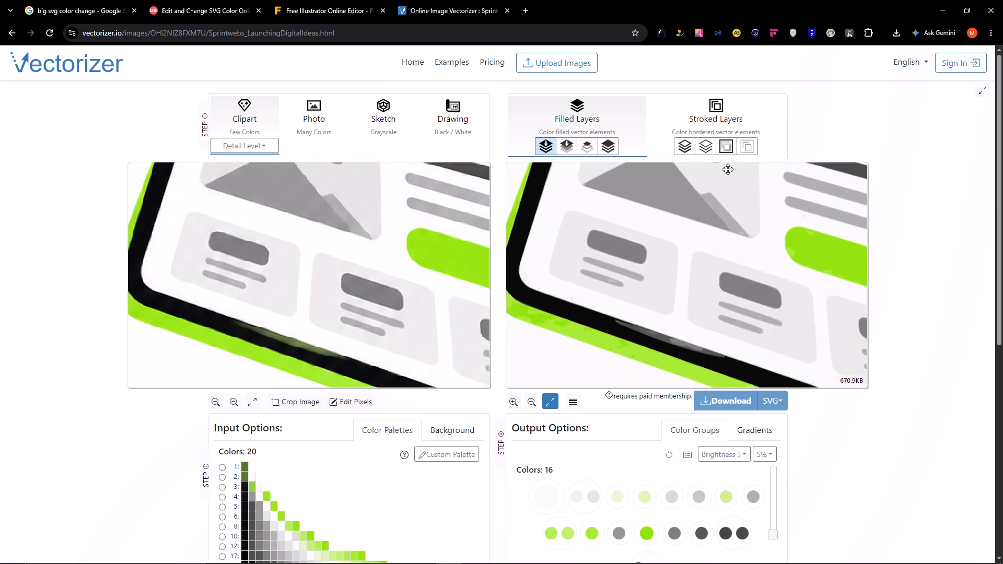
{"action": "left_click_drag", "start_coordinate": [755, 312], "coordinate": [604, 239]}
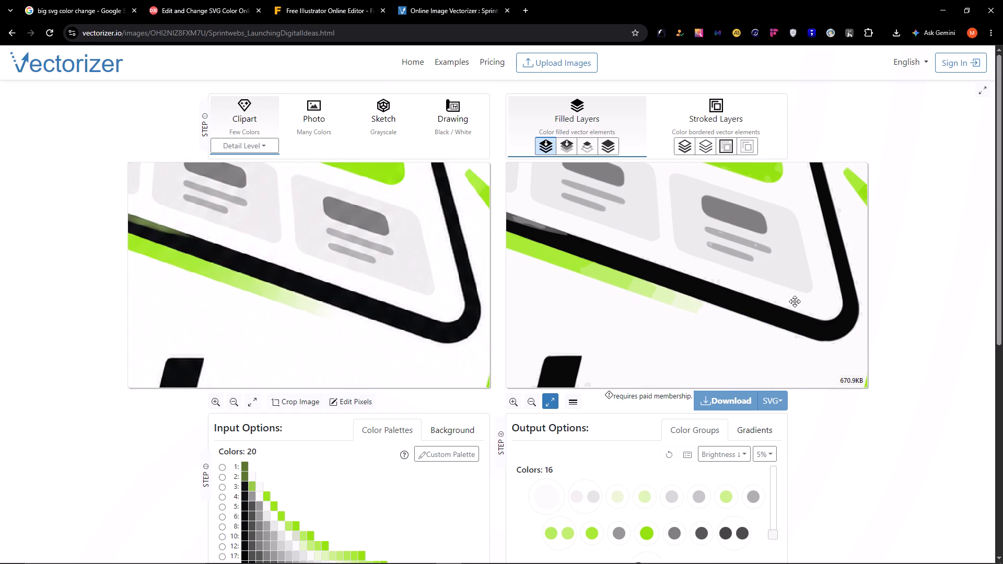
{"action": "scroll", "coordinate": [795, 301], "scroll_direction": "down", "scroll_amount": 1}
{"action": "scroll", "coordinate": [763, 312], "scroll_direction": "up", "scroll_amount": 3}
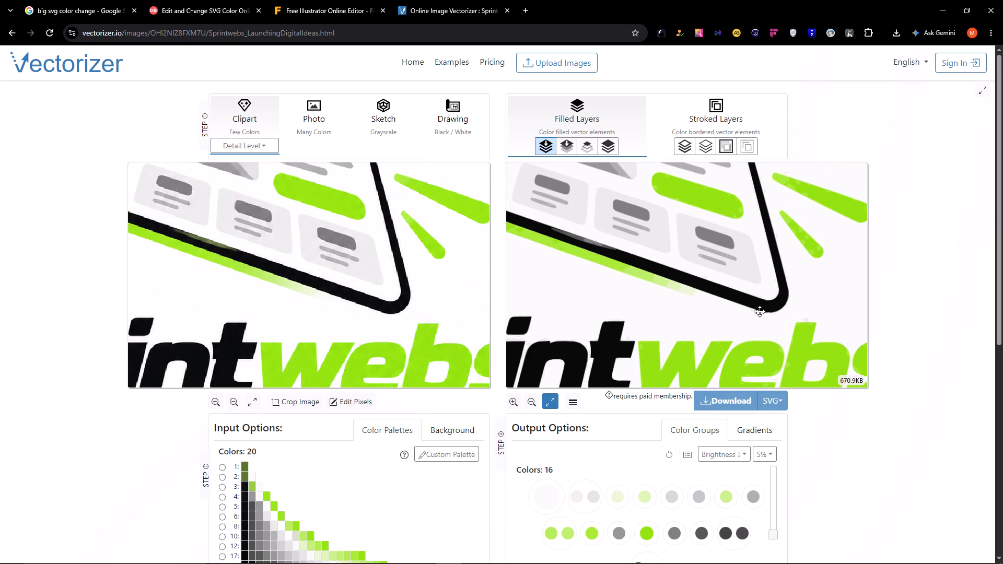
{"action": "scroll", "coordinate": [704, 304], "scroll_direction": "up", "scroll_amount": 1}
{"action": "left_click_drag", "start_coordinate": [625, 304], "coordinate": [703, 321]}
{"action": "scroll", "coordinate": [669, 291], "scroll_direction": "up", "scroll_amount": 2}
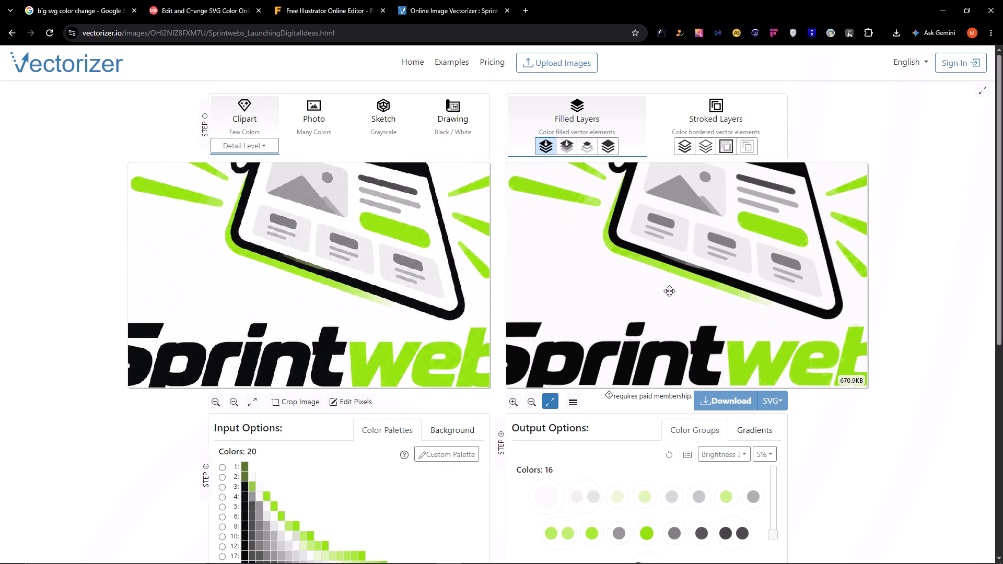
{"action": "scroll", "coordinate": [669, 291], "scroll_direction": "up", "scroll_amount": 2}
{"action": "scroll", "coordinate": [670, 291], "scroll_direction": "down", "scroll_amount": 7}
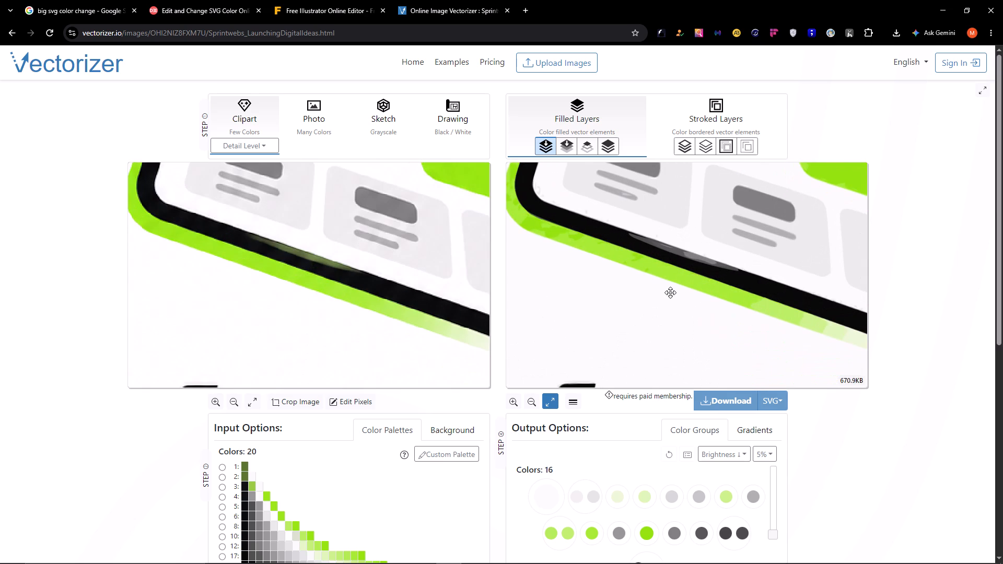
{"action": "left_click_drag", "start_coordinate": [610, 273], "coordinate": [642, 296]}
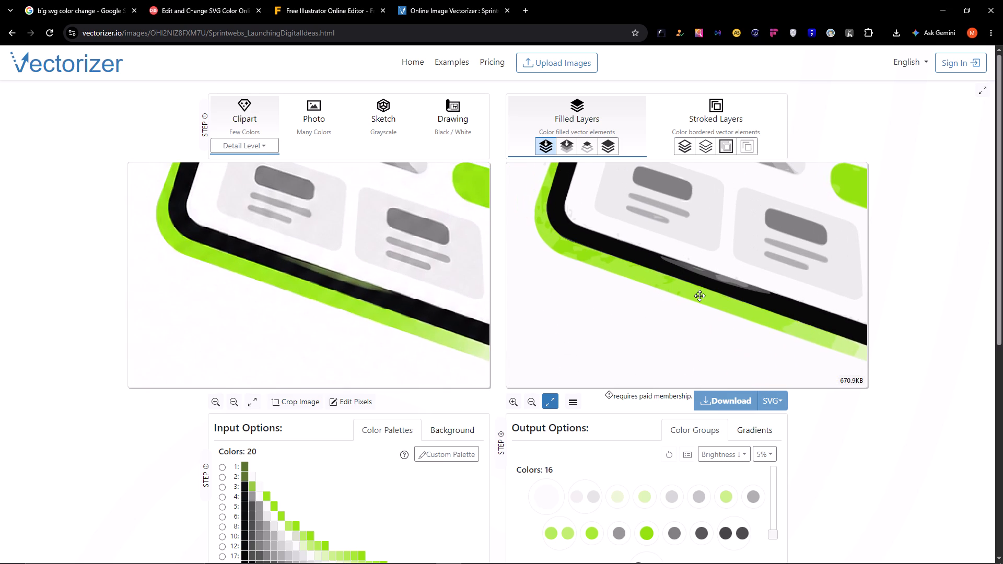
{"action": "scroll", "coordinate": [709, 300], "scroll_direction": "down", "scroll_amount": 2}
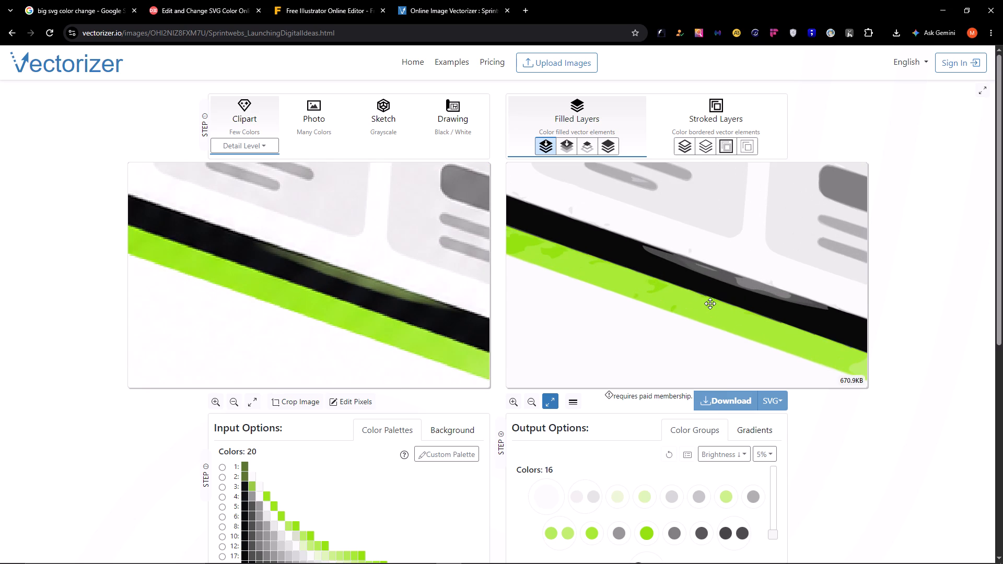
{"action": "scroll", "coordinate": [710, 303], "scroll_direction": "up", "scroll_amount": 4}
Examine the Sprintwebs lettering in the vectorized result against the original up close.
{"action": "left_click_drag", "start_coordinate": [799, 309], "coordinate": [630, 267]}
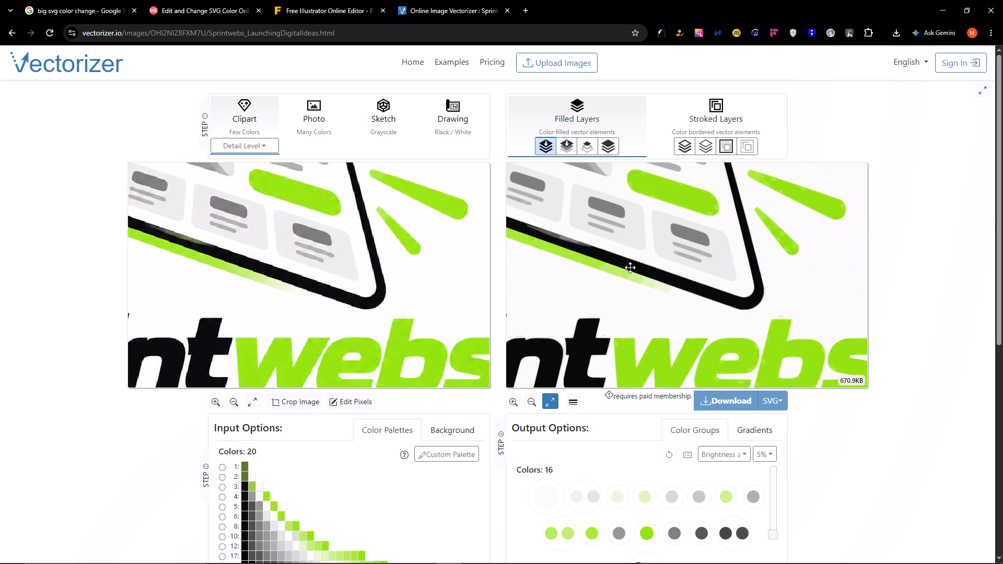
{"action": "left_click_drag", "start_coordinate": [630, 267], "coordinate": [650, 190]}
{"action": "left_click_drag", "start_coordinate": [646, 255], "coordinate": [808, 275]}
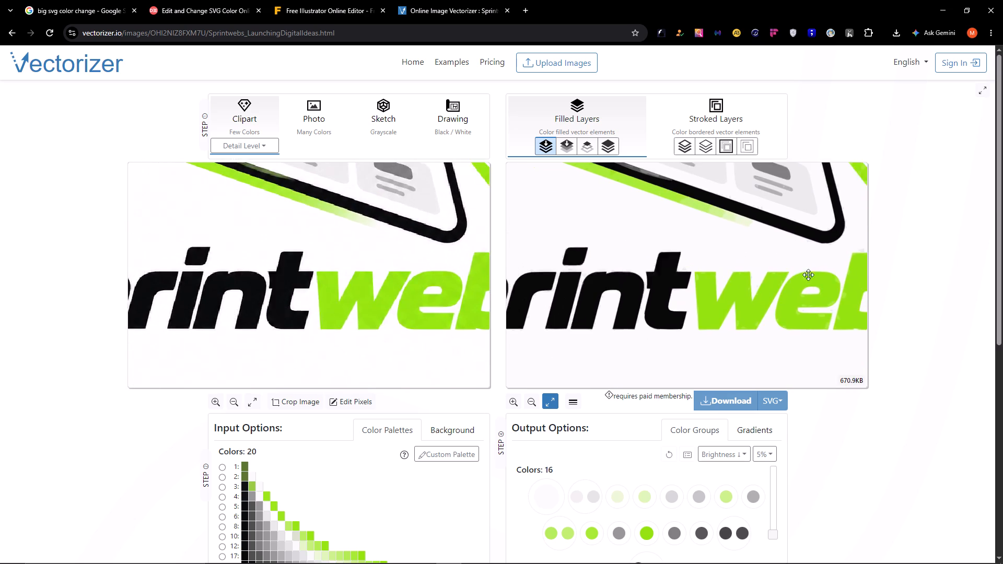
{"action": "left_click_drag", "start_coordinate": [808, 275], "coordinate": [816, 275]}
{"action": "left_click_drag", "start_coordinate": [663, 268], "coordinate": [744, 271]}
{"action": "scroll", "coordinate": [748, 271], "scroll_direction": "down", "scroll_amount": 3}
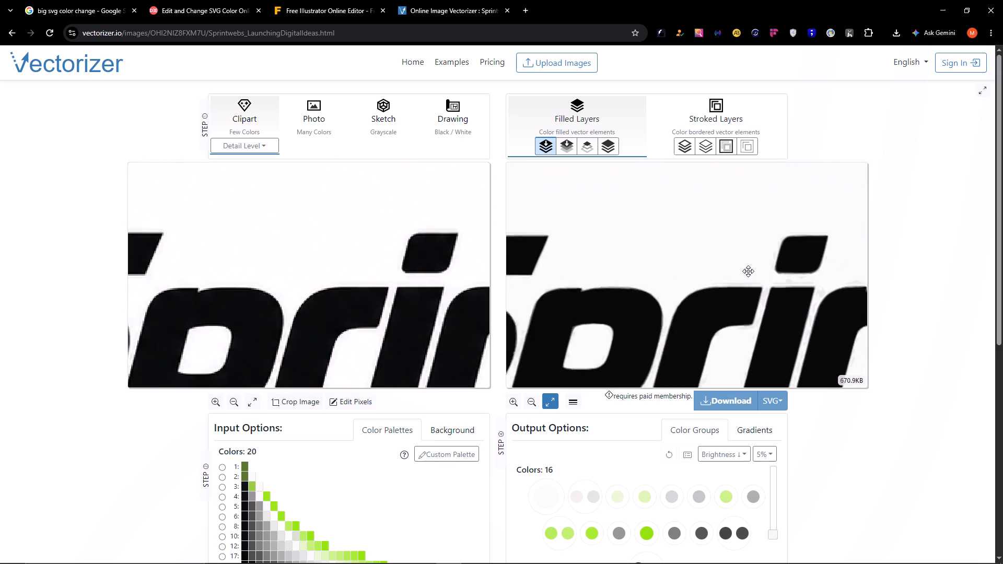
{"action": "scroll", "coordinate": [748, 271], "scroll_direction": "up", "scroll_amount": 13}
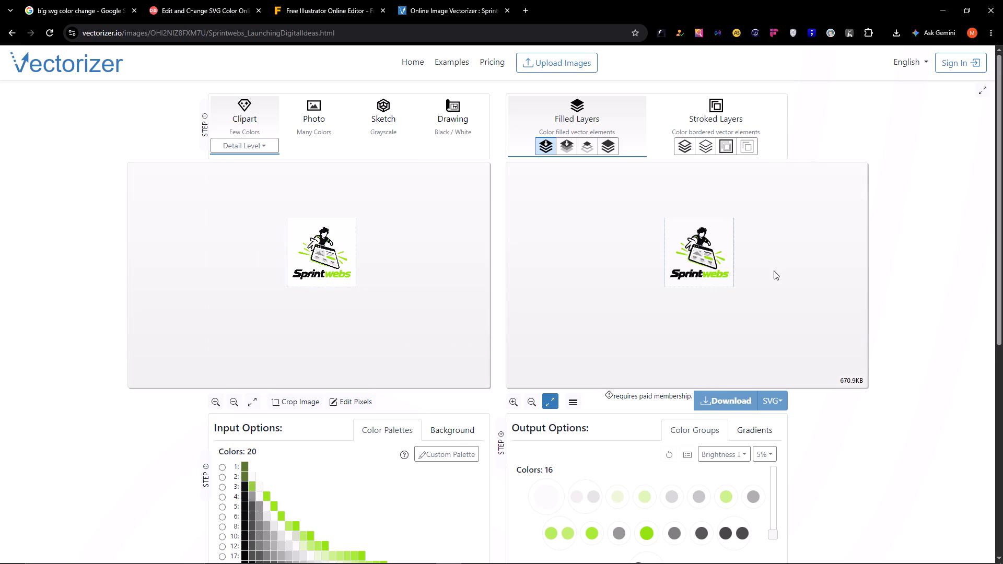
Examine the whole vectorized logo beside the original at closer range, and look over the input and output options below.
{"action": "scroll", "coordinate": [780, 305], "scroll_direction": "down", "scroll_amount": 3}
{"action": "scroll", "coordinate": [780, 305], "scroll_direction": "up", "scroll_amount": 4}
{"action": "scroll", "coordinate": [780, 305], "scroll_direction": "down", "scroll_amount": 7}
{"action": "left_click_drag", "start_coordinate": [778, 236], "coordinate": [728, 298]}
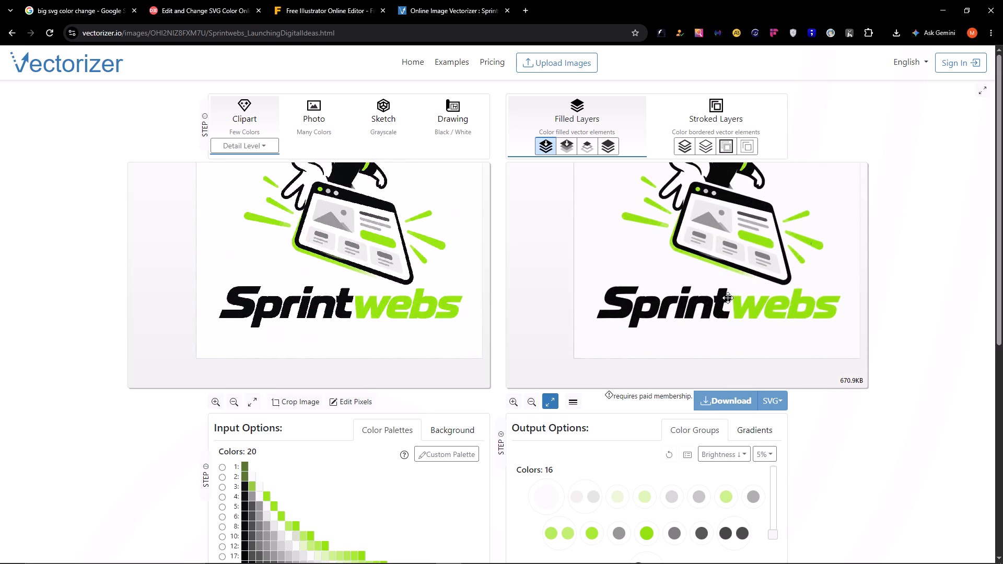
{"action": "left_click_drag", "start_coordinate": [728, 298], "coordinate": [690, 323]}
{"action": "scroll", "coordinate": [934, 381], "scroll_direction": "down", "scroll_amount": 4}
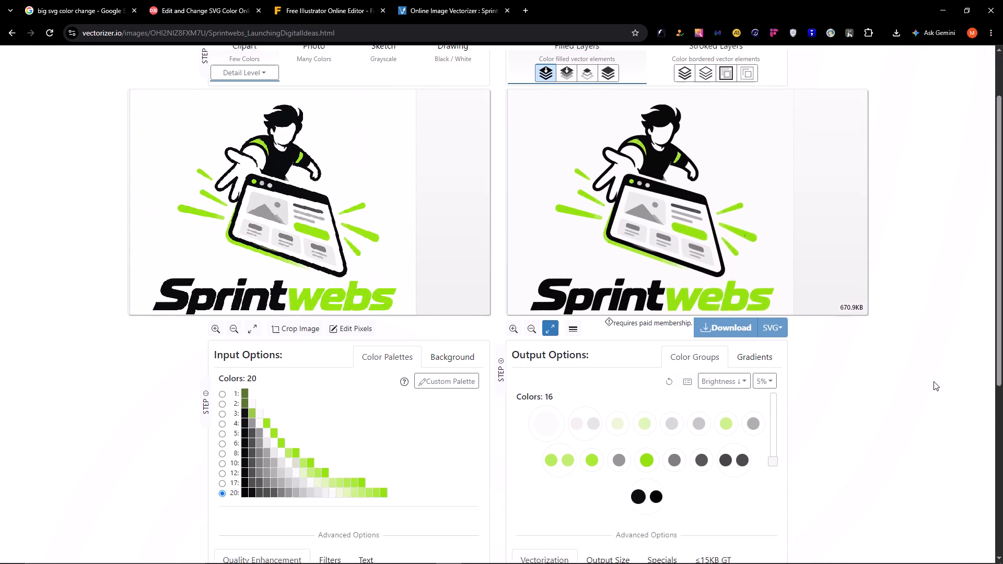
{"action": "scroll", "coordinate": [883, 345], "scroll_direction": "down", "scroll_amount": 3}
{"action": "scroll", "coordinate": [834, 361], "scroll_direction": "down", "scroll_amount": 4}
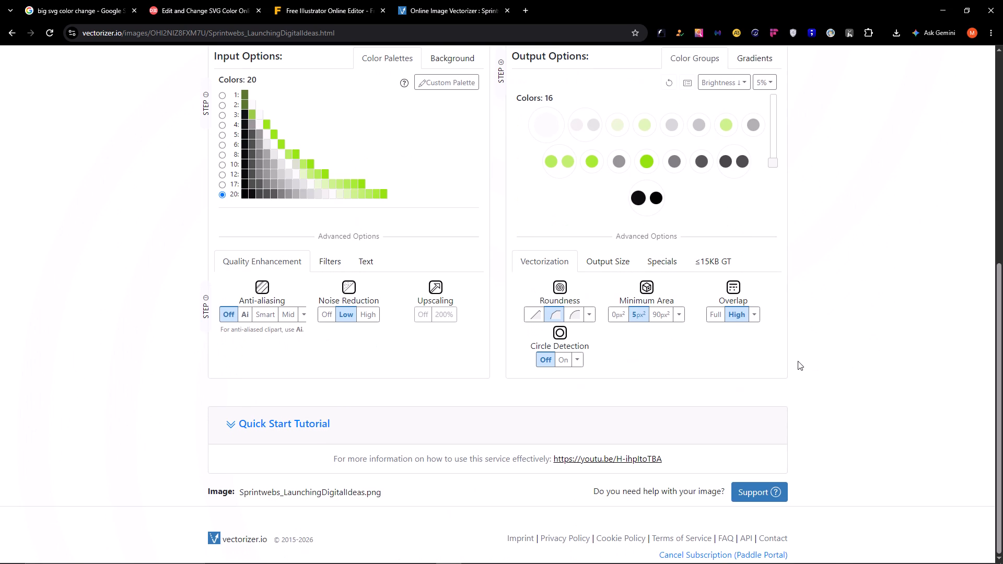
{"action": "scroll", "coordinate": [732, 368], "scroll_direction": "down", "scroll_amount": 4}
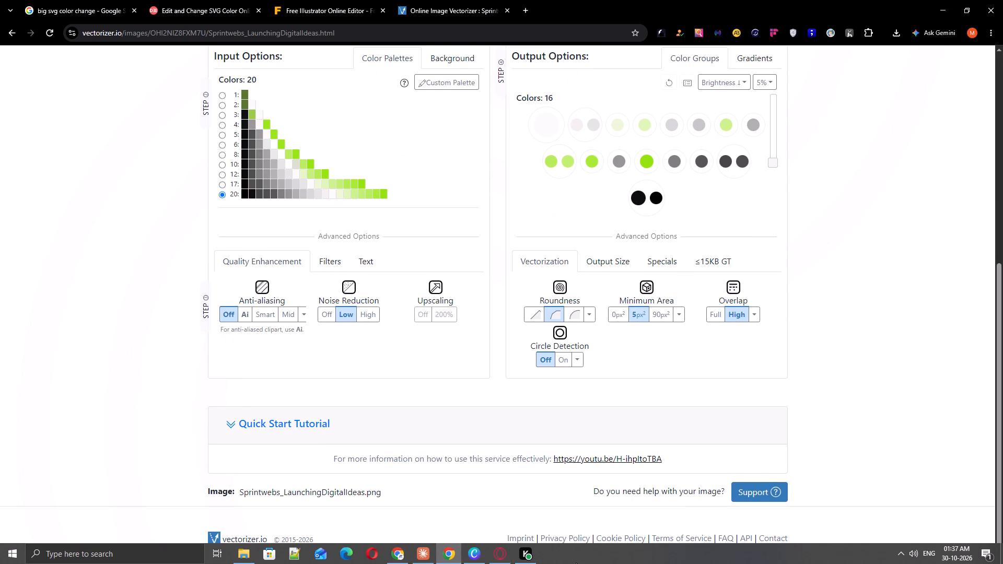
Switch to the WhatsApp chat in Opera GX and look through the recently shared logo files.
{"action": "left_click", "coordinate": [496, 559]}
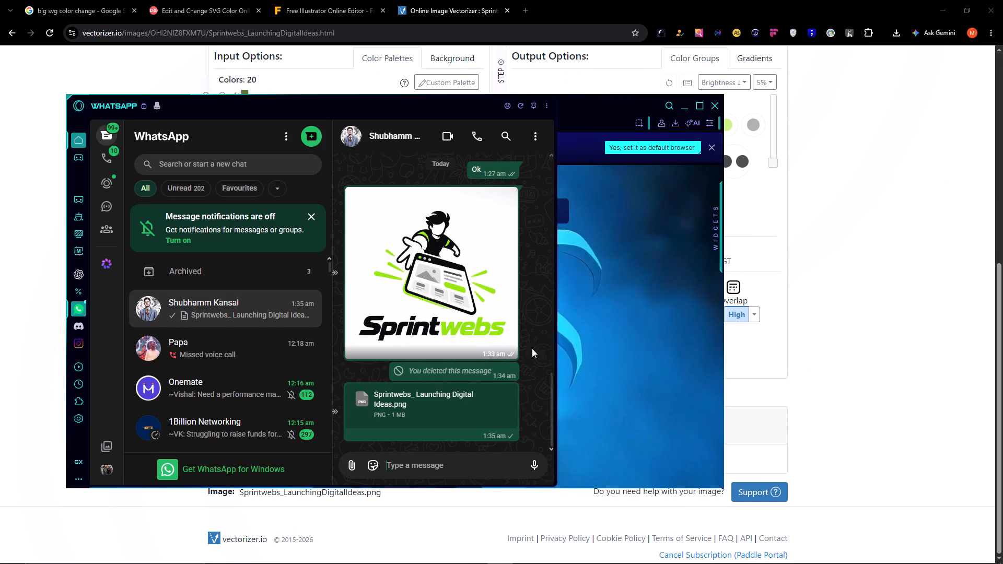
{"action": "scroll", "coordinate": [498, 364], "scroll_direction": "down", "scroll_amount": 2}
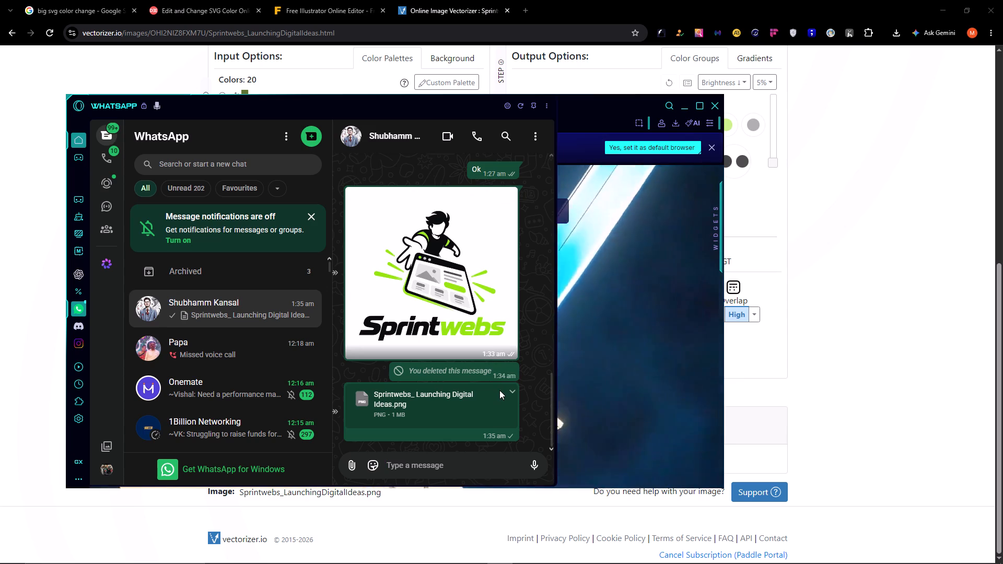
{"action": "scroll", "coordinate": [499, 390], "scroll_direction": "down", "scroll_amount": 1}
{"action": "scroll", "coordinate": [499, 393], "scroll_direction": "up", "scroll_amount": 2}
{"action": "scroll", "coordinate": [499, 393], "scroll_direction": "down", "scroll_amount": 2}
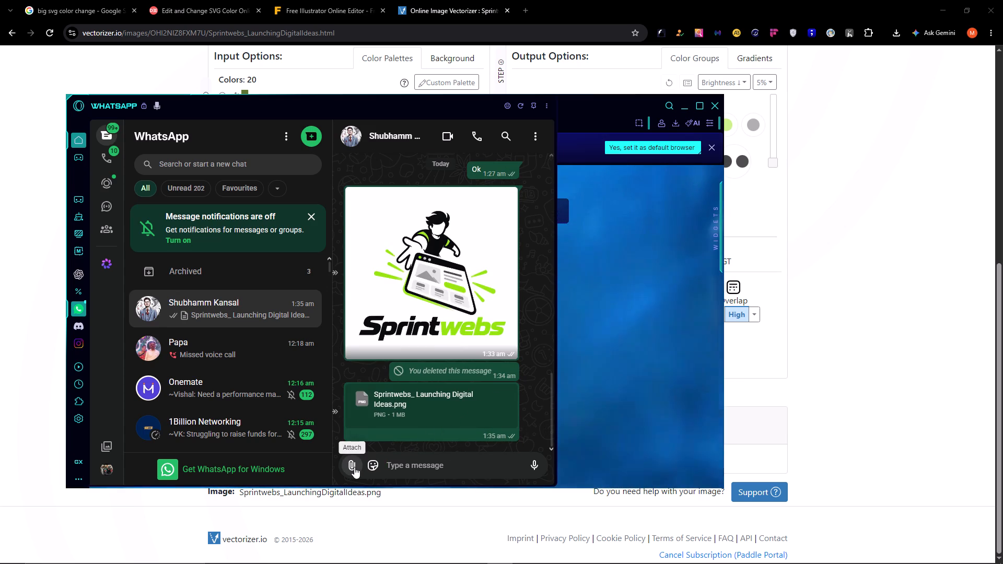
{"action": "scroll", "coordinate": [463, 418], "scroll_direction": "up", "scroll_amount": 4}
{"action": "scroll", "coordinate": [463, 418], "scroll_direction": "down", "scroll_amount": 5}
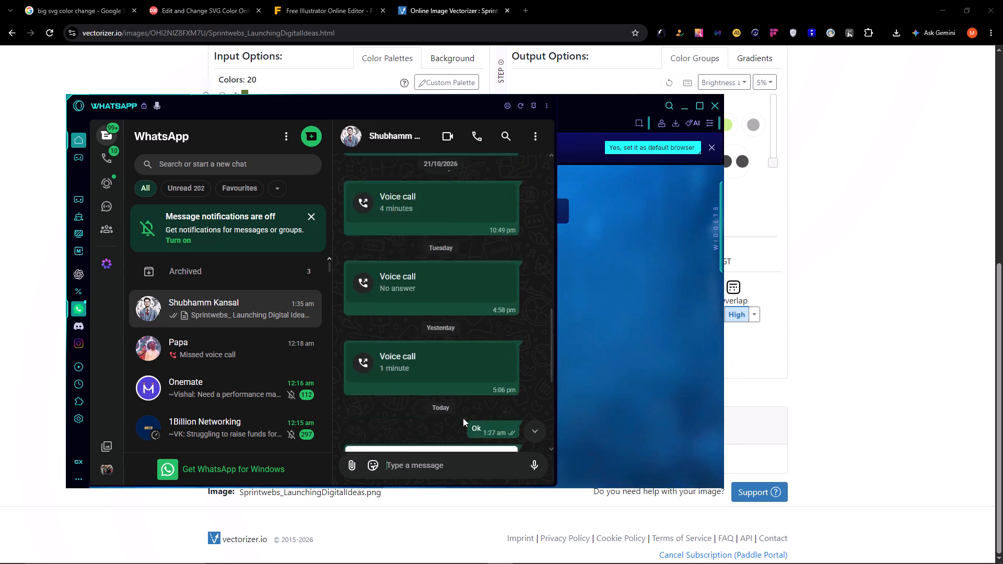
{"action": "scroll", "coordinate": [463, 418], "scroll_direction": "down", "scroll_amount": 1}
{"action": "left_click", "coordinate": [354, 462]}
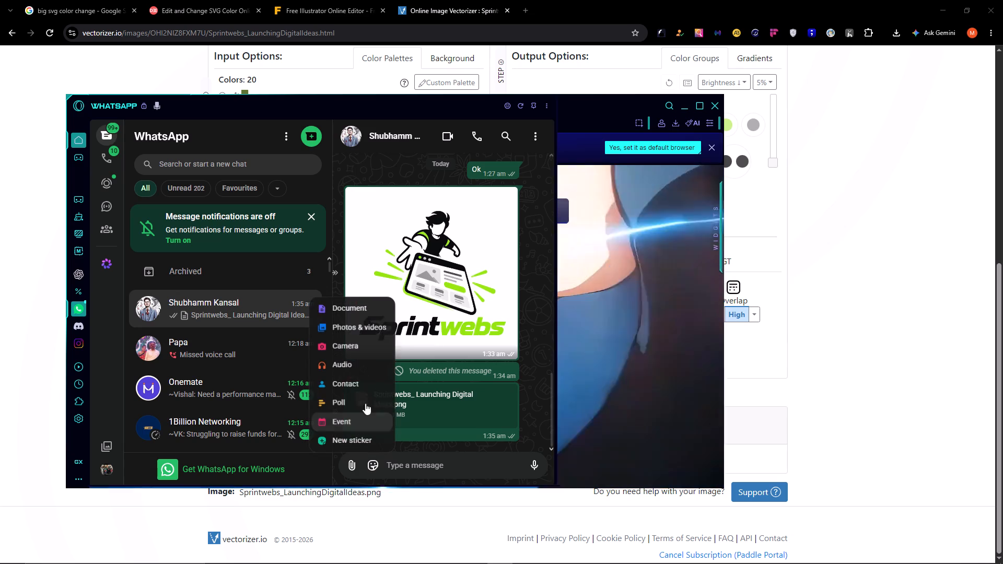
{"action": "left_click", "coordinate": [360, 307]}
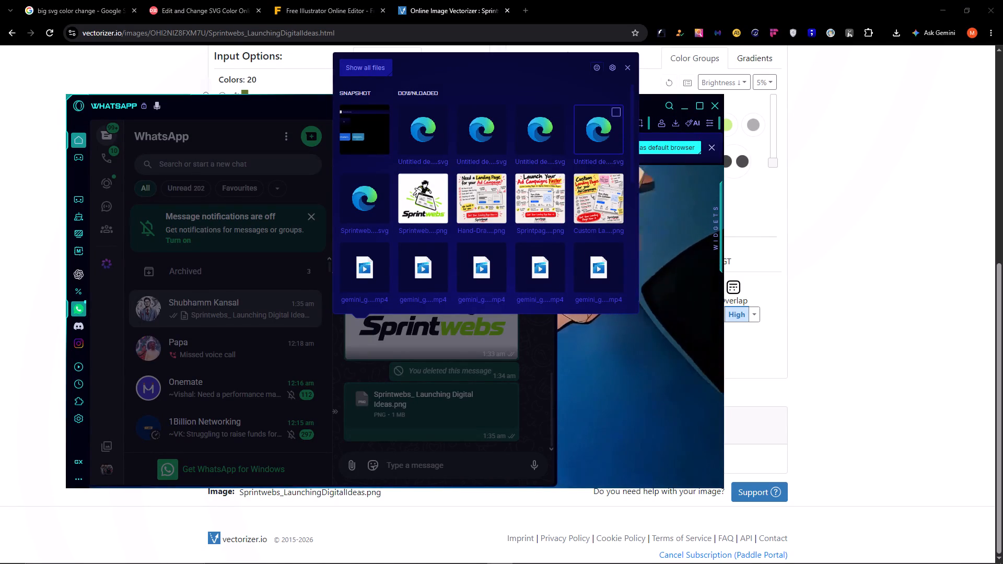
{"action": "double_click", "coordinate": [597, 126]}
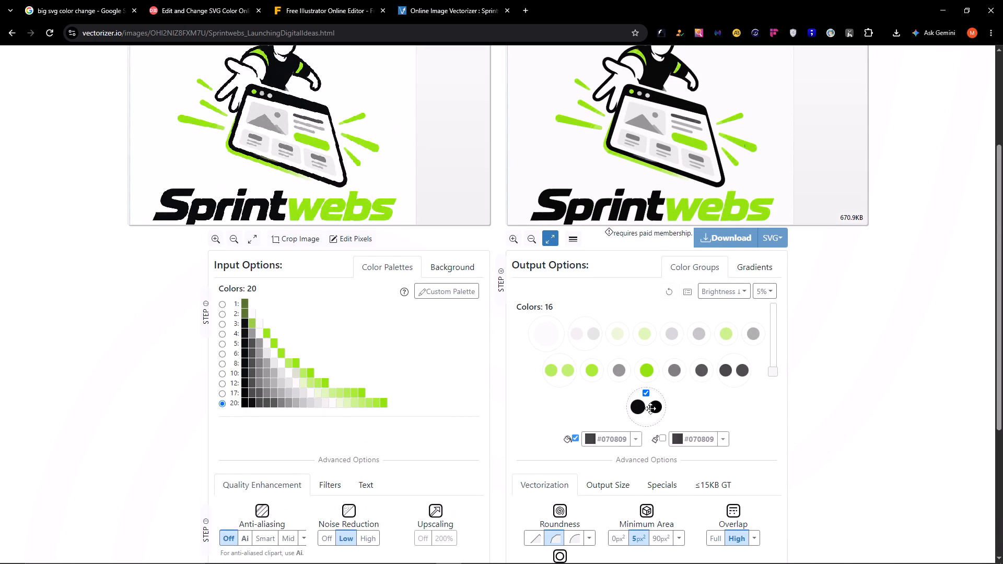
Change the fill of the output's black color group (#070809) to the near-white #FAFBF9 and apply it.
{"action": "left_click", "coordinate": [597, 435]}
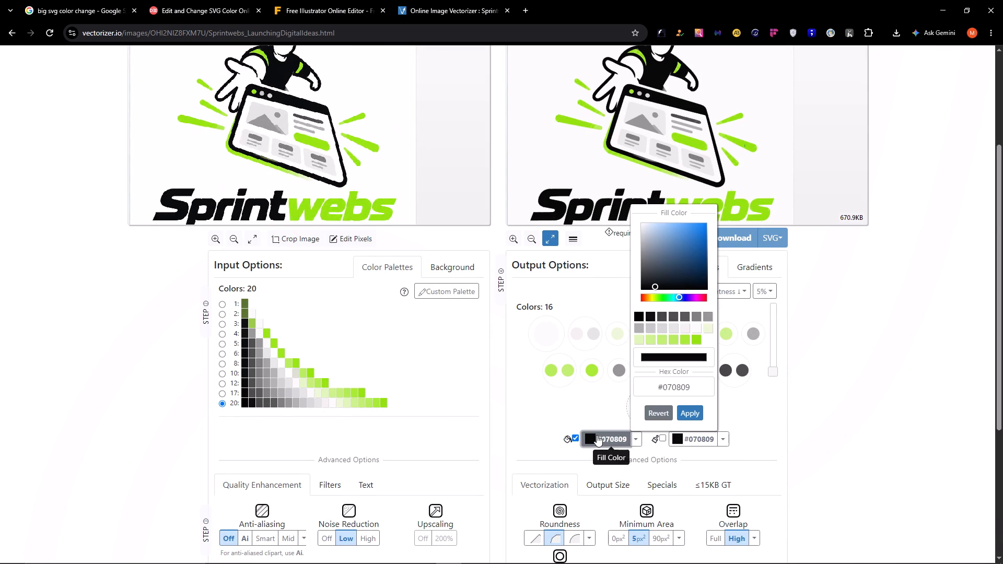
{"action": "left_click", "coordinate": [694, 330]}
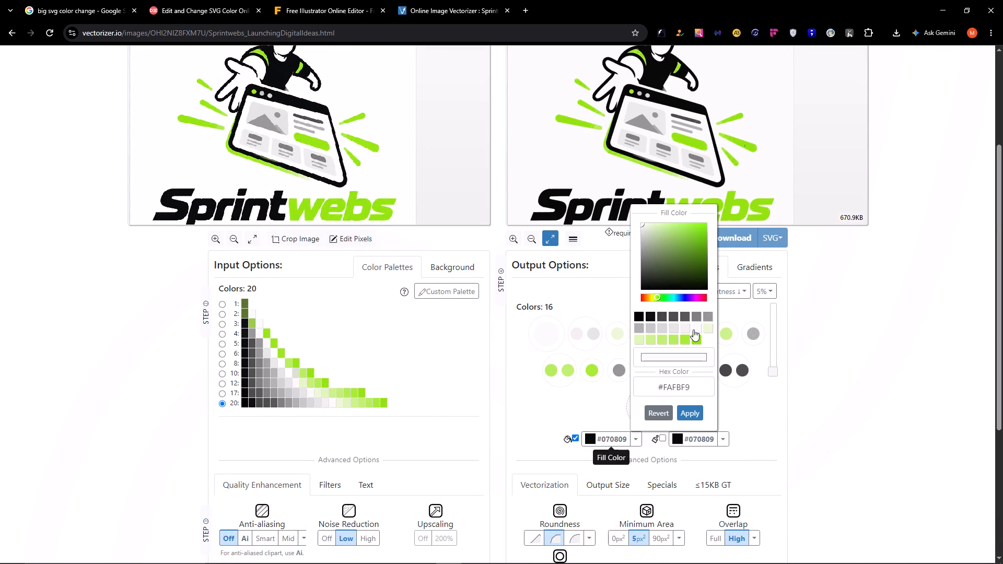
{"action": "left_click", "coordinate": [693, 327]}
{"action": "left_click", "coordinate": [695, 412]}
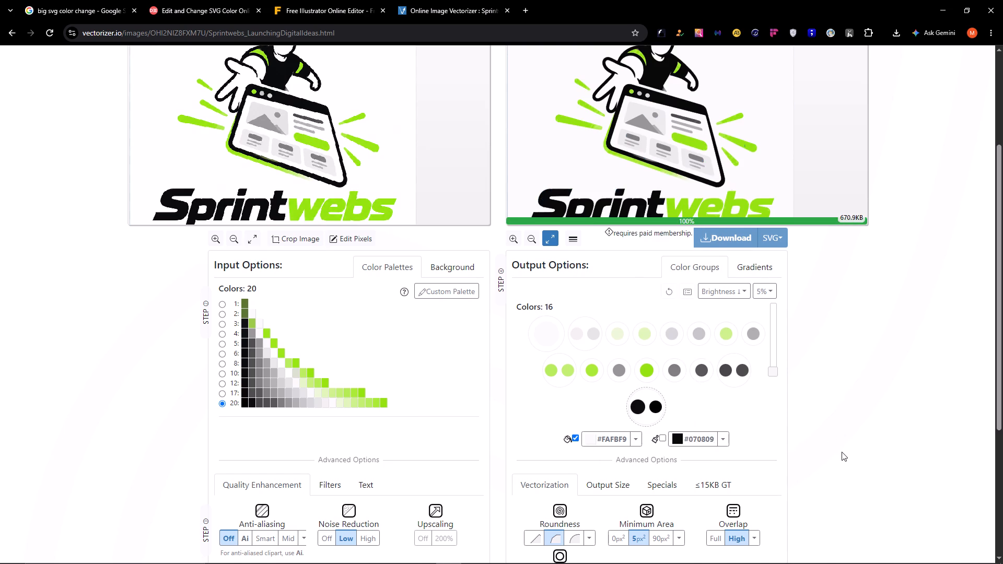
Choose #FAFBF9 as the stroke colour in the output colour groups, apply it, and check the logo preview.
{"action": "scroll", "coordinate": [842, 452], "scroll_direction": "up", "scroll_amount": 3}
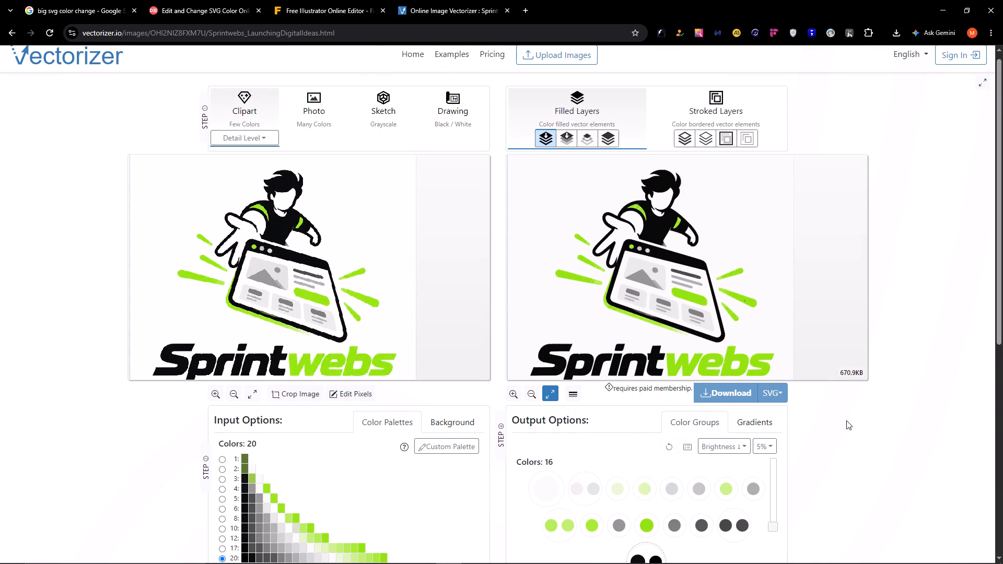
{"action": "scroll", "coordinate": [846, 420], "scroll_direction": "down", "scroll_amount": 3}
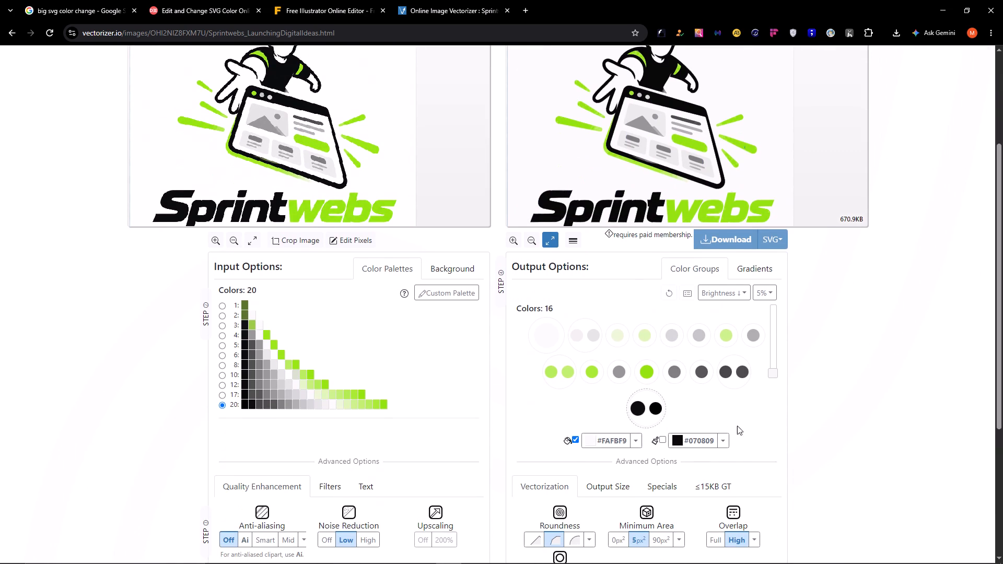
{"action": "left_click", "coordinate": [682, 437]}
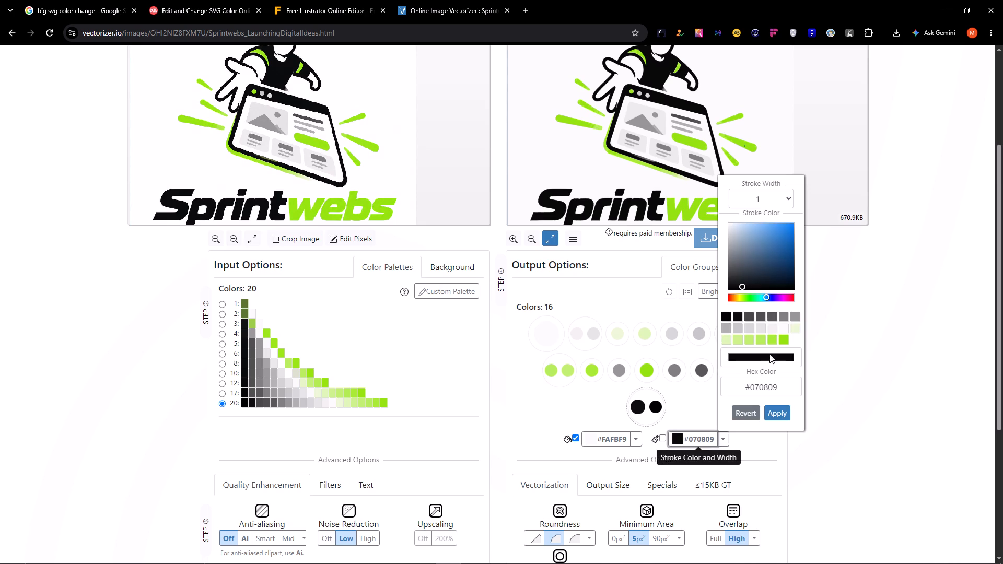
{"action": "left_click", "coordinate": [783, 327]}
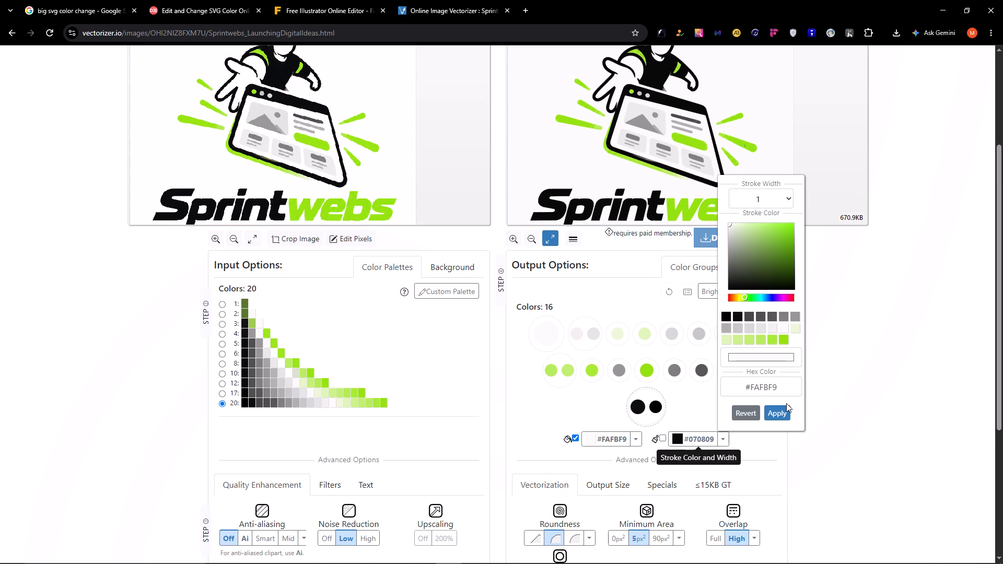
{"action": "left_click", "coordinate": [785, 412]}
{"action": "scroll", "coordinate": [856, 375], "scroll_direction": "up", "scroll_amount": 3}
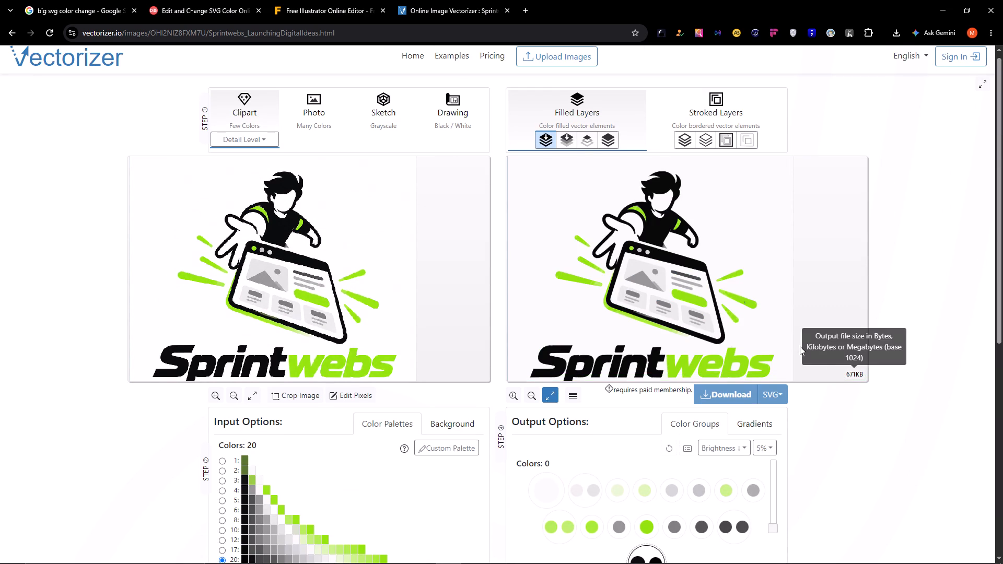
{"action": "left_click_drag", "start_coordinate": [691, 294], "coordinate": [703, 248]}
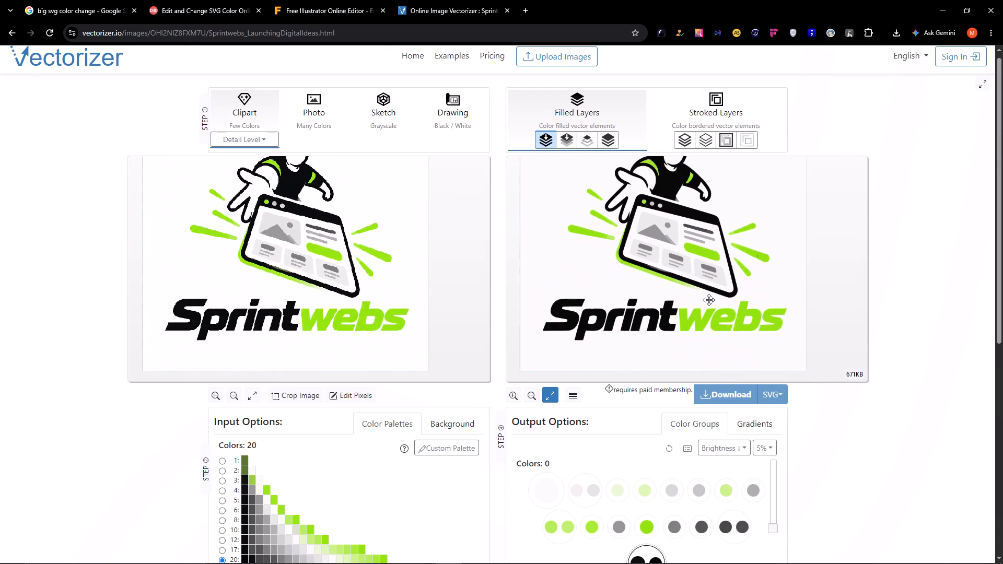
{"action": "left_click", "coordinate": [701, 300]}
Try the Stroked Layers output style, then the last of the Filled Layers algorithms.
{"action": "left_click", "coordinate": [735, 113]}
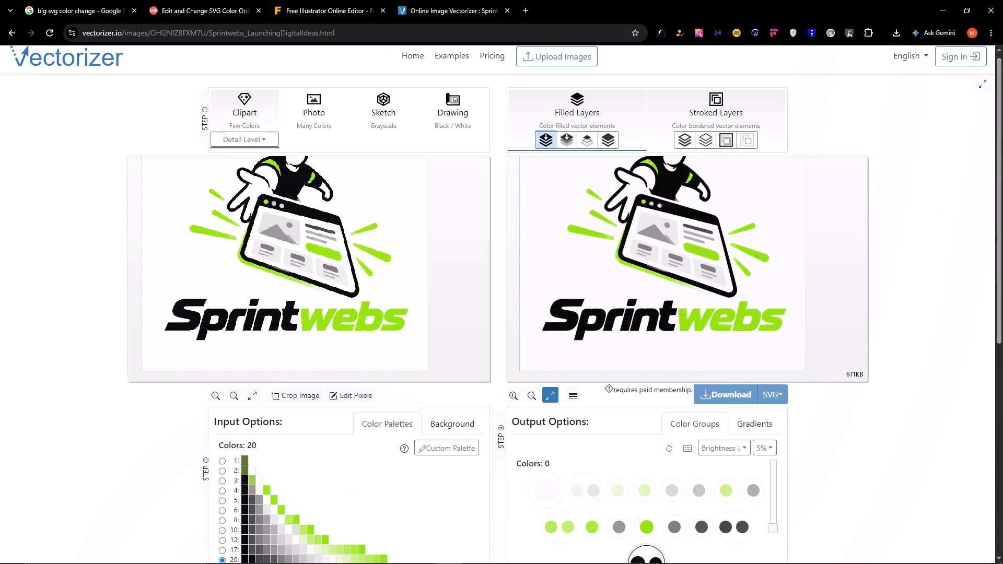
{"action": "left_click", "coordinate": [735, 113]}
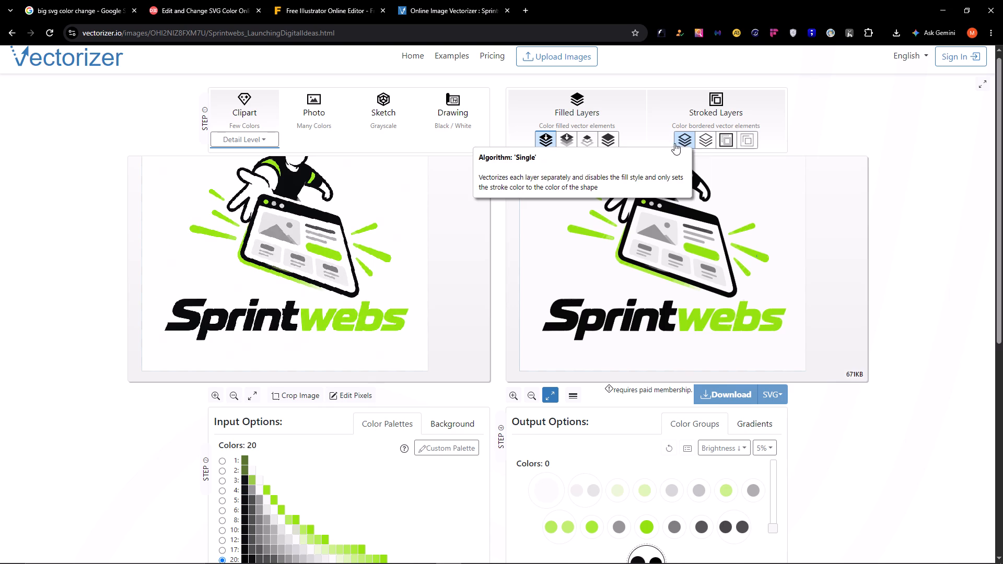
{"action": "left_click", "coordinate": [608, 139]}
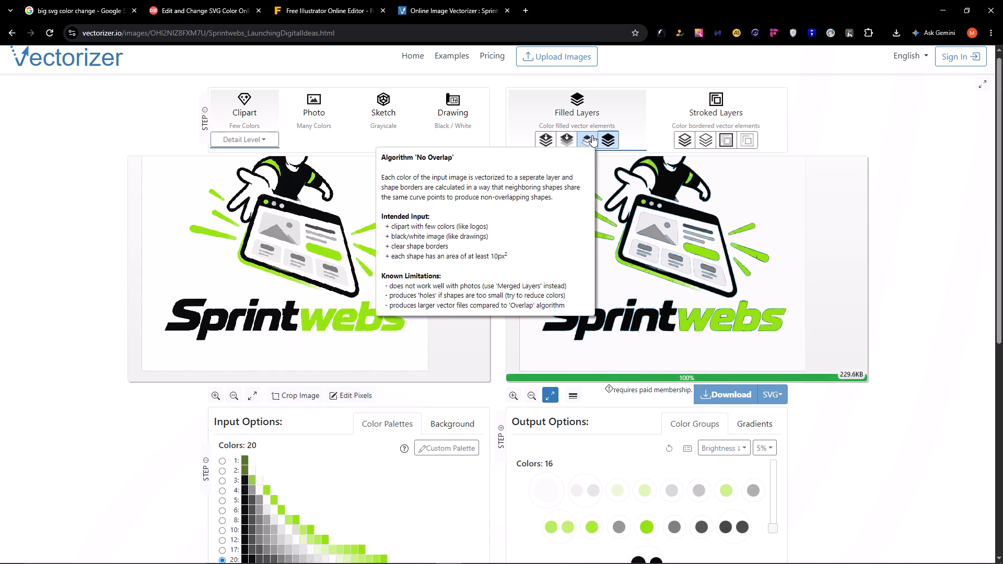
Revectorize the logo using the Filled Layers 'No Overlap' algorithm and inspect the result up close.
{"action": "left_click", "coordinate": [592, 135]}
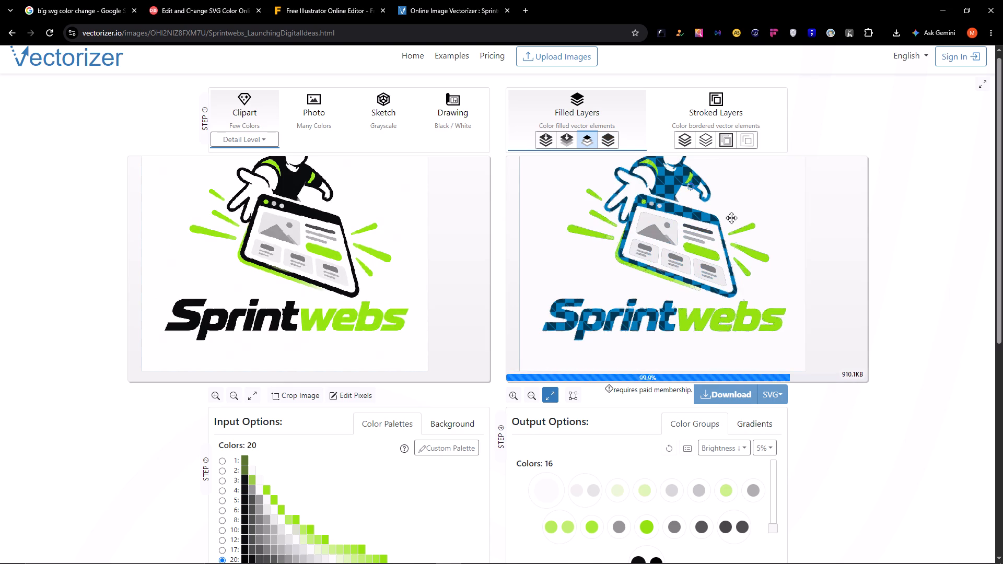
{"action": "scroll", "coordinate": [726, 315], "scroll_direction": "down", "scroll_amount": 5}
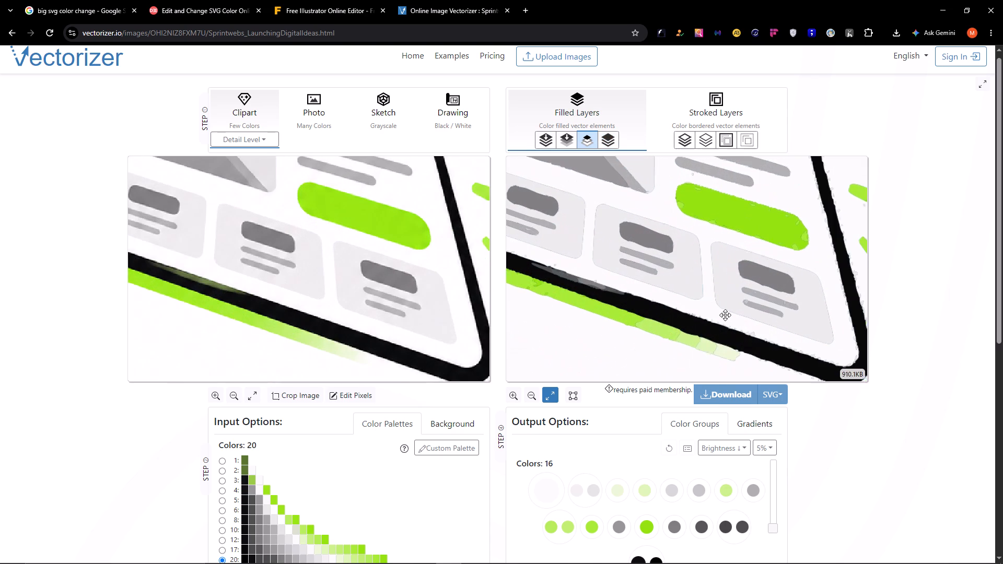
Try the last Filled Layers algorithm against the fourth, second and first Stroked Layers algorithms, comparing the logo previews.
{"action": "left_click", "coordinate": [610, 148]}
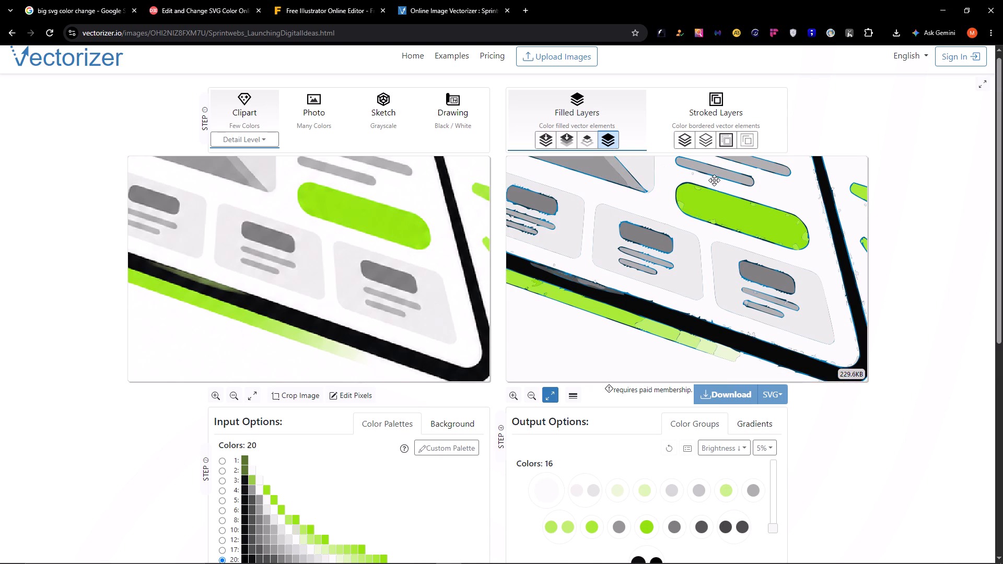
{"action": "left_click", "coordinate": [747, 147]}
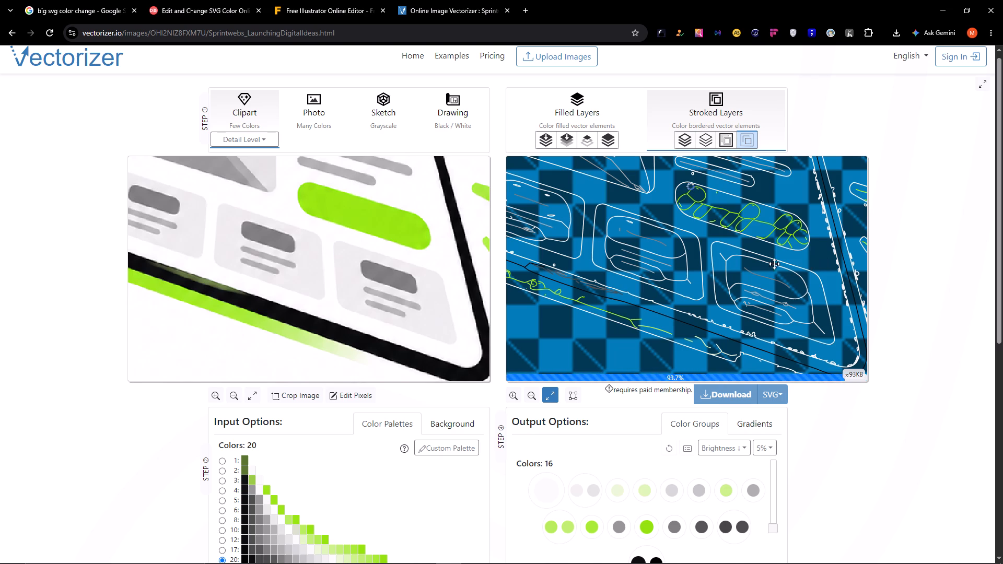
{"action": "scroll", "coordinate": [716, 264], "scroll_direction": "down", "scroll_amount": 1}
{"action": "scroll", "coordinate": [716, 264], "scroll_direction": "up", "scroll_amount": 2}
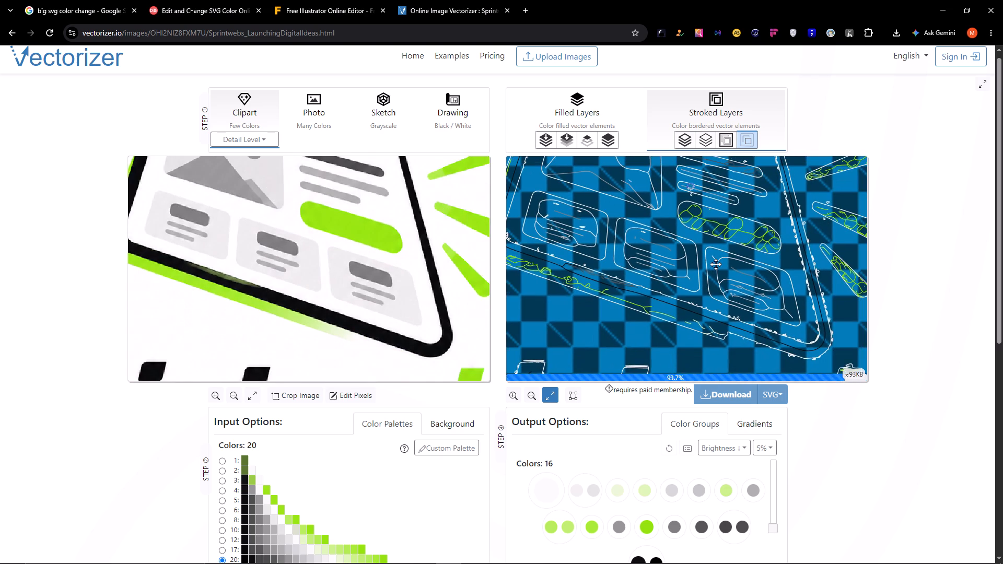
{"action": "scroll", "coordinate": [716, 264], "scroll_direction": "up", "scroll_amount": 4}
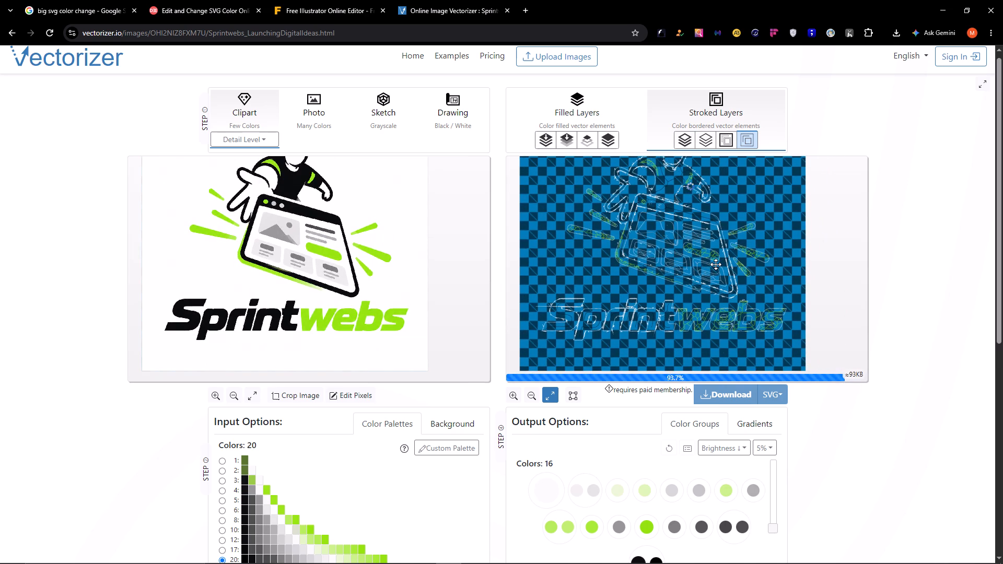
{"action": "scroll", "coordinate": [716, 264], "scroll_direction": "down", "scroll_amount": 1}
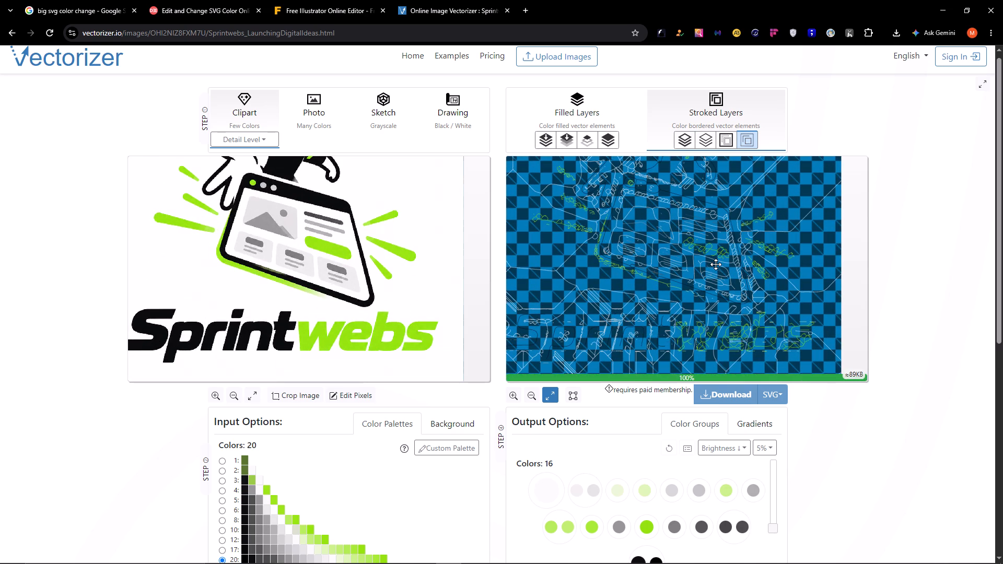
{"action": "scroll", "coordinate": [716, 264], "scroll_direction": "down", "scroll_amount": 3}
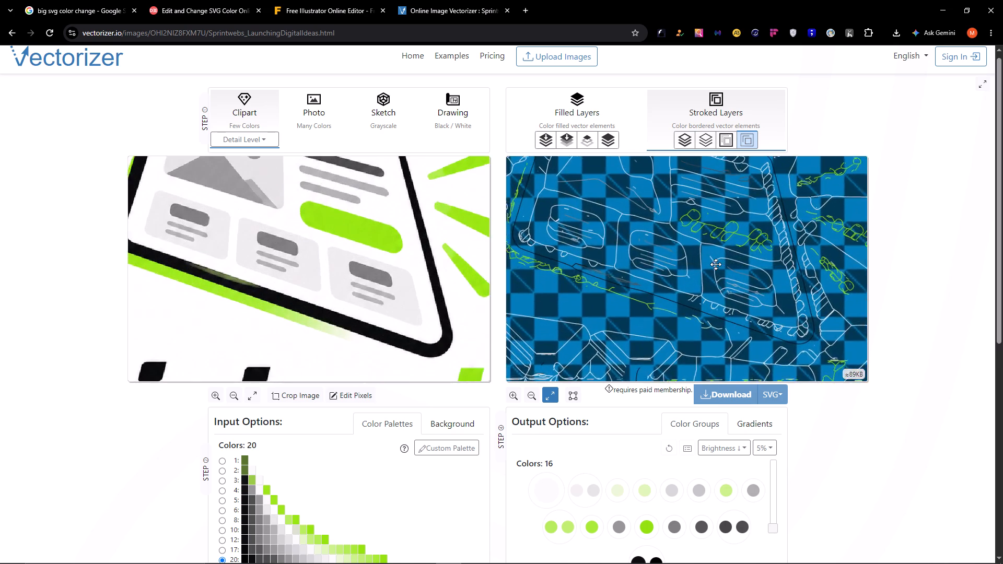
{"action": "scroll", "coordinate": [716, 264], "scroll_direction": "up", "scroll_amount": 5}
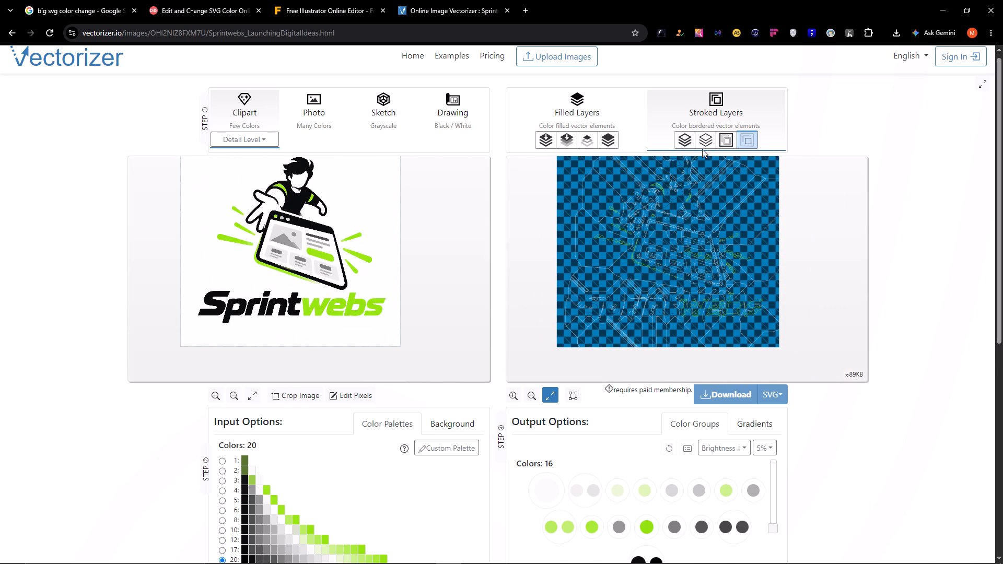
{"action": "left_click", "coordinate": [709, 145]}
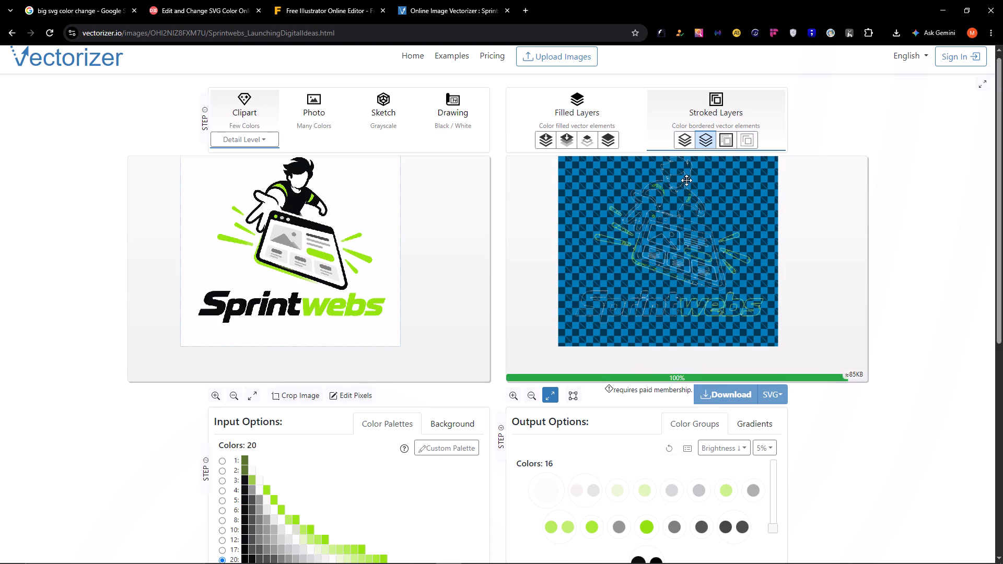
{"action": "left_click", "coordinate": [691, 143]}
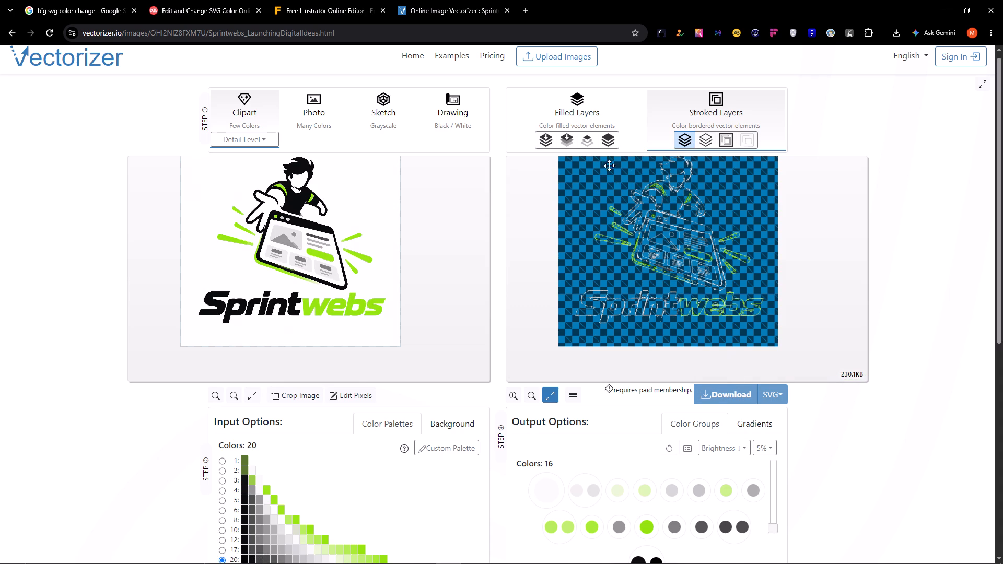
Revectorize the logo with the first Filled Layers algorithm and look over the result and the advanced options.
{"action": "left_click", "coordinate": [550, 136]}
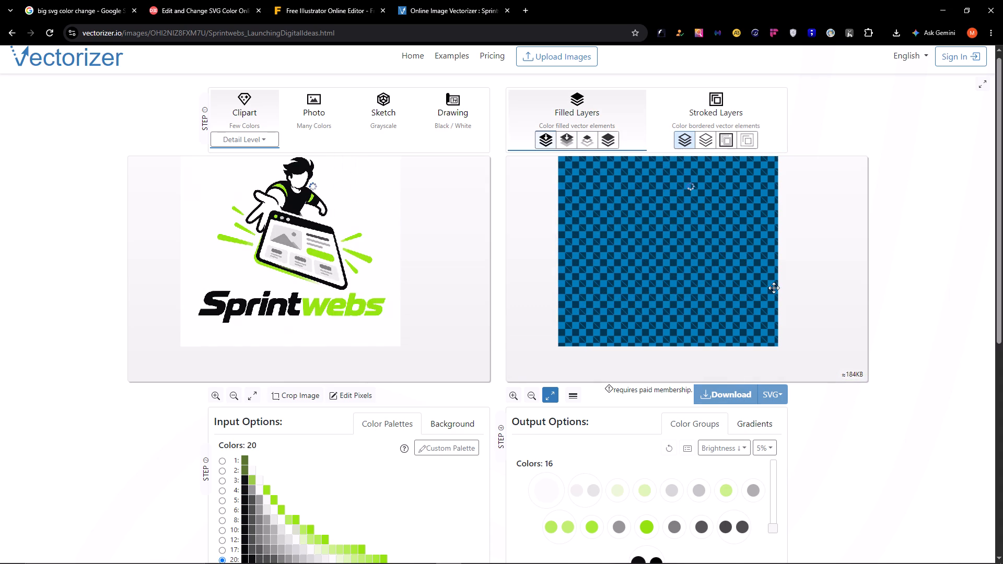
{"action": "scroll", "coordinate": [847, 297], "scroll_direction": "up", "scroll_amount": 4}
{"action": "scroll", "coordinate": [847, 297], "scroll_direction": "down", "scroll_amount": 3}
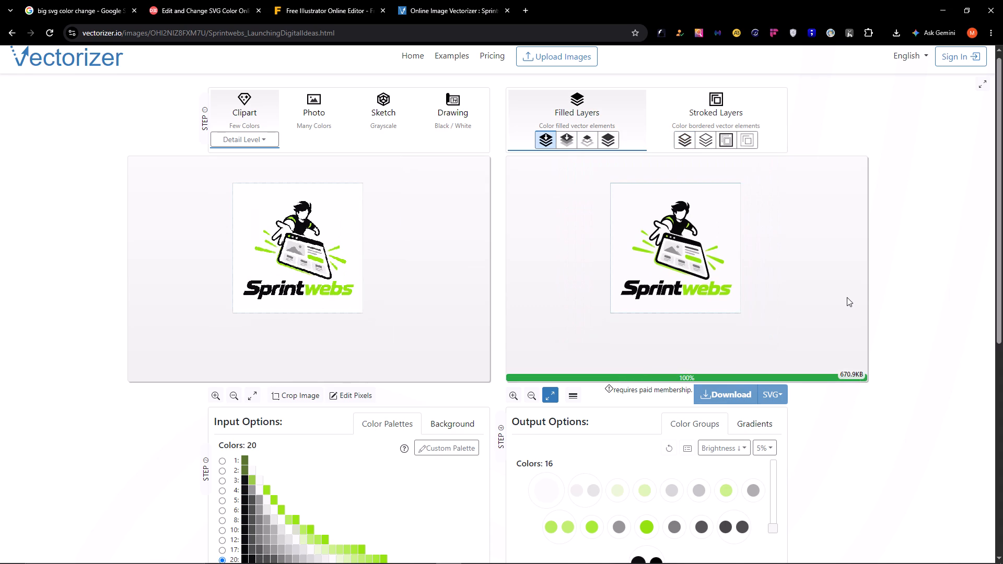
{"action": "scroll", "coordinate": [846, 301], "scroll_direction": "down", "scroll_amount": 5}
{"action": "scroll", "coordinate": [835, 431], "scroll_direction": "down", "scroll_amount": 12}
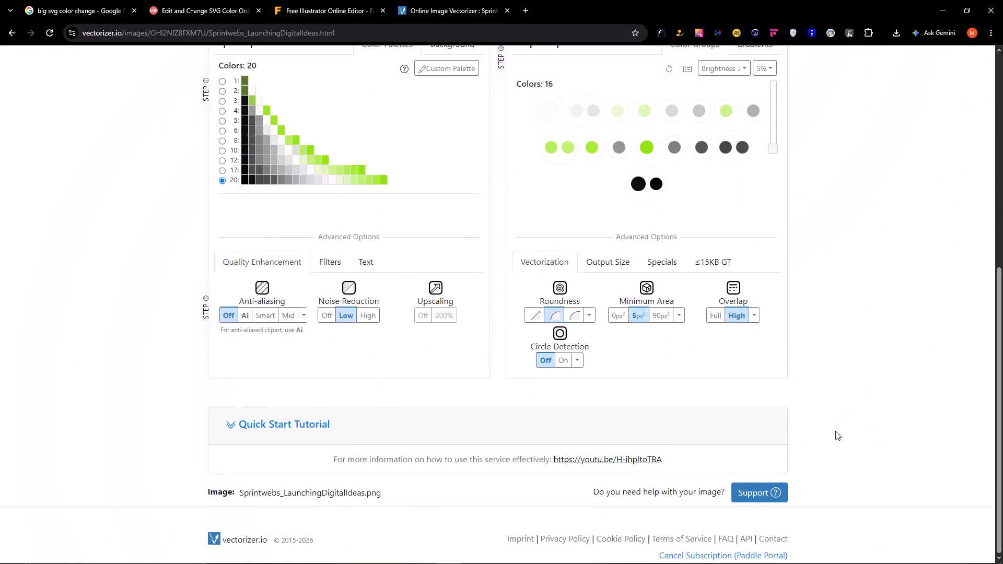
{"action": "scroll", "coordinate": [819, 350], "scroll_direction": "up", "scroll_amount": 9}
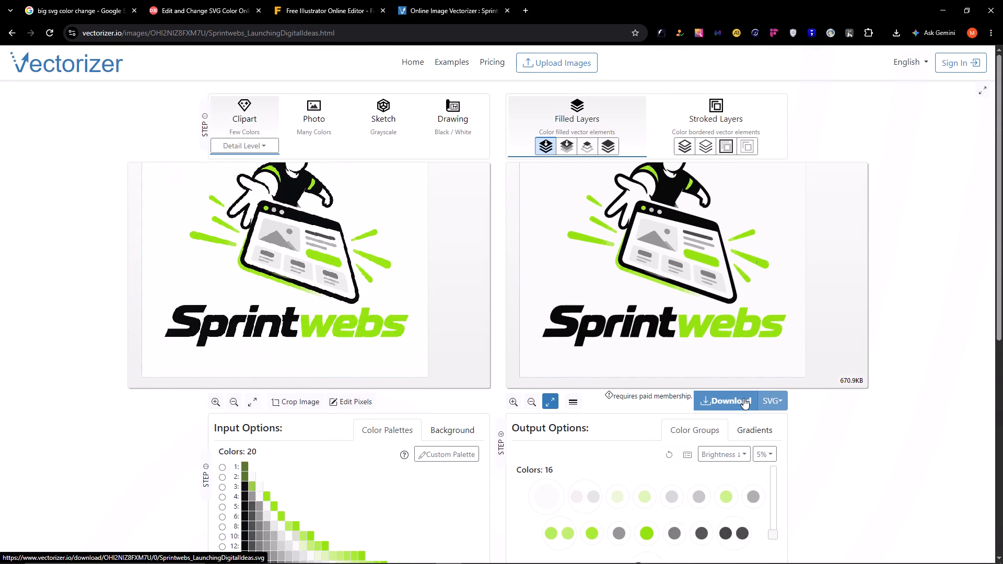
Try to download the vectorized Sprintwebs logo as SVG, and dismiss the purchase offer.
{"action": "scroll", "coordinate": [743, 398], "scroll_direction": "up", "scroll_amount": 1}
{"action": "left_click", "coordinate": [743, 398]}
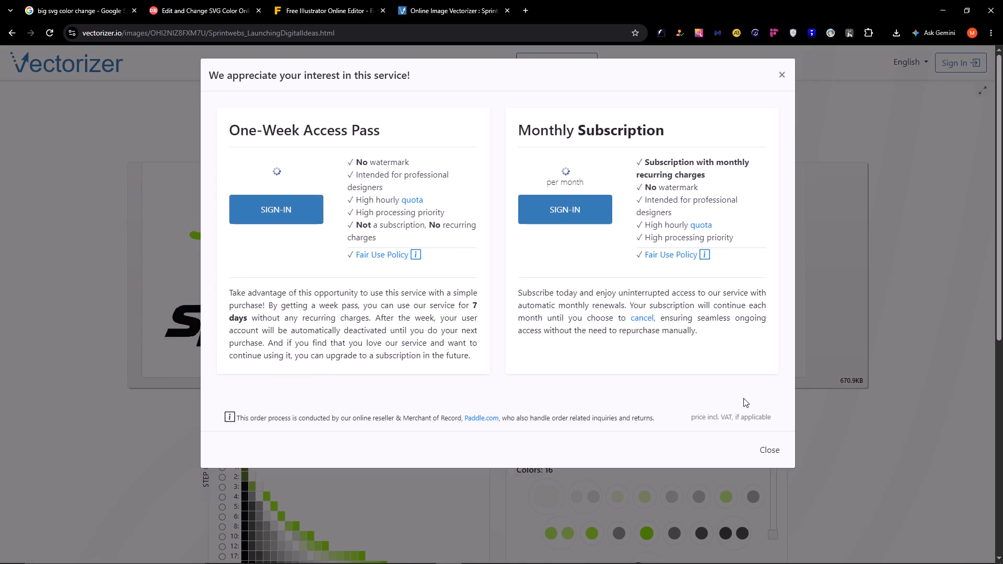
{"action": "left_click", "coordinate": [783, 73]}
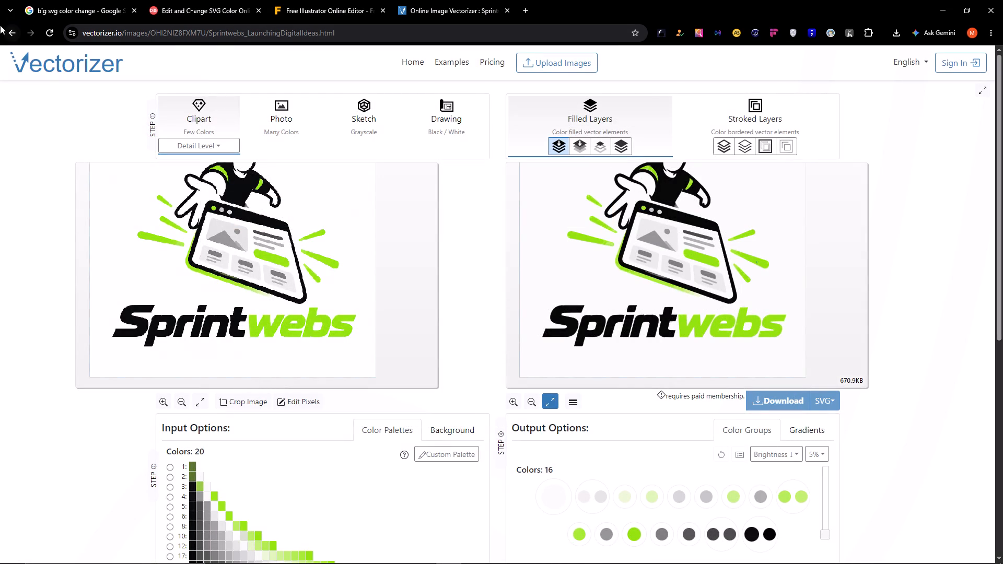
Return to the Google results for "vectorizer ai" and open SVG AI's Image Vectorizer.
{"action": "left_click", "coordinate": [0, 25]}
{"action": "left_click", "coordinate": [5, 27]}
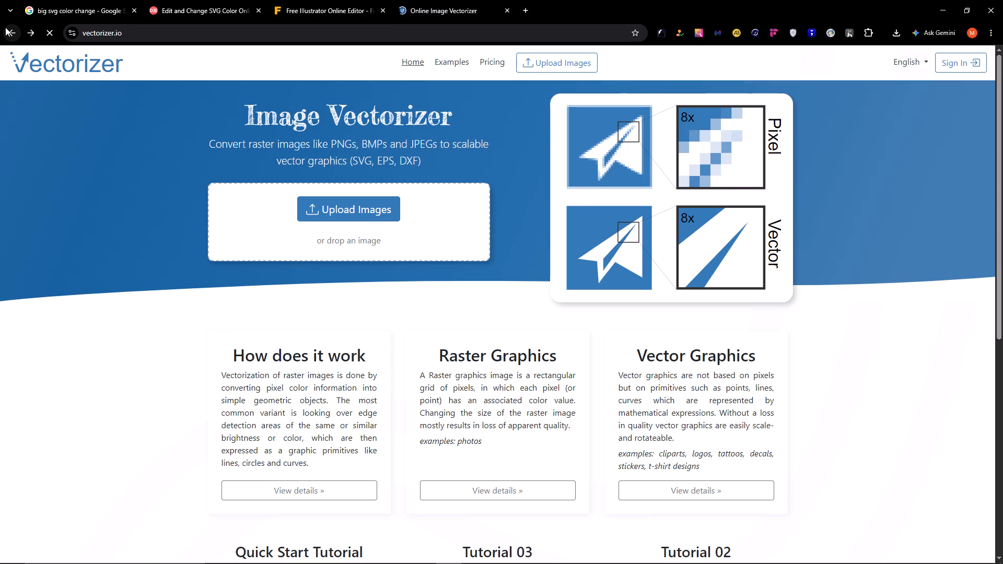
{"action": "scroll", "coordinate": [101, 165], "scroll_direction": "down", "scroll_amount": 3}
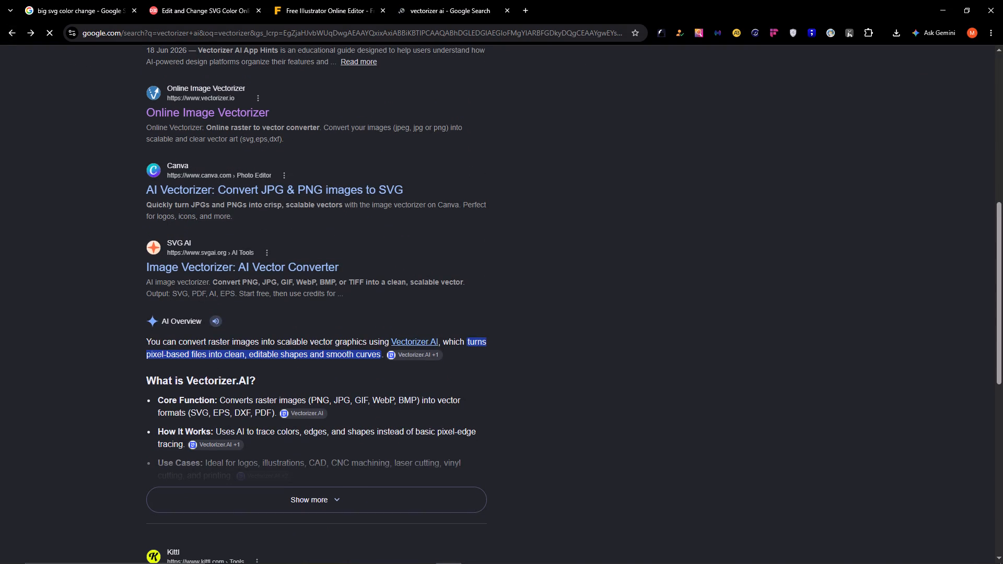
{"action": "left_click", "coordinate": [295, 272]}
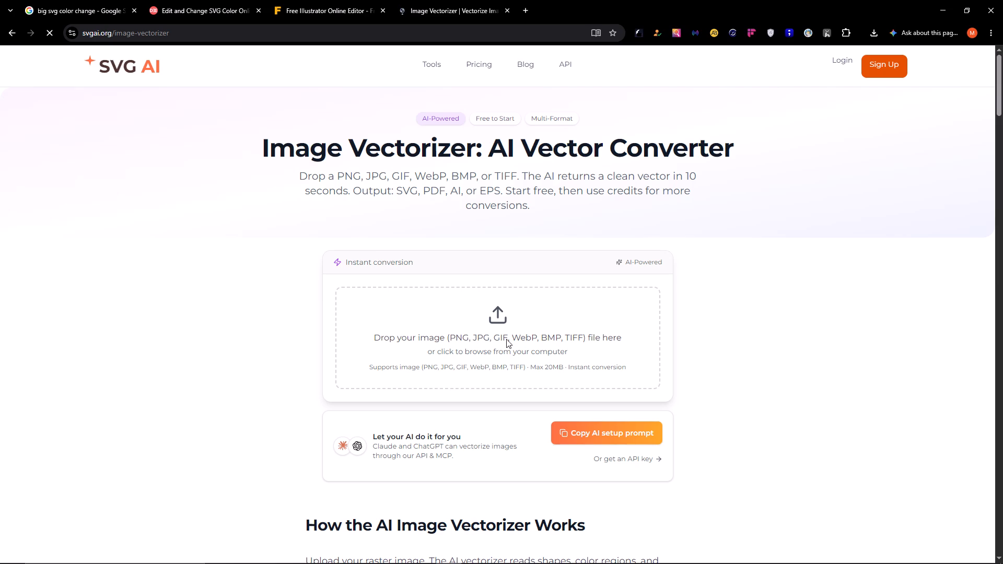
Upload "Sprintwebs_ Launching Digital Ideas.png" from Downloads to the SVG AI converter and start its conversion to SVG.
{"action": "left_click", "coordinate": [499, 336]}
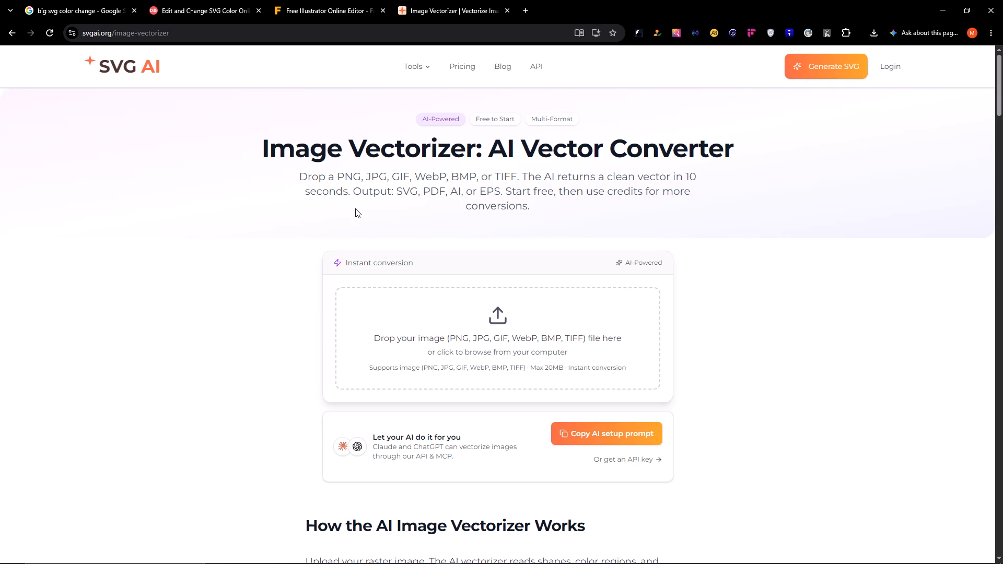
{"action": "left_click", "coordinate": [498, 315]}
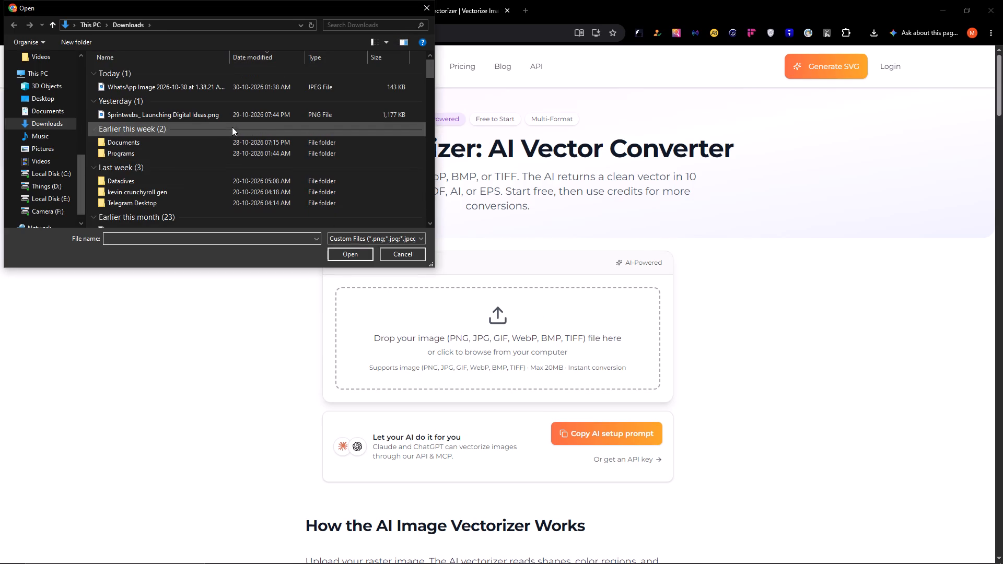
{"action": "double_click", "coordinate": [232, 115]}
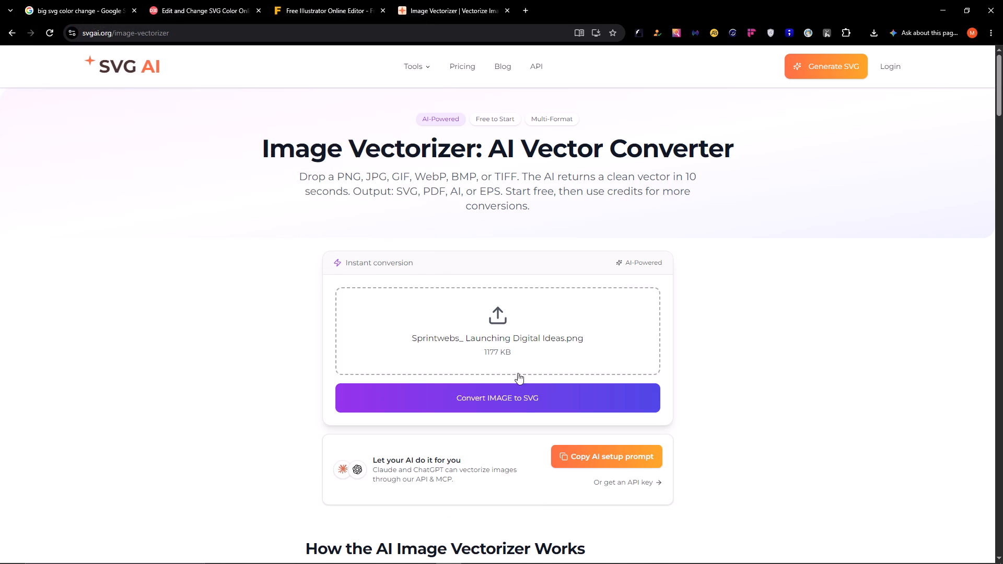
{"action": "left_click", "coordinate": [525, 400]}
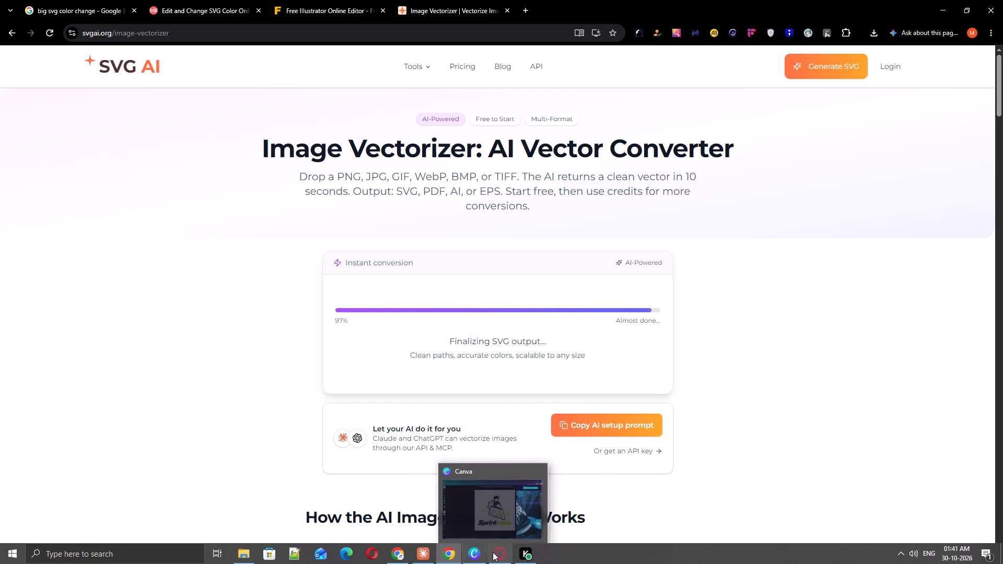
Switch to the Canva logo design, look through the available download file types, and return to Chrome.
{"action": "left_click", "coordinate": [482, 521]}
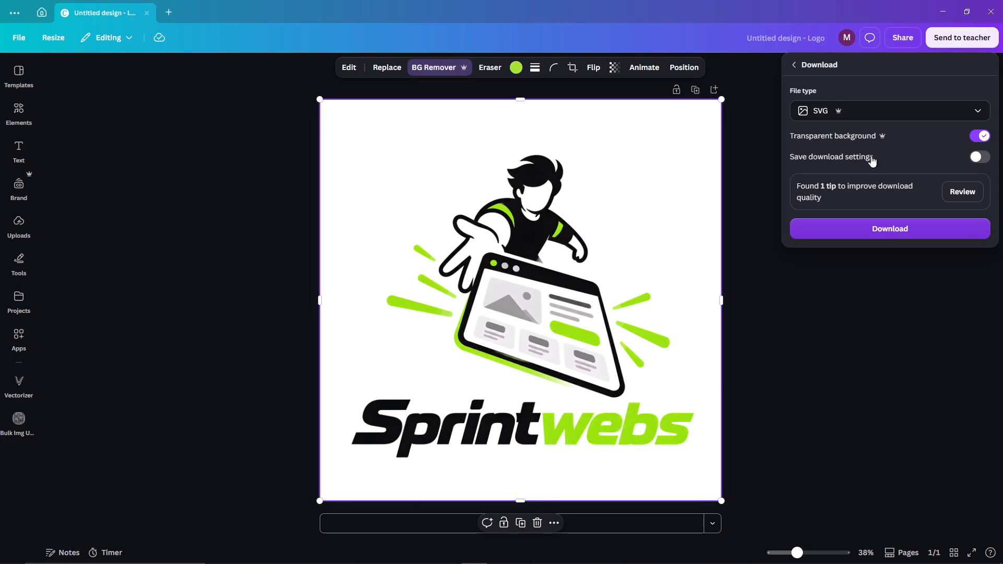
{"action": "left_click", "coordinate": [866, 112]}
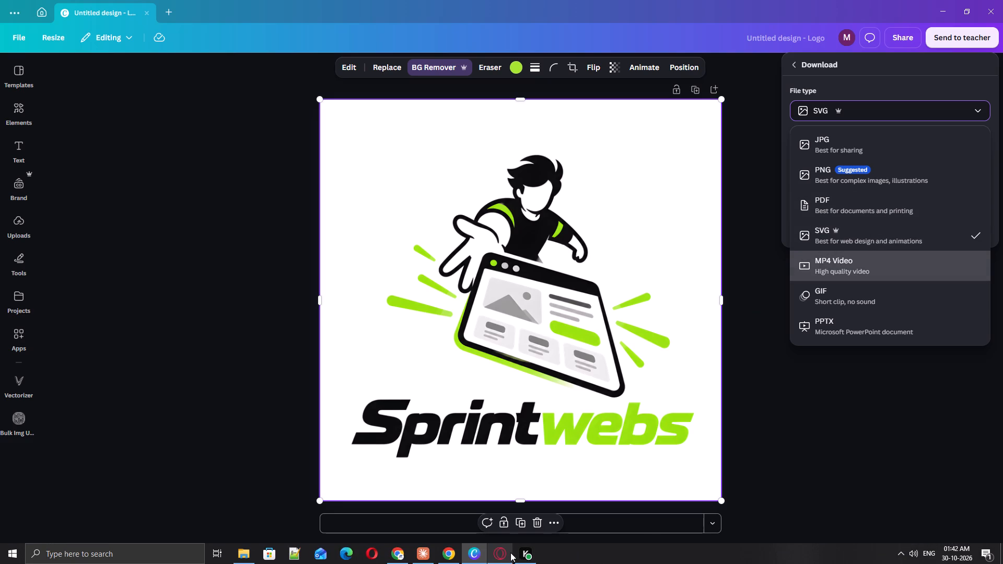
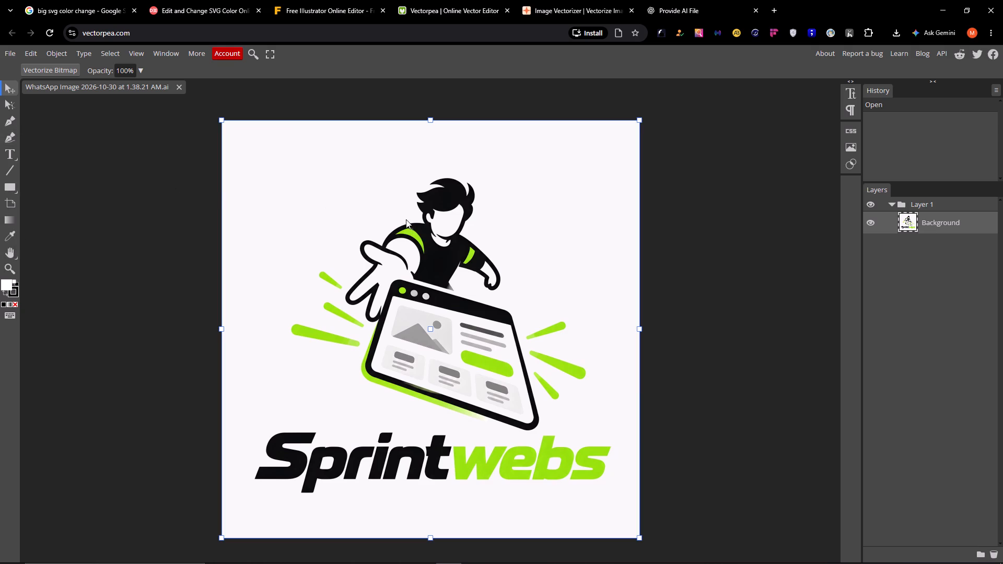
Select the Background image, open the stroke colour for editing, and restrict the available colours to Web Colors.
{"action": "left_click", "coordinate": [433, 219]}
{"action": "triple_click", "coordinate": [910, 223]}
{"action": "left_click", "coordinate": [17, 296]}
{"action": "double_click", "coordinate": [15, 293]}
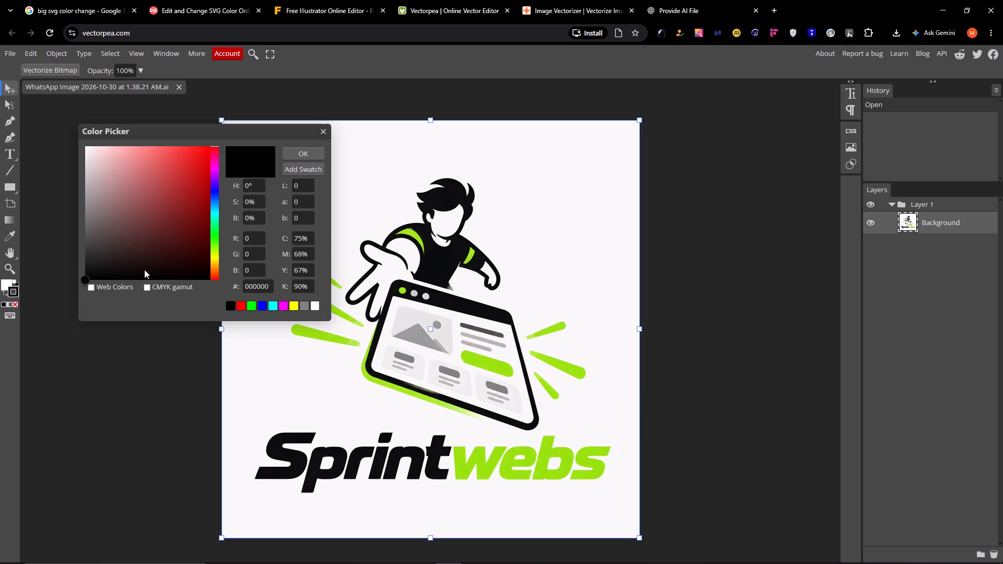
{"action": "left_click", "coordinate": [94, 287]}
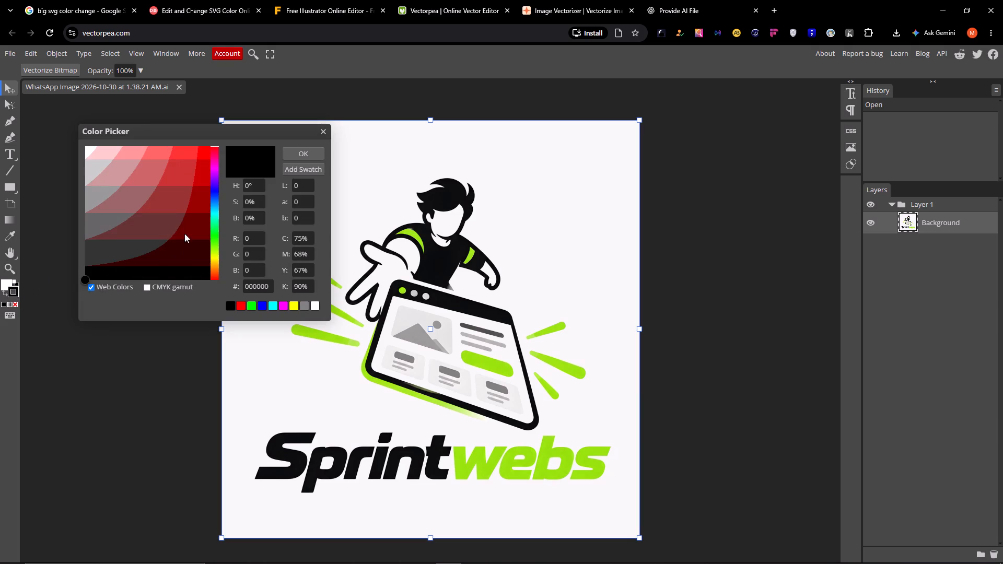
Set the stroke colour to white (ffffff).
{"action": "left_click", "coordinate": [84, 151]}
{"action": "left_click_drag", "start_coordinate": [85, 276], "coordinate": [88, 147]}
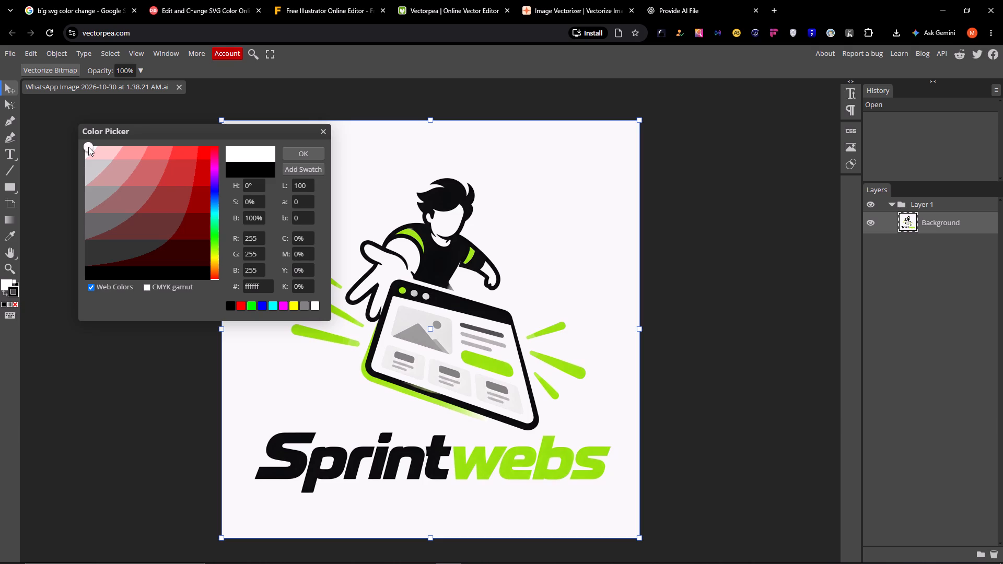
{"action": "left_click", "coordinate": [294, 151]}
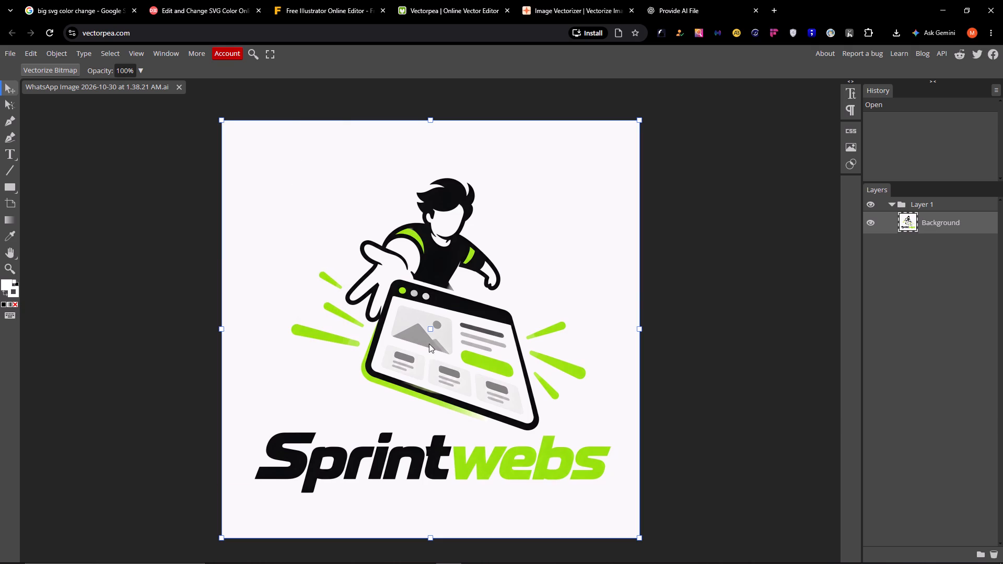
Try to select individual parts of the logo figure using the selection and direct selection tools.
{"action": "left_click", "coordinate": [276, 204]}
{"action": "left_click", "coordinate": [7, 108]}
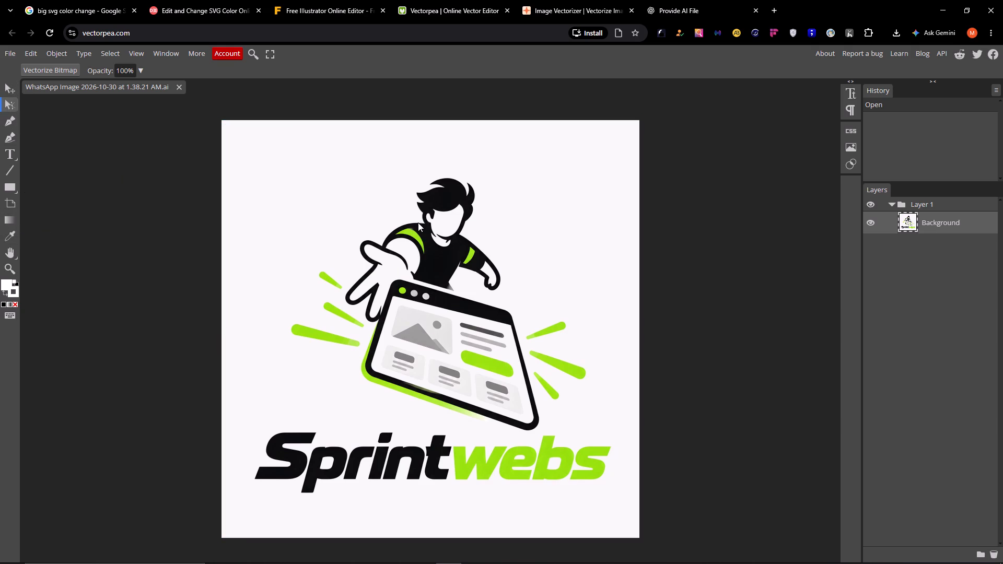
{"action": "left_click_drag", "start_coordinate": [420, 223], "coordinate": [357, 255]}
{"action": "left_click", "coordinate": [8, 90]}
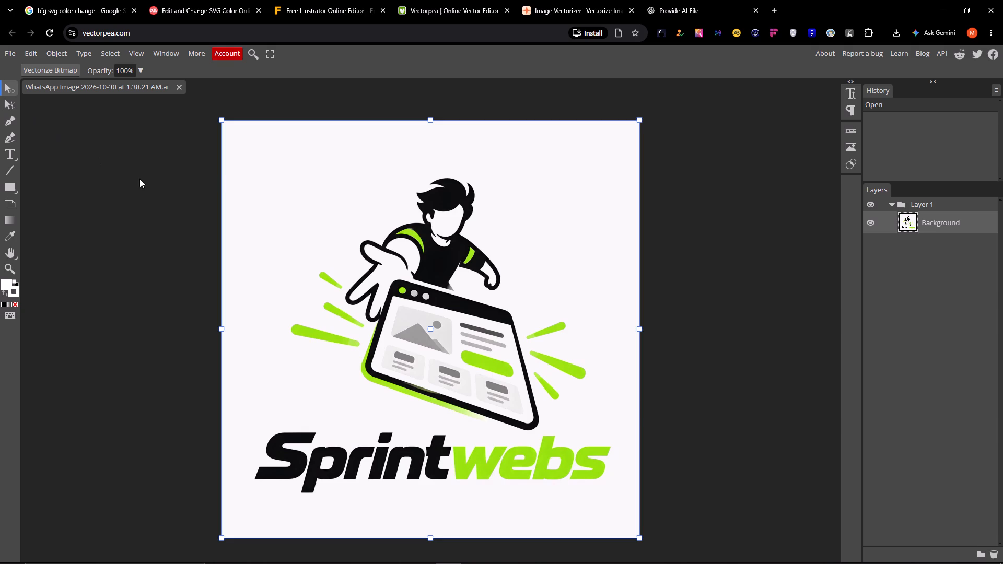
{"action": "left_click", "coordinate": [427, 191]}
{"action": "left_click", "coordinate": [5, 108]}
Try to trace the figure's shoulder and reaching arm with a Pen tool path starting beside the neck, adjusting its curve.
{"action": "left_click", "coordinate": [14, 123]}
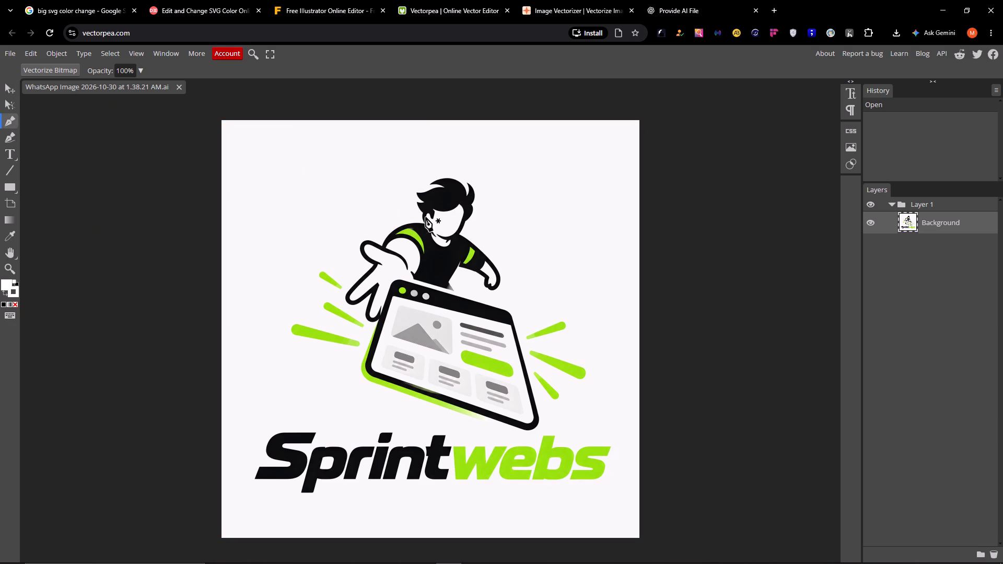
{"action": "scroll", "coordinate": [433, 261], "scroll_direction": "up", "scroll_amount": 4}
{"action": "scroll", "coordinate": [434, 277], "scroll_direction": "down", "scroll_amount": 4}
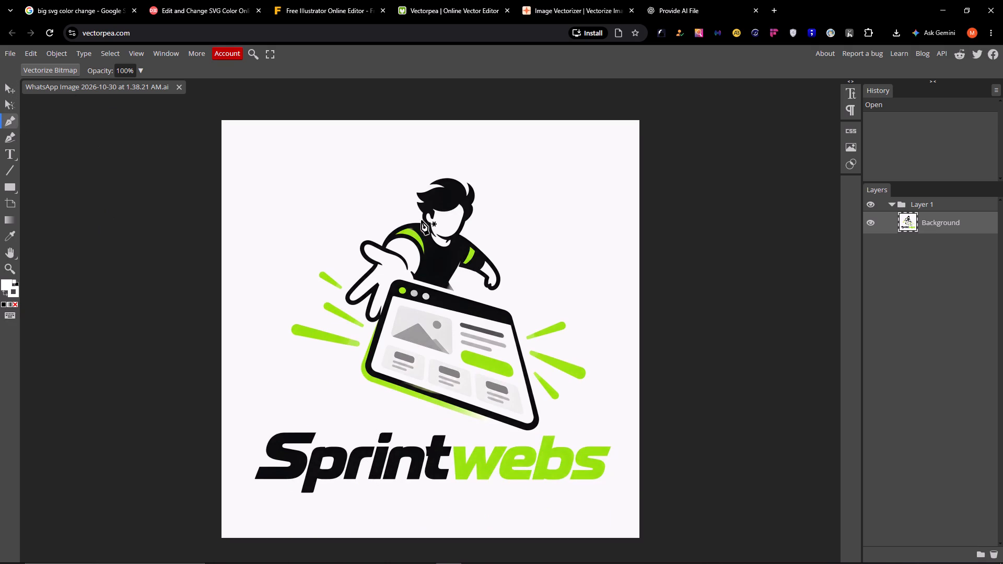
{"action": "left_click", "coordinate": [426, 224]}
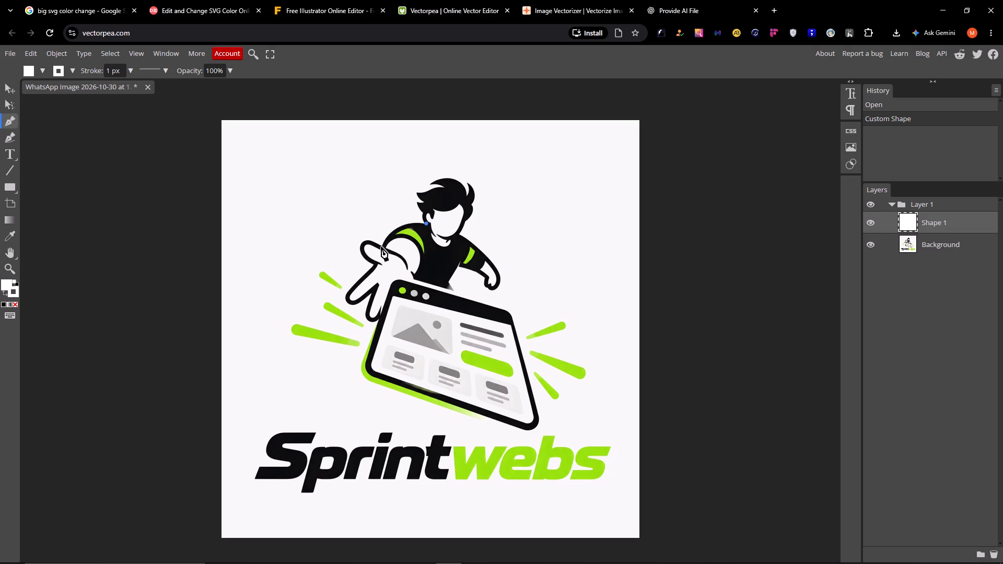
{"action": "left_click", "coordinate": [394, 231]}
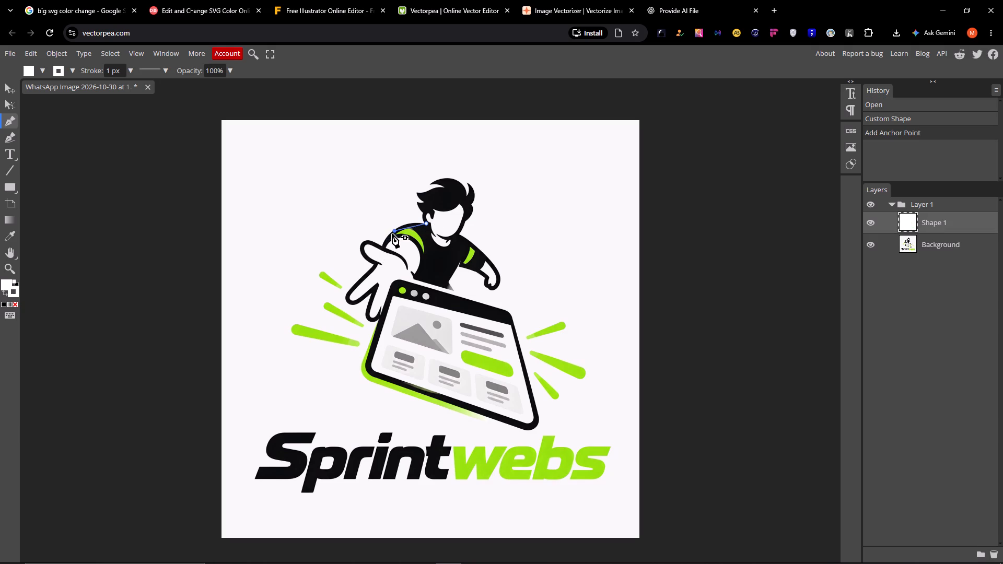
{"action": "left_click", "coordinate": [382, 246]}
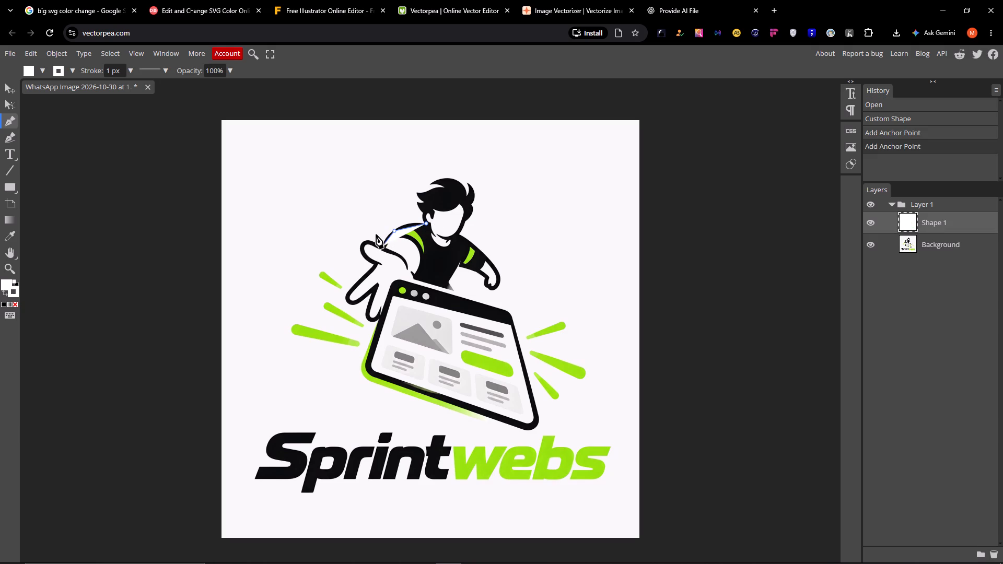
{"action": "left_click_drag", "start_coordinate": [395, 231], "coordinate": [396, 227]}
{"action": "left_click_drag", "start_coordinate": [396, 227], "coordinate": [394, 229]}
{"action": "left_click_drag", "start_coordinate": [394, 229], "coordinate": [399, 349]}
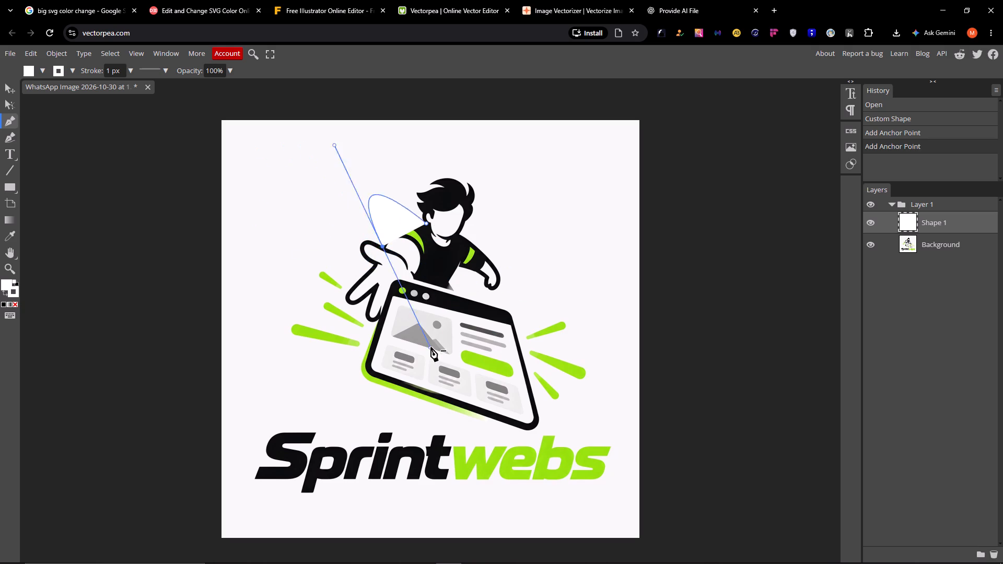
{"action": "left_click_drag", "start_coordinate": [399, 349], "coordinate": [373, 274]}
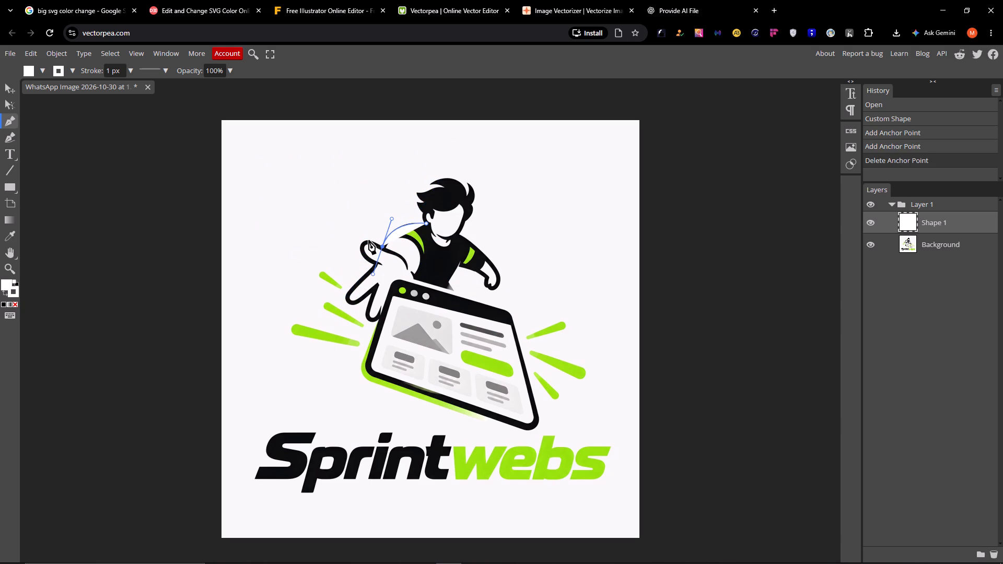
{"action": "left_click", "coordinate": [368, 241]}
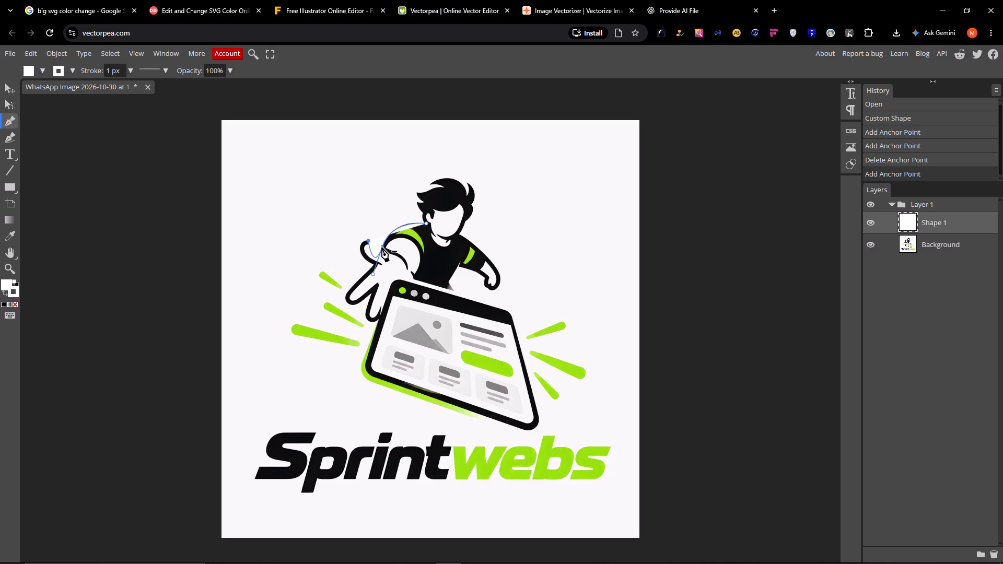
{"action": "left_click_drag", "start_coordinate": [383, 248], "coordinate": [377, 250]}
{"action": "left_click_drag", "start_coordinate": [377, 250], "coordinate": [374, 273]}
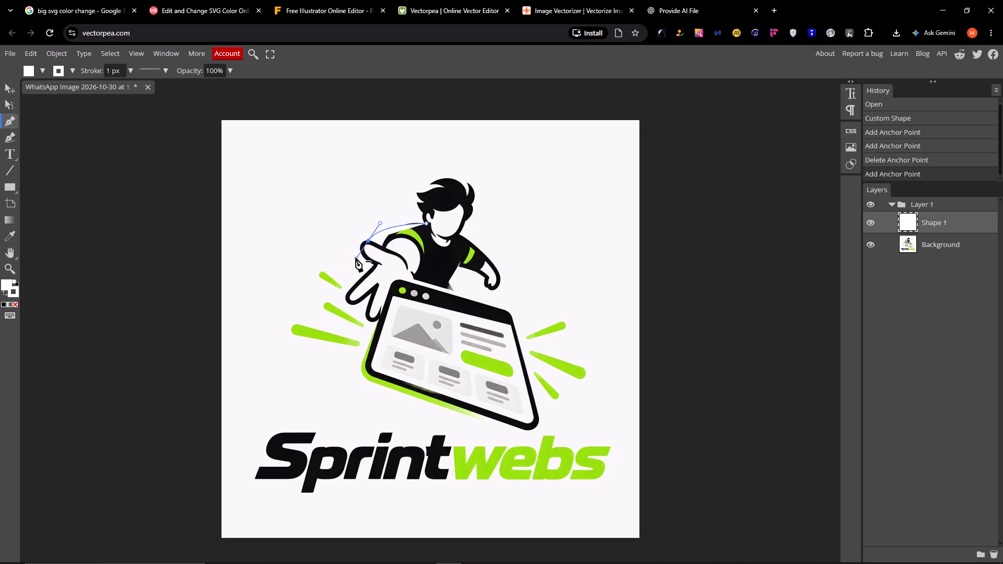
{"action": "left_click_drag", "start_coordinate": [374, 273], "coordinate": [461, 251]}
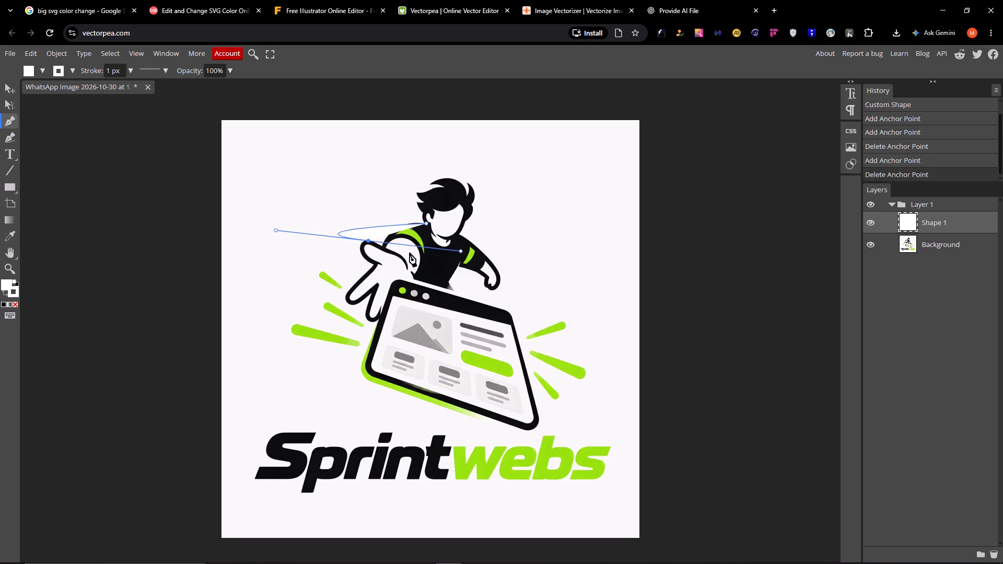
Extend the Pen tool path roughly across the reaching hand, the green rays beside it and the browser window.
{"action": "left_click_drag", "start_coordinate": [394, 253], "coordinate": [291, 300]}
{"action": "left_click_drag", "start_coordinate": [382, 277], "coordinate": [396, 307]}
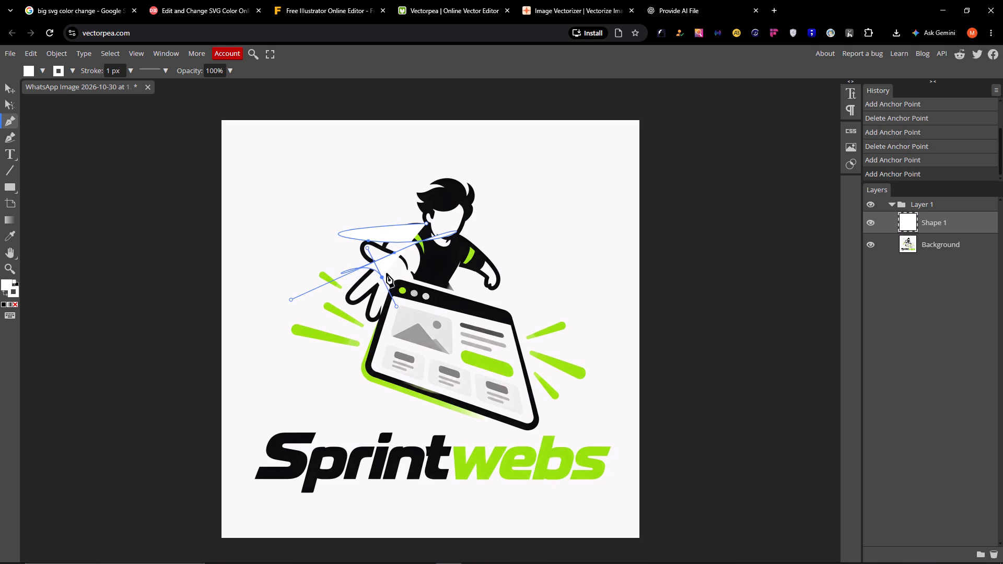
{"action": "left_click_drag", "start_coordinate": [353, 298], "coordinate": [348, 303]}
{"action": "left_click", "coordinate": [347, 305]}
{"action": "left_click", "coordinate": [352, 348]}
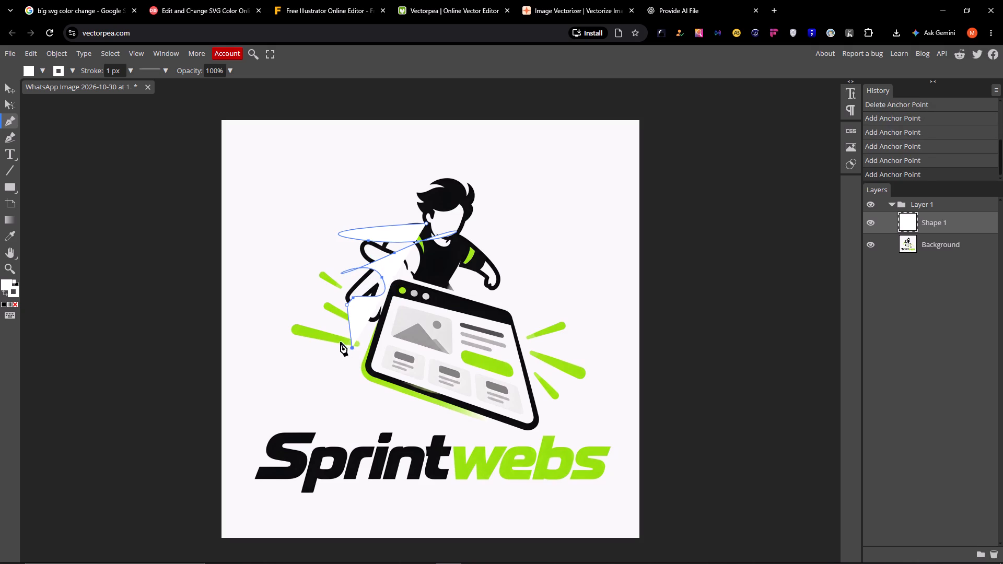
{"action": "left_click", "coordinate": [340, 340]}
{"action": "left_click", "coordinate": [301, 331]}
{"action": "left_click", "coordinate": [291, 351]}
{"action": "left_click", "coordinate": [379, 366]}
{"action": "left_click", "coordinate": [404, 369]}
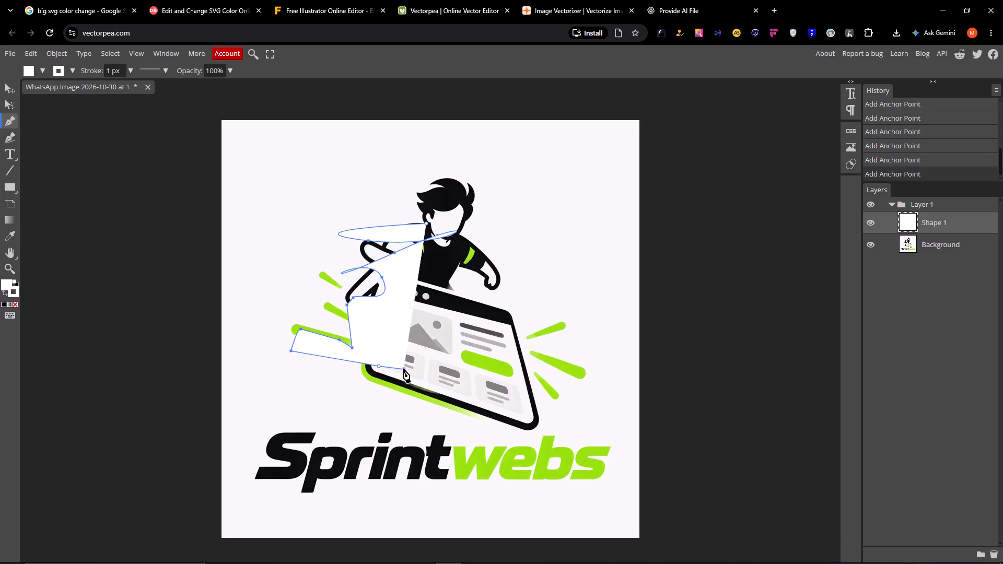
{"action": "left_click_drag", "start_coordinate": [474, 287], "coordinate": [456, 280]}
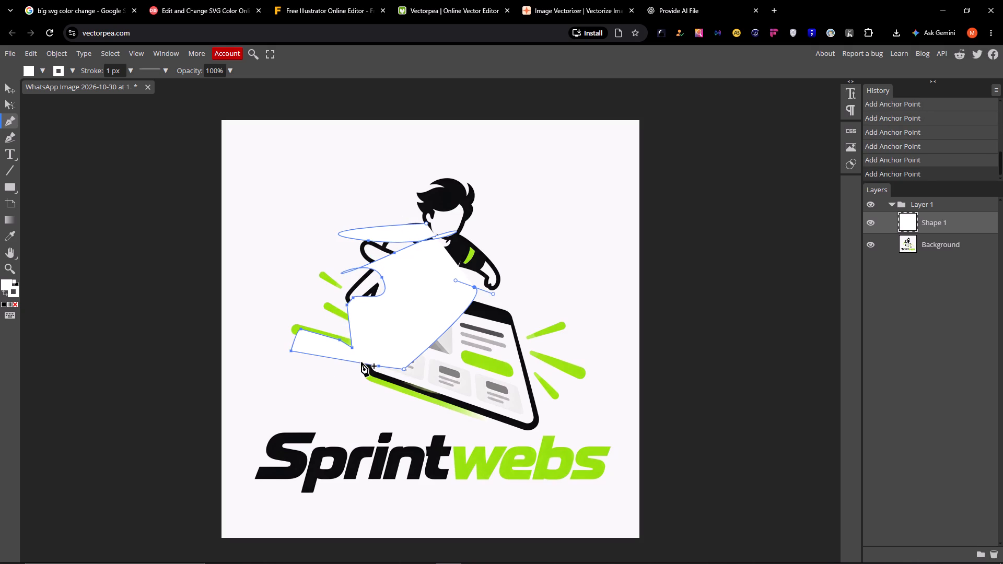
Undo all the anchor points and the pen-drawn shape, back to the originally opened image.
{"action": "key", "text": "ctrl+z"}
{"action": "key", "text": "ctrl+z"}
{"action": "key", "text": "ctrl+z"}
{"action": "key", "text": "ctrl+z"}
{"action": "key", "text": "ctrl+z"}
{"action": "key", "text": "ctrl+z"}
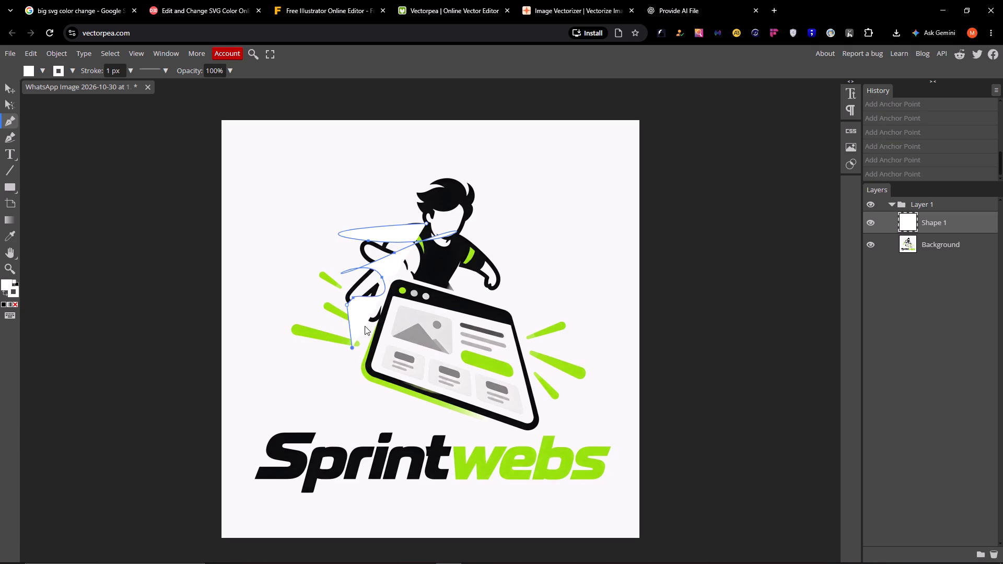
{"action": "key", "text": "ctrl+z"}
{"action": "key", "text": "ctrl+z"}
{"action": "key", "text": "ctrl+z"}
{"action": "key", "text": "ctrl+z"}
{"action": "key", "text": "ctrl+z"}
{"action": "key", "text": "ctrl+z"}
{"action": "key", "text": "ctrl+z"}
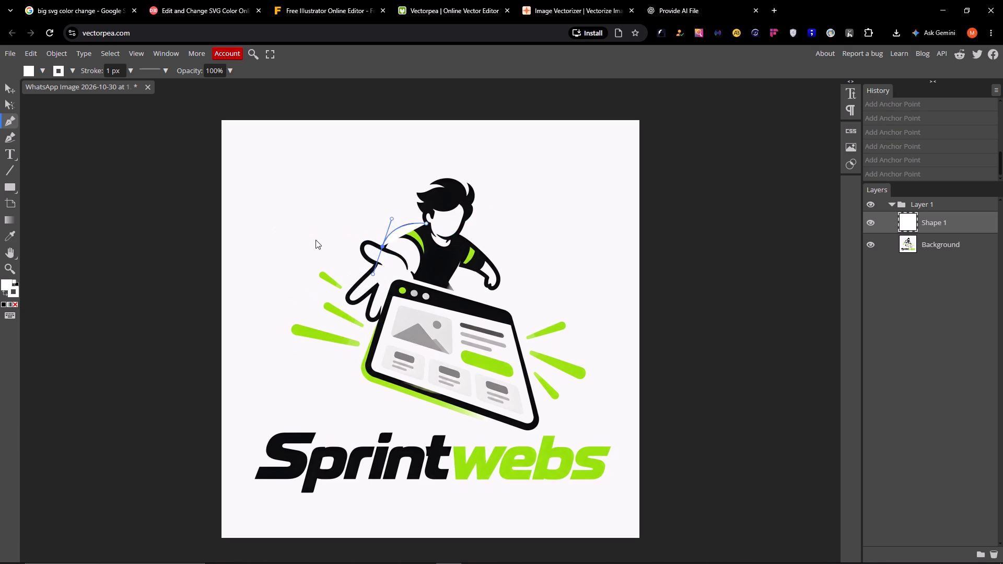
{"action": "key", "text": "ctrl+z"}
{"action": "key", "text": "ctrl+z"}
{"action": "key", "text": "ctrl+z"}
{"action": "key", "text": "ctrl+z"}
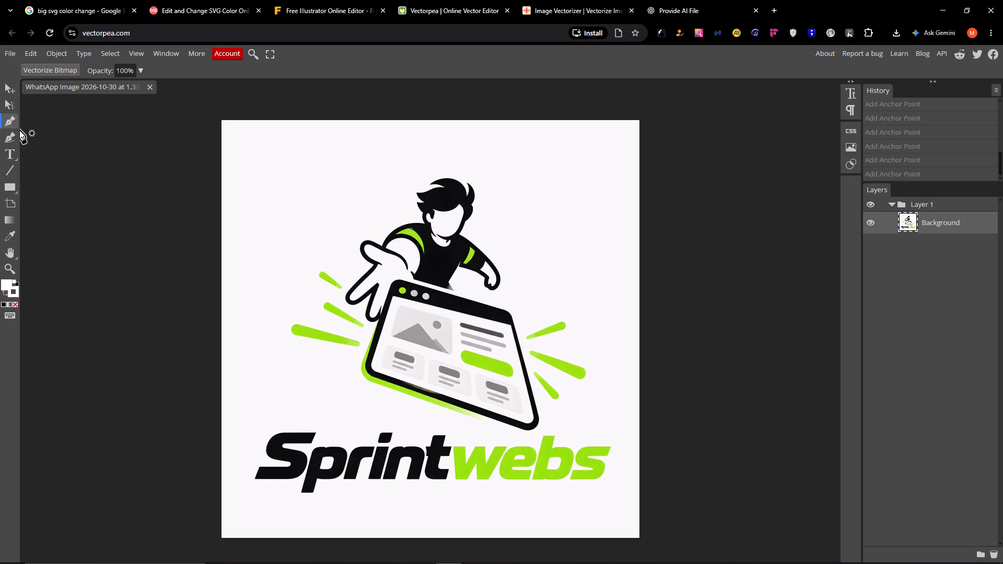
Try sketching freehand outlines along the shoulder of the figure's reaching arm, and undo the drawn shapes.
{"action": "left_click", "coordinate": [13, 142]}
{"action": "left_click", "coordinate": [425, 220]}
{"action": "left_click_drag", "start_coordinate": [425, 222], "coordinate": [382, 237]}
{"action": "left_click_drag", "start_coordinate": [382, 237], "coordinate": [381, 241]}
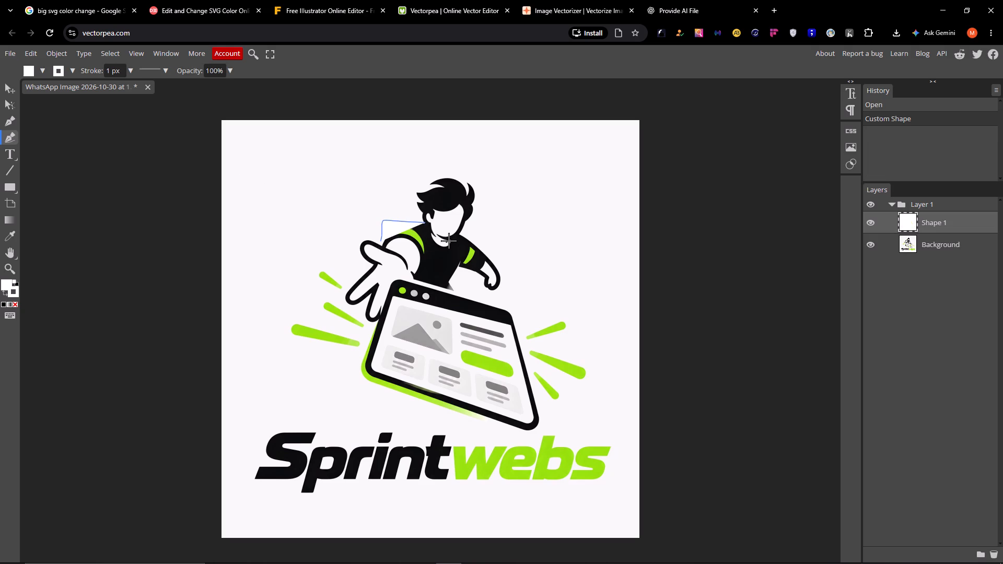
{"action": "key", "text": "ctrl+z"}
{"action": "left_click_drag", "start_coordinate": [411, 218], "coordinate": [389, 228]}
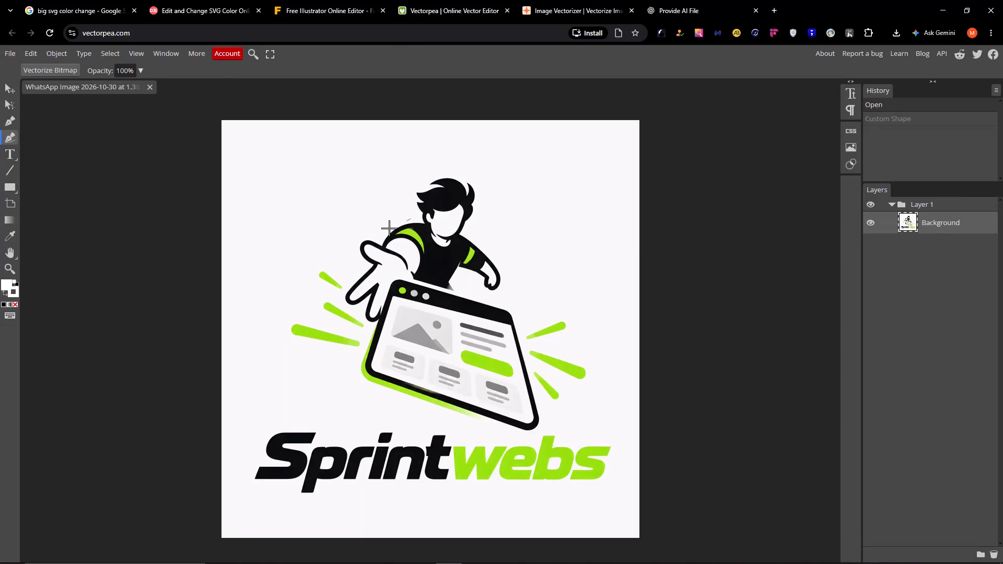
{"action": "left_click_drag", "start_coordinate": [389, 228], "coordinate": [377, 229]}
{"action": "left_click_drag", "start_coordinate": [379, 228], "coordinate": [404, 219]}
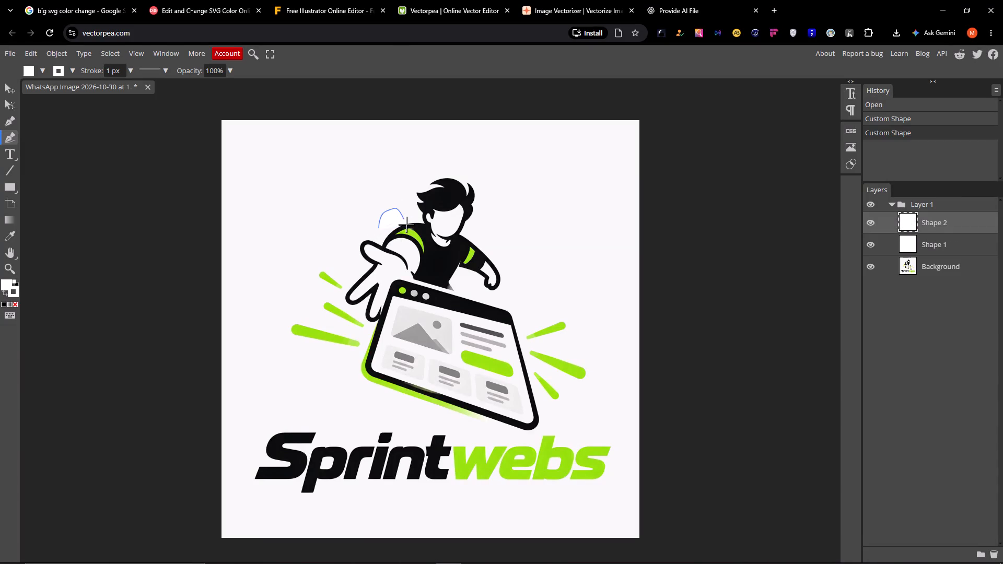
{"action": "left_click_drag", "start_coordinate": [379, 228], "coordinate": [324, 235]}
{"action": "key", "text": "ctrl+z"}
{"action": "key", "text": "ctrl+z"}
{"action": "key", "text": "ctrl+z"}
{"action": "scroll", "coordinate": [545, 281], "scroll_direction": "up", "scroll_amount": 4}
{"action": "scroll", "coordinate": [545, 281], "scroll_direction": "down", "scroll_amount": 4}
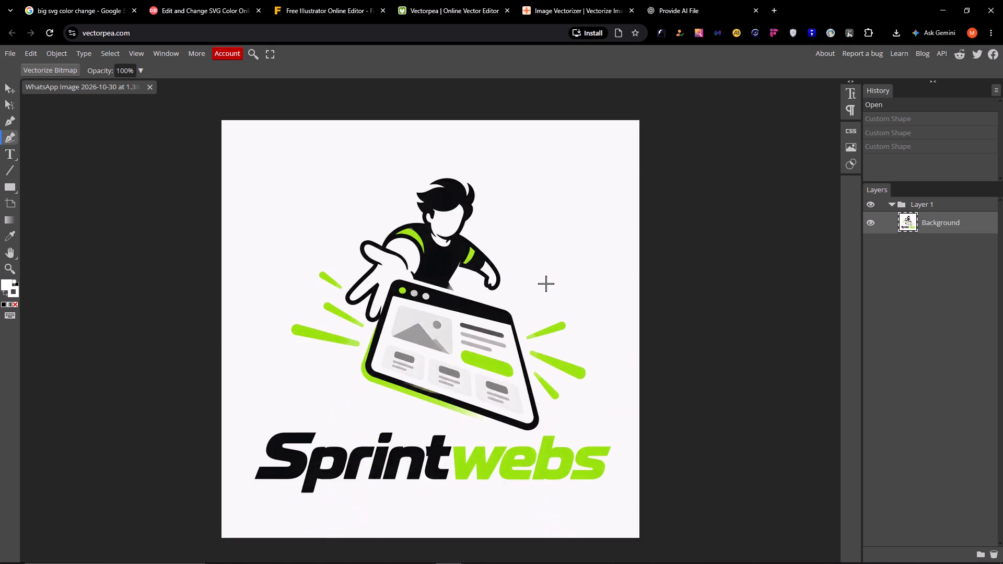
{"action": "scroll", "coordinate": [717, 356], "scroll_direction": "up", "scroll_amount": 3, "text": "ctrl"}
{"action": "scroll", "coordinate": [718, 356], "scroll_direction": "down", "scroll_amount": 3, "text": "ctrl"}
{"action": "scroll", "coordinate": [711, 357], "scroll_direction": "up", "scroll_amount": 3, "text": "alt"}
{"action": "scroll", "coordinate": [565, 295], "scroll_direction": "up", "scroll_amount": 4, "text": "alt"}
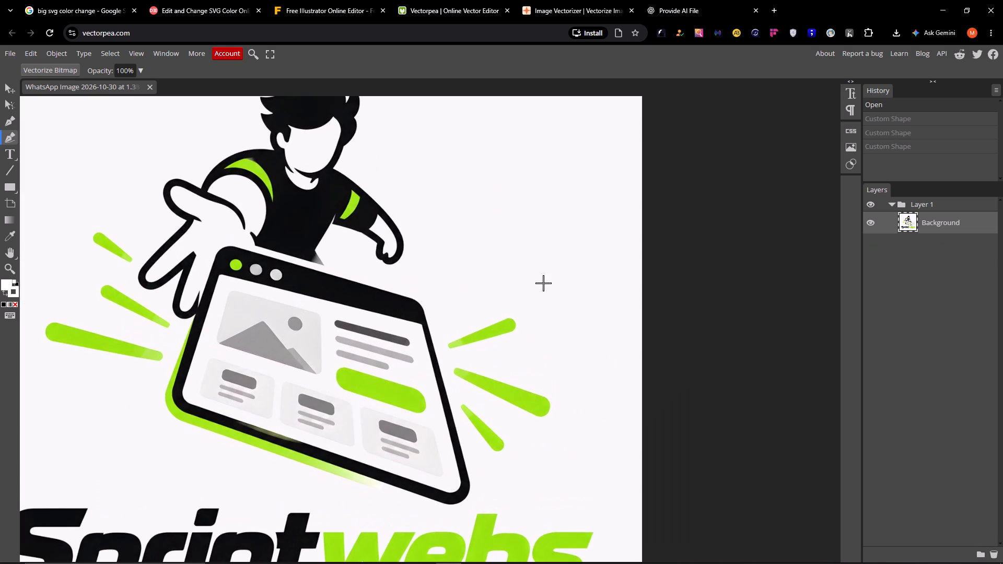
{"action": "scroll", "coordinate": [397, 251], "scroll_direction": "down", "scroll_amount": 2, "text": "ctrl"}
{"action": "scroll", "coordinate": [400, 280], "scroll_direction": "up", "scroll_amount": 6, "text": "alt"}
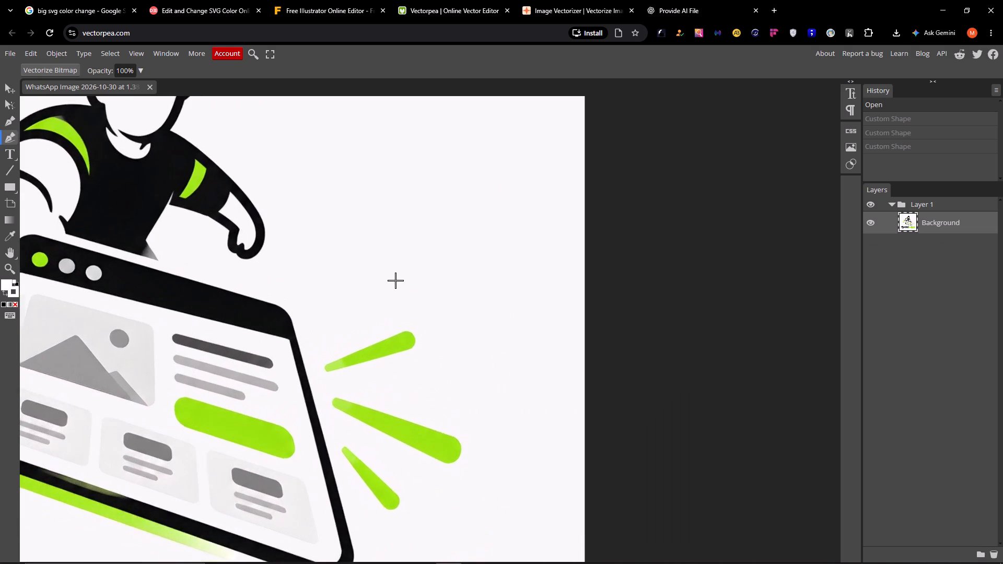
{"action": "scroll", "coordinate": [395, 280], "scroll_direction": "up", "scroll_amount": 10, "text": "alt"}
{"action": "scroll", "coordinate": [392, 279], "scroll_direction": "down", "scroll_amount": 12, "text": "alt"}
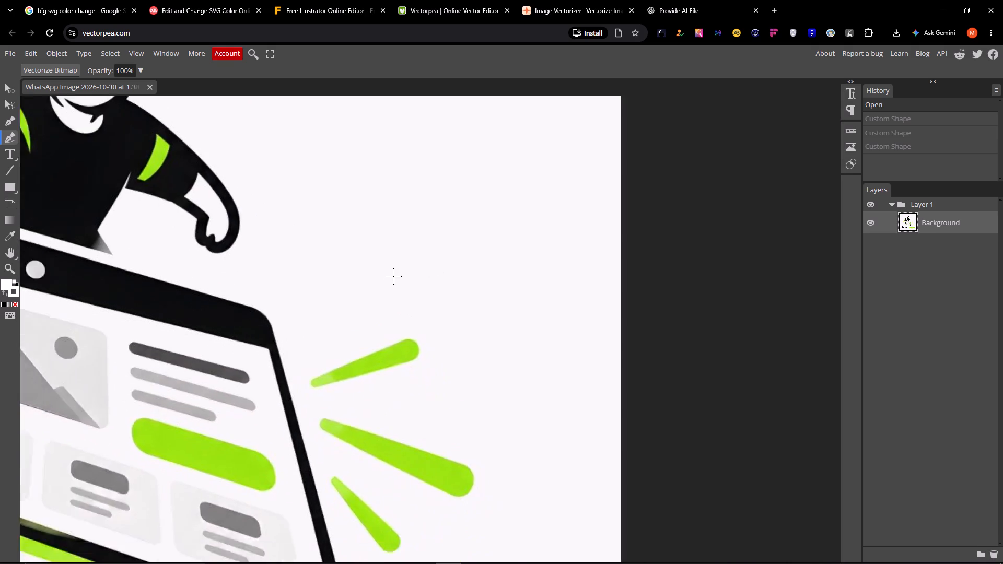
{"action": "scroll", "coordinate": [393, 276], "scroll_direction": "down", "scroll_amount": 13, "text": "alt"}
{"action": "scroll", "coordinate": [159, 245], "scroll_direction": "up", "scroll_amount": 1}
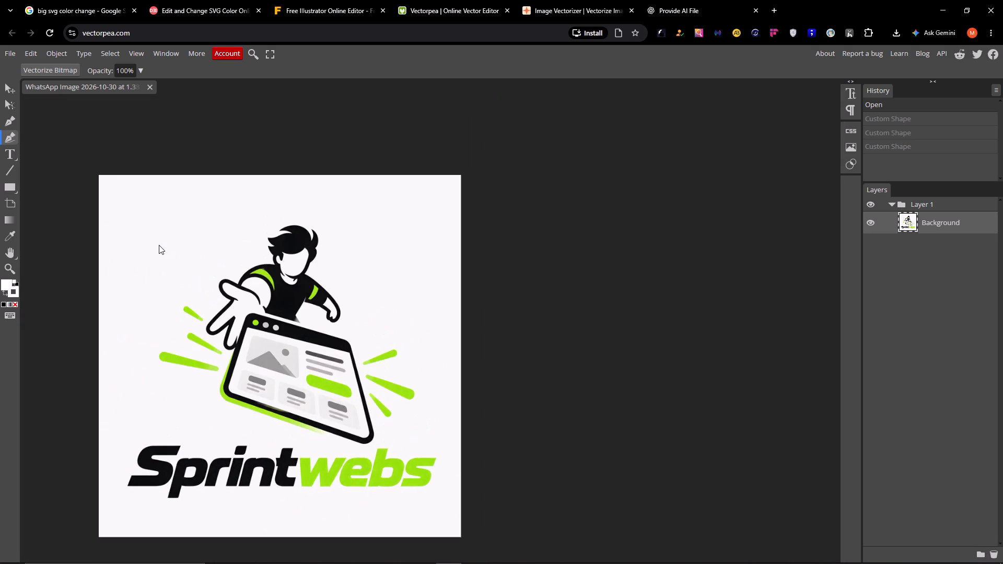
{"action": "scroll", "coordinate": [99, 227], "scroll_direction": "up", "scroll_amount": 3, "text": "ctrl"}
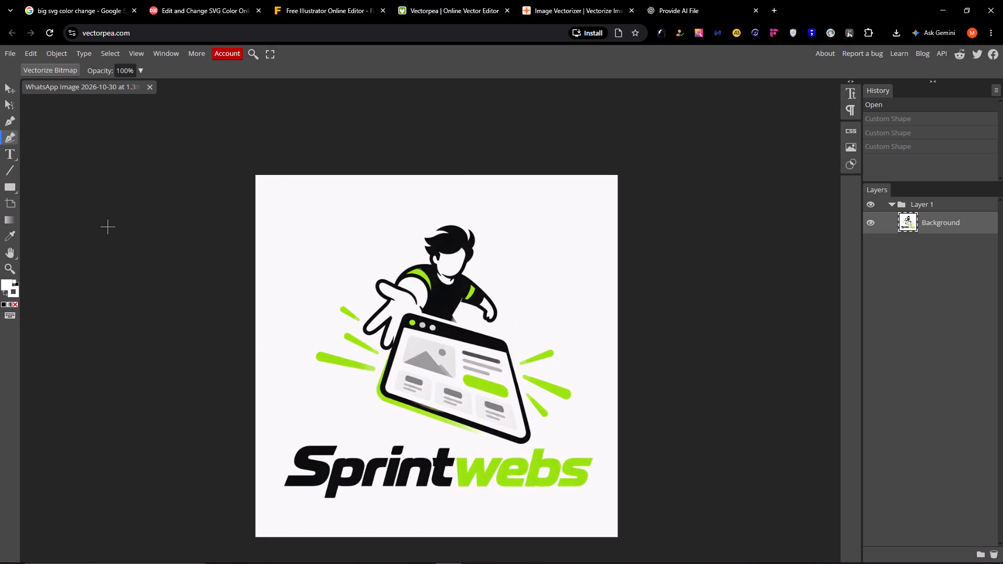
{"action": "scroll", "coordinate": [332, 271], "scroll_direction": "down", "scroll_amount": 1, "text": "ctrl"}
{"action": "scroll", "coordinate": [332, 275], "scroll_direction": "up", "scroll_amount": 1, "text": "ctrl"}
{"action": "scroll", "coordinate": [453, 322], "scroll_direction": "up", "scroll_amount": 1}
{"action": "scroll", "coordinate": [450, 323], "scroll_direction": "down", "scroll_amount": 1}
In a new browser tab, search Google for "background remover" and open the remove.bg site.
{"action": "left_click", "coordinate": [774, 7]}
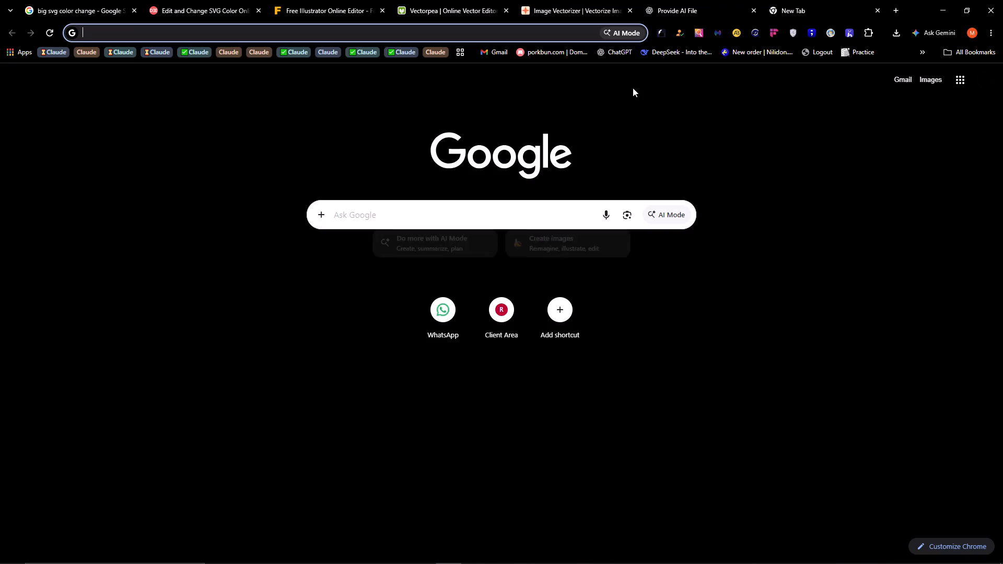
{"action": "type", "text": "background remover"}
{"action": "key", "text": "Return"}
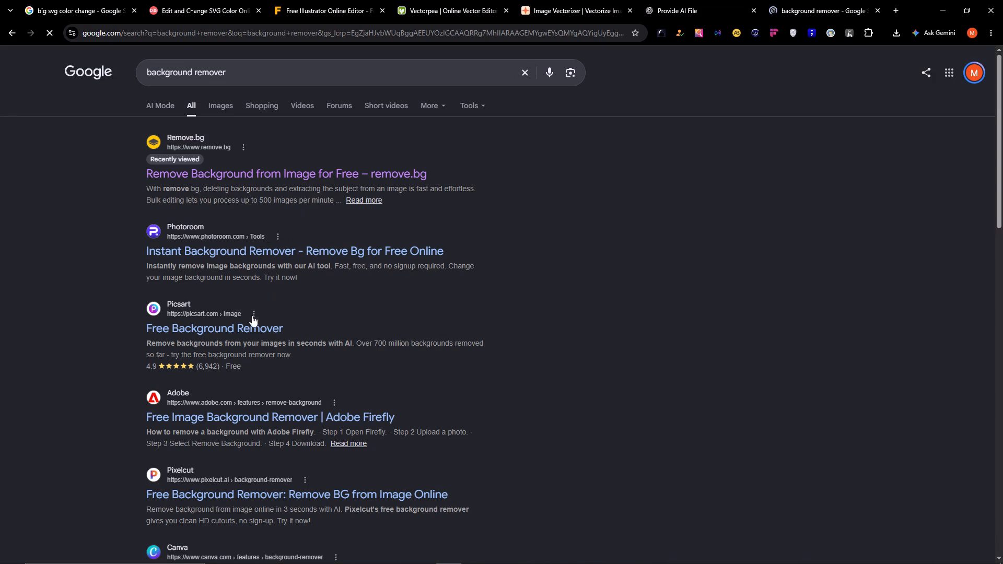
{"action": "left_click", "coordinate": [291, 174]}
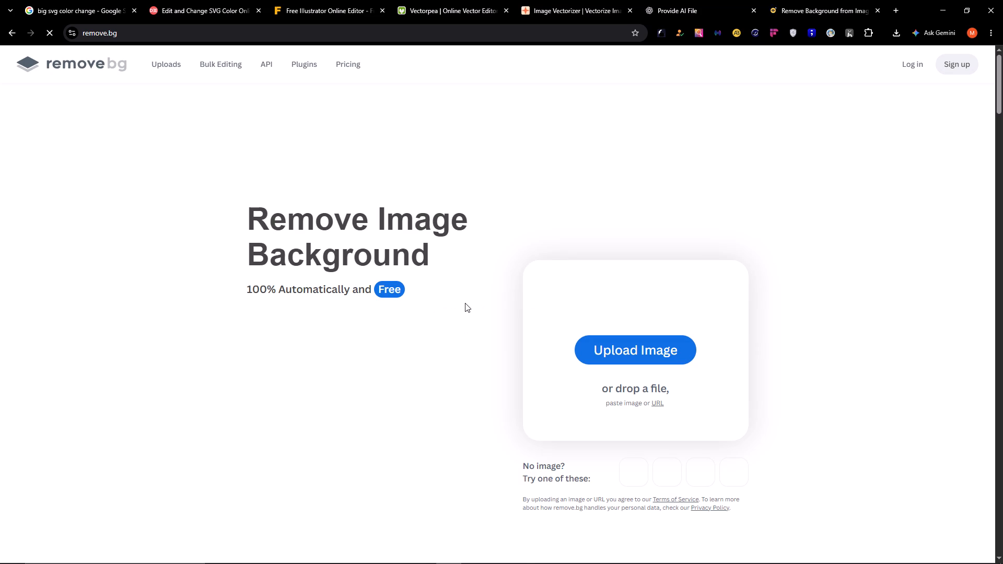
Upload the Sprintwebs logo image to remove.bg for automatic background removal.
{"action": "left_click", "coordinate": [608, 348]}
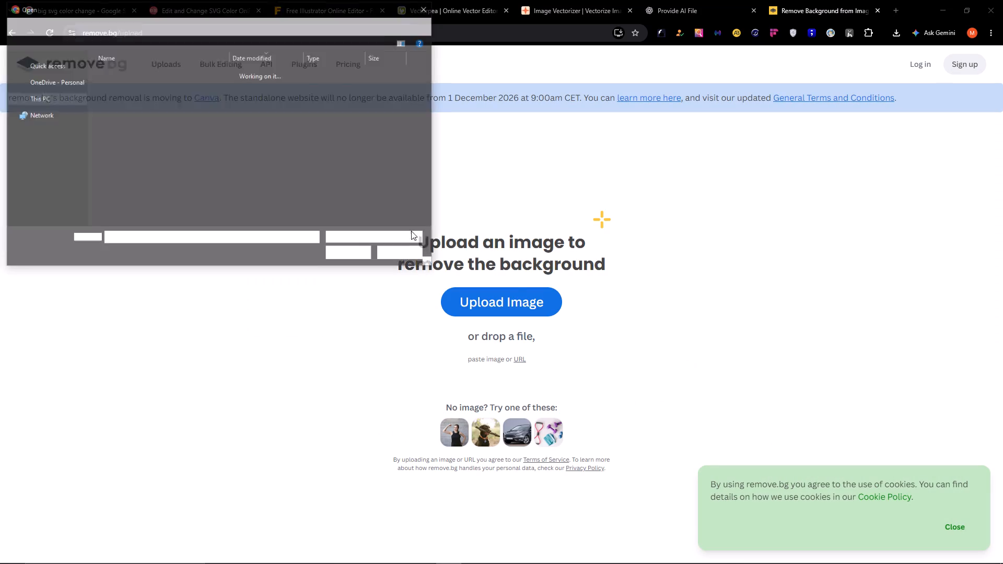
{"action": "double_click", "coordinate": [298, 86]}
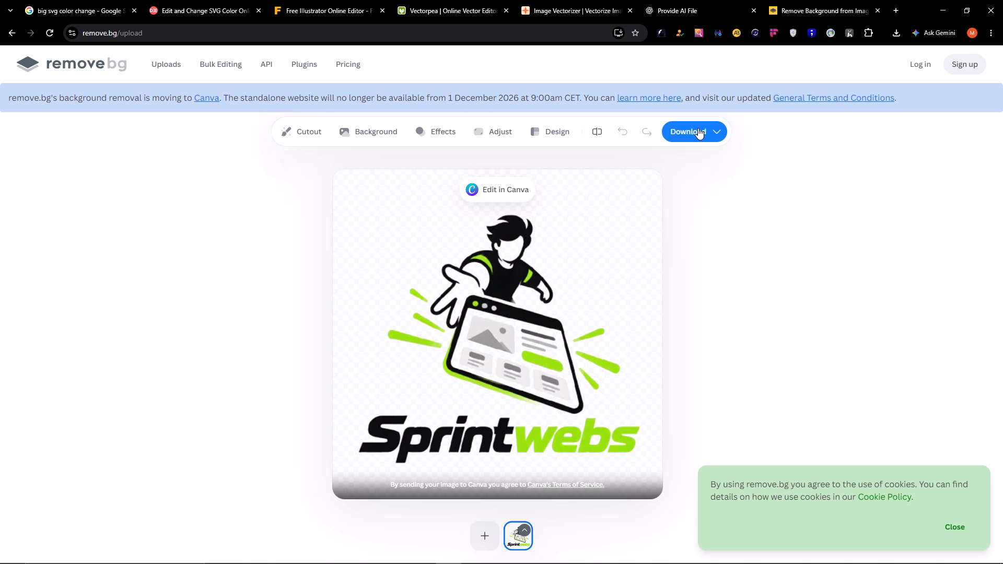
Preview the cut-out logo over the wooden cabin, purple gradient sky and sunset sea backgrounds to check its transparency.
{"action": "left_click", "coordinate": [388, 127]}
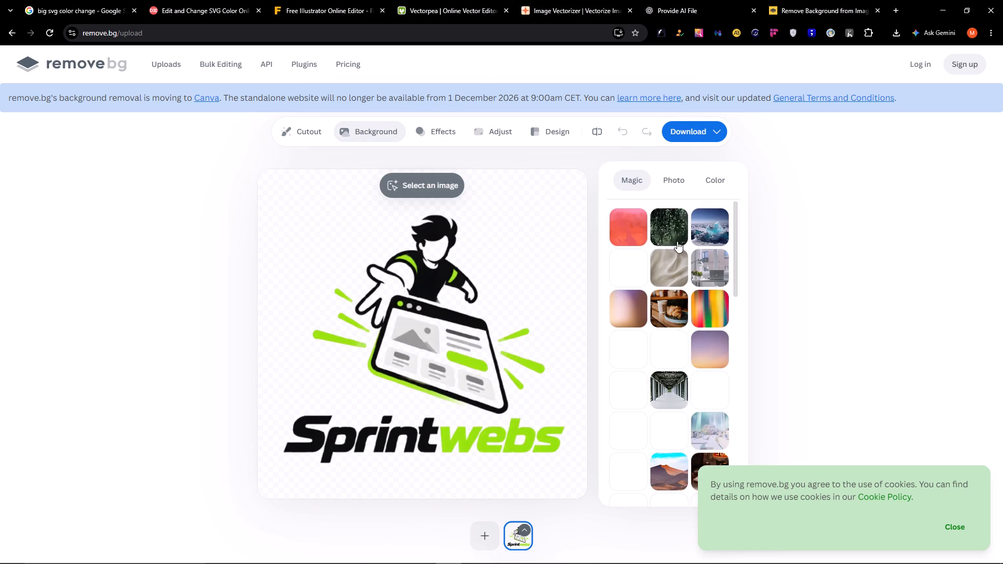
{"action": "left_click", "coordinate": [642, 269]}
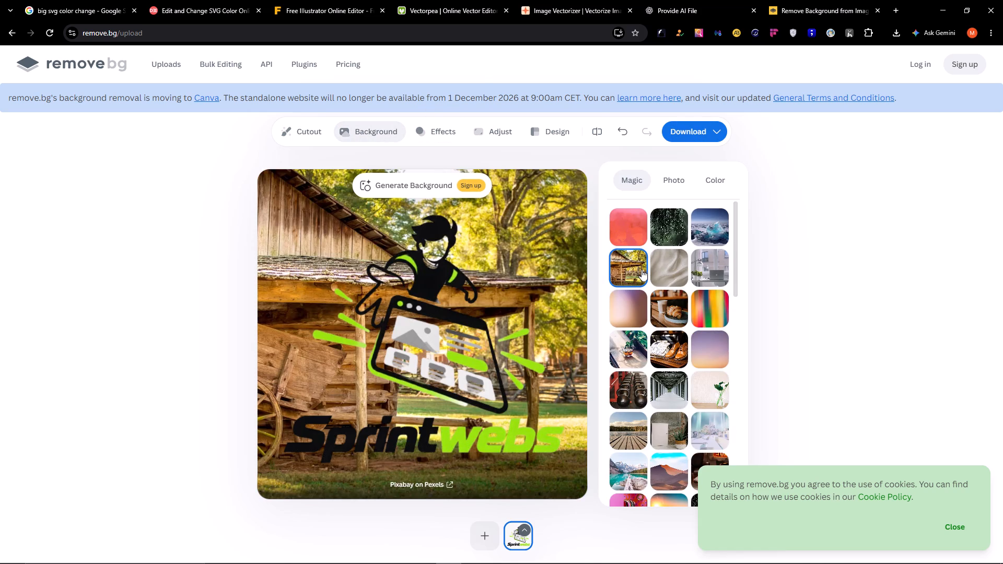
{"action": "left_click", "coordinate": [712, 350]}
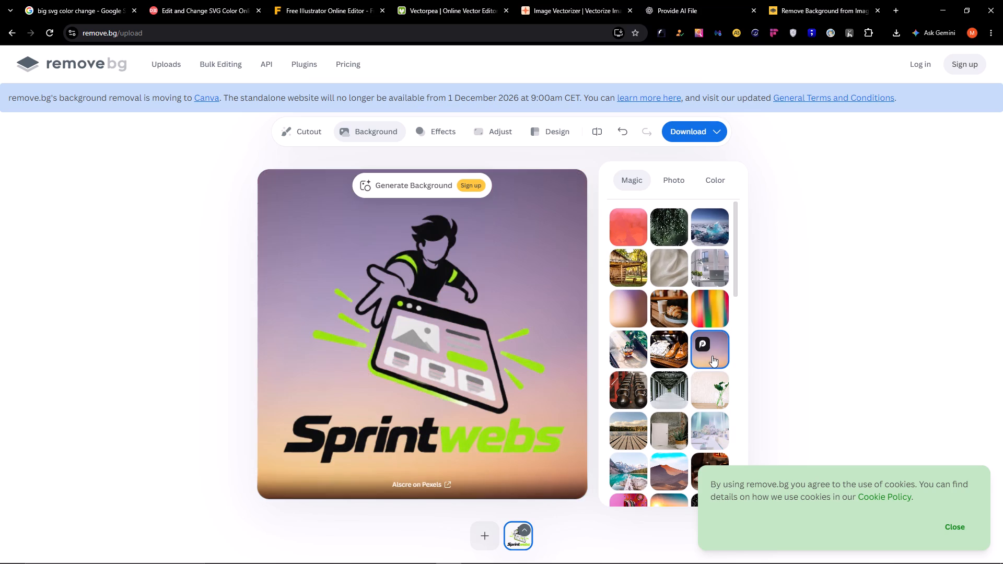
{"action": "scroll", "coordinate": [714, 368], "scroll_direction": "down", "scroll_amount": 2}
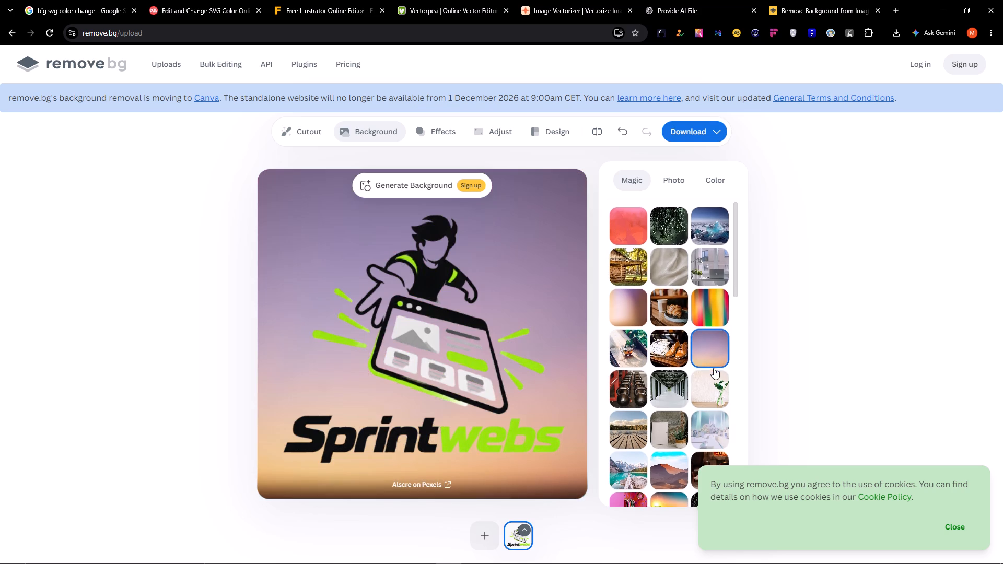
{"action": "left_click", "coordinate": [671, 412]}
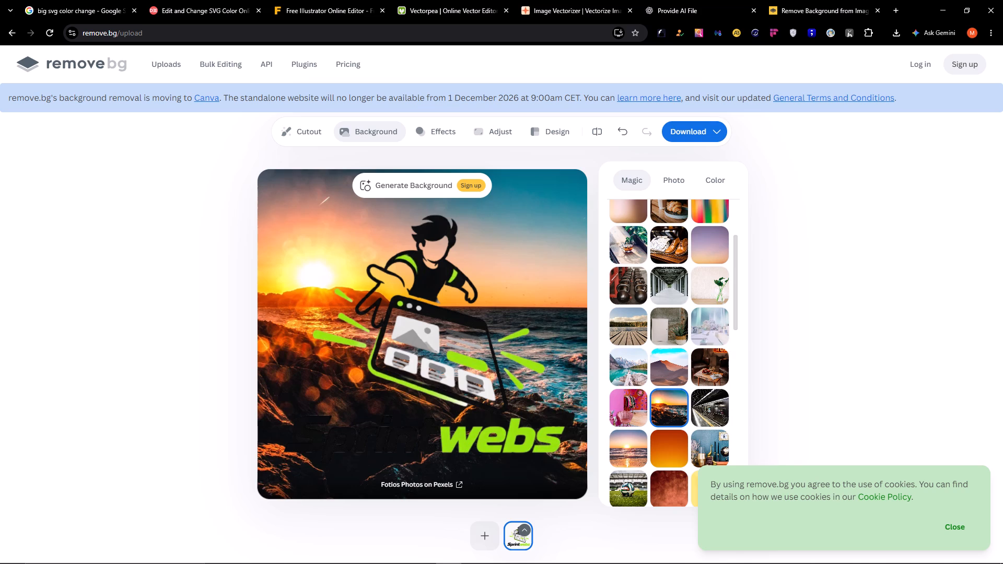
Return to the "background remover" search results and look through them for an alternative background removal tool.
{"action": "left_click", "coordinate": [12, 32]}
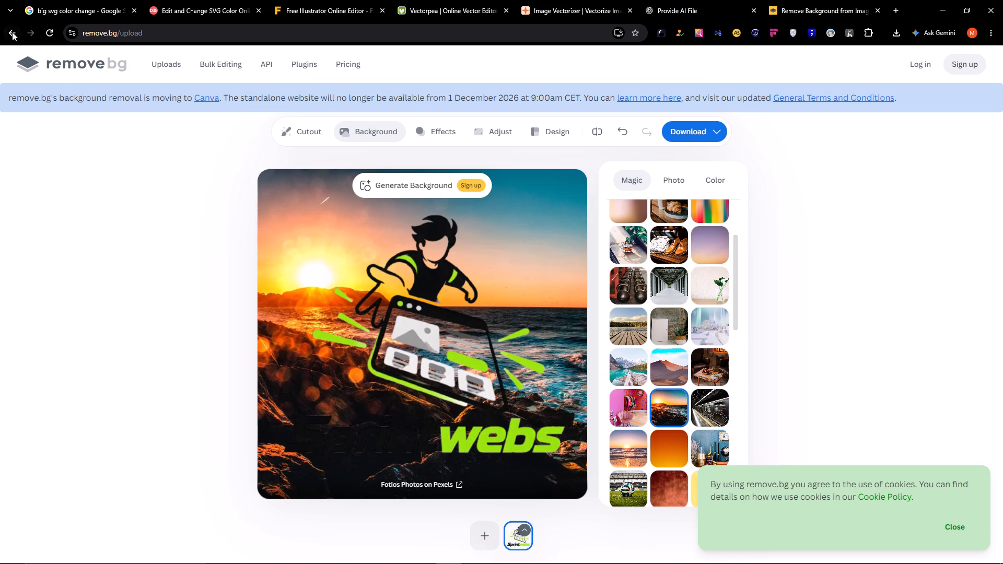
{"action": "left_click", "coordinate": [9, 31]}
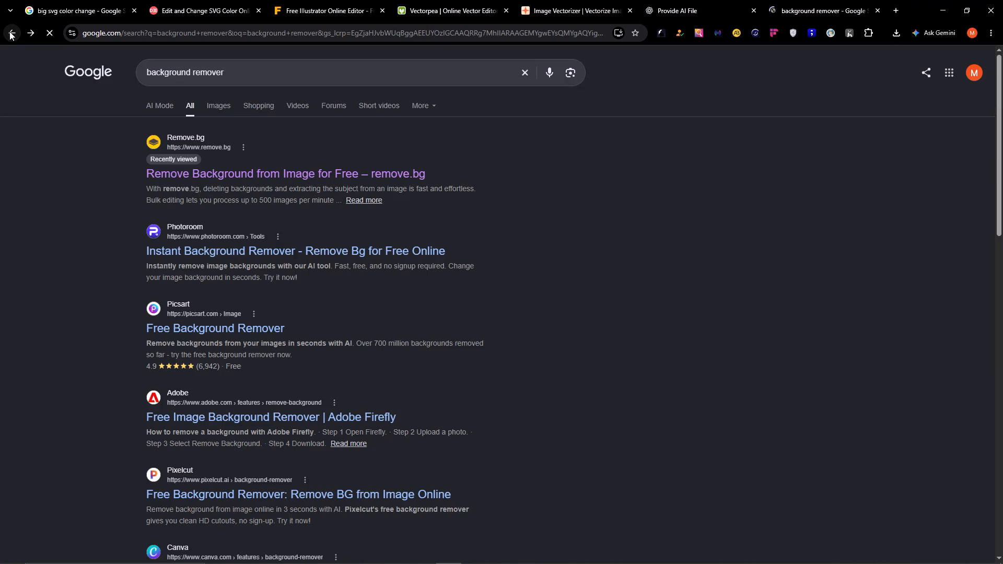
{"action": "scroll", "coordinate": [344, 345], "scroll_direction": "down", "scroll_amount": 4}
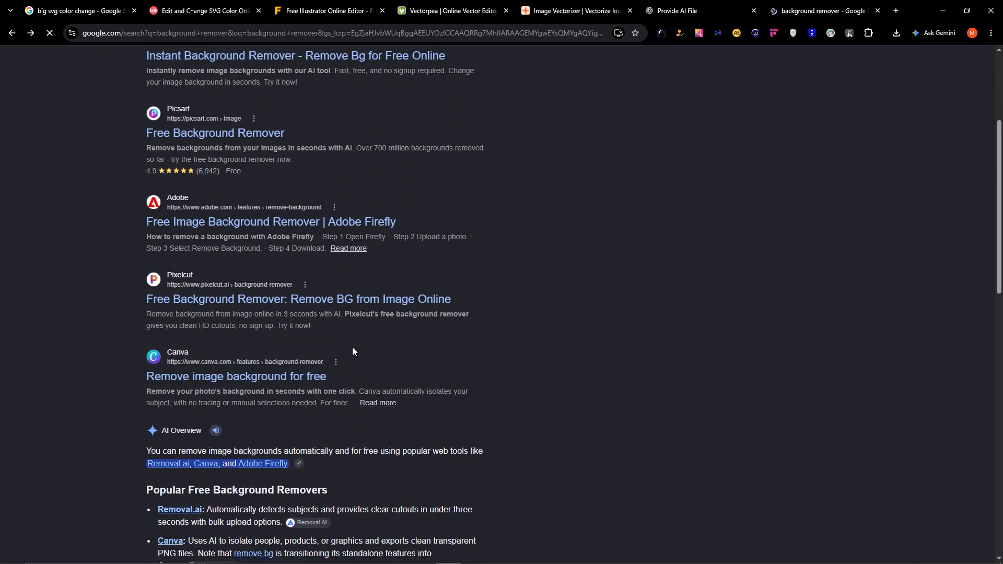
{"action": "scroll", "coordinate": [354, 346], "scroll_direction": "down", "scroll_amount": 6}
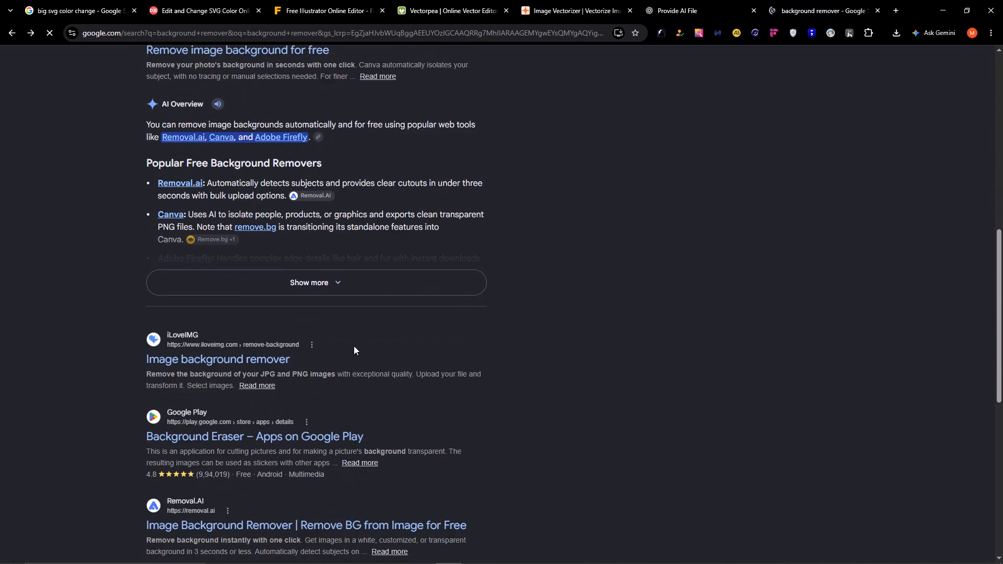
{"action": "scroll", "coordinate": [354, 346], "scroll_direction": "down", "scroll_amount": 6}
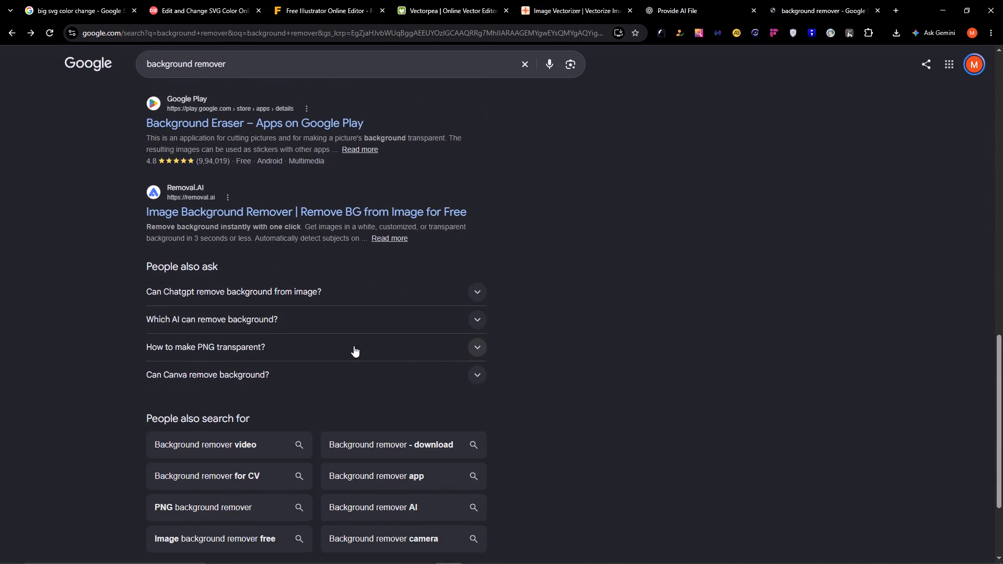
{"action": "scroll", "coordinate": [354, 346], "scroll_direction": "down", "scroll_amount": 3}
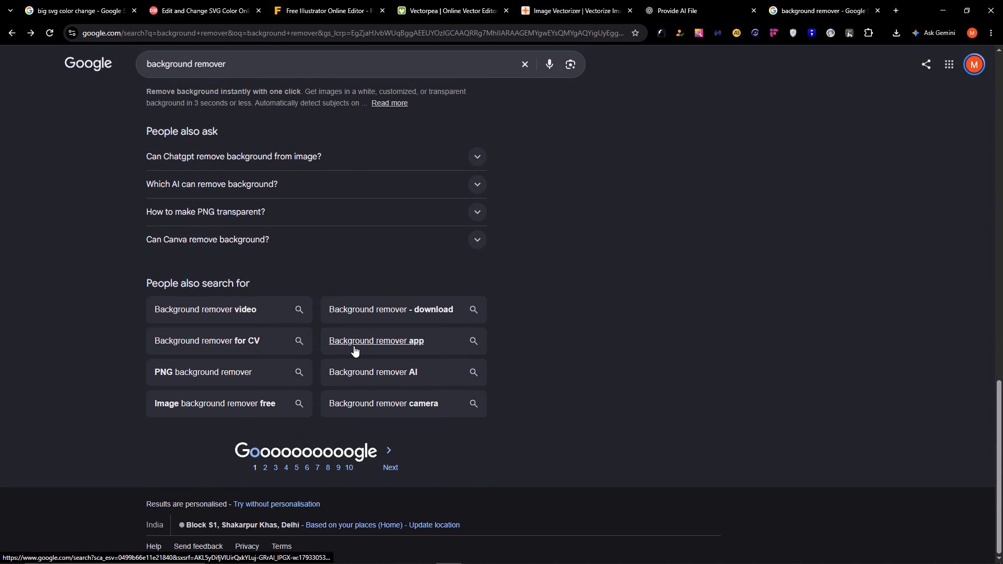
{"action": "scroll", "coordinate": [347, 344], "scroll_direction": "up", "scroll_amount": 1}
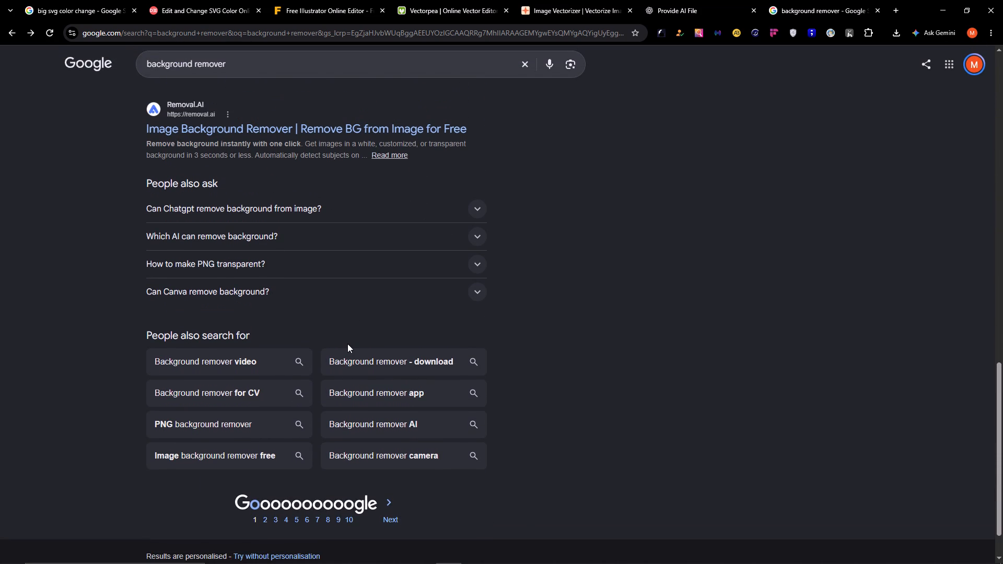
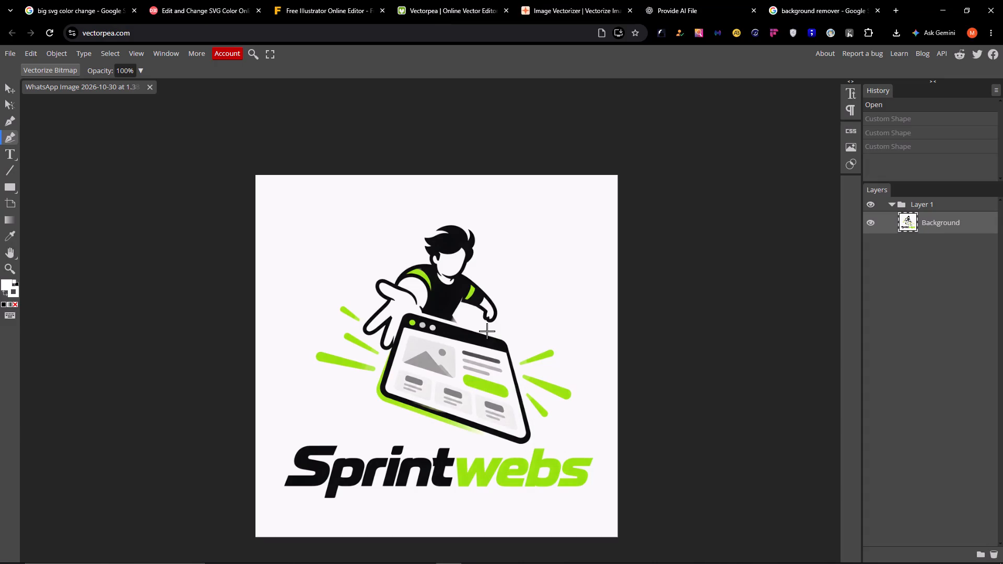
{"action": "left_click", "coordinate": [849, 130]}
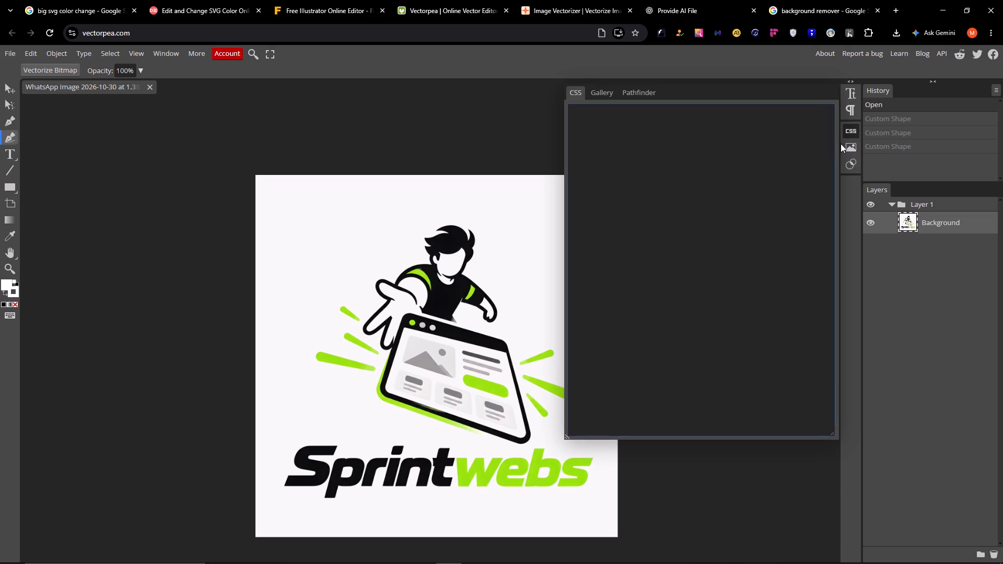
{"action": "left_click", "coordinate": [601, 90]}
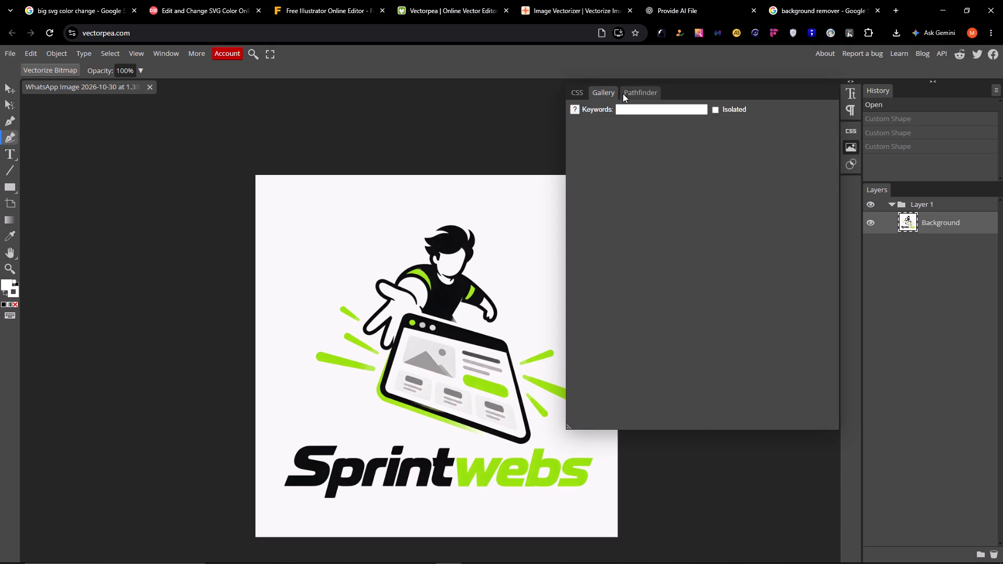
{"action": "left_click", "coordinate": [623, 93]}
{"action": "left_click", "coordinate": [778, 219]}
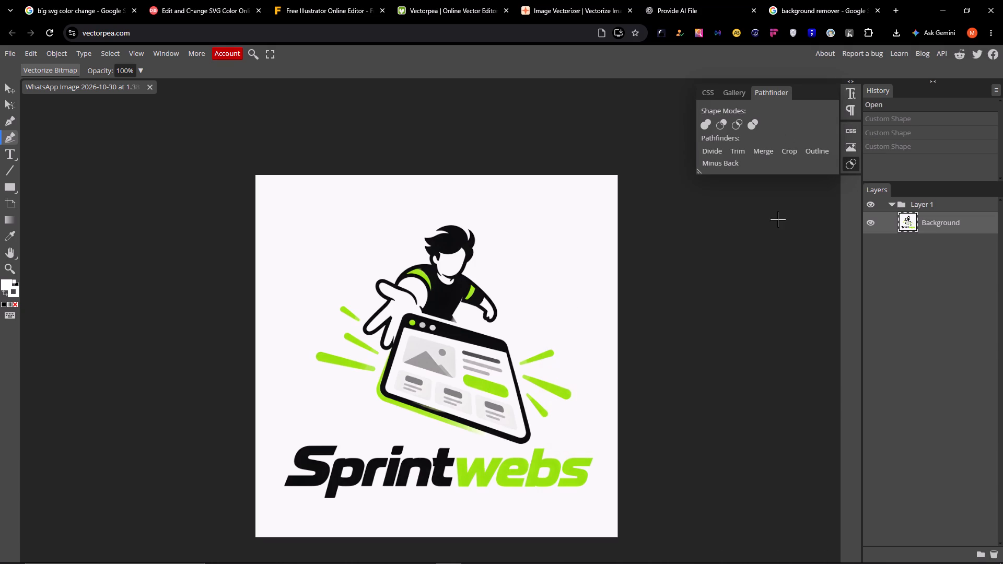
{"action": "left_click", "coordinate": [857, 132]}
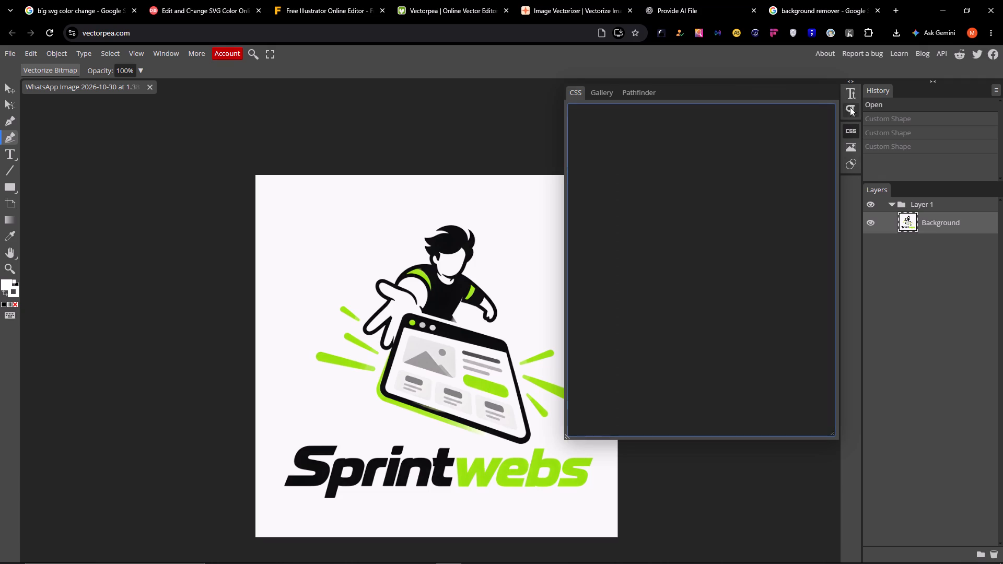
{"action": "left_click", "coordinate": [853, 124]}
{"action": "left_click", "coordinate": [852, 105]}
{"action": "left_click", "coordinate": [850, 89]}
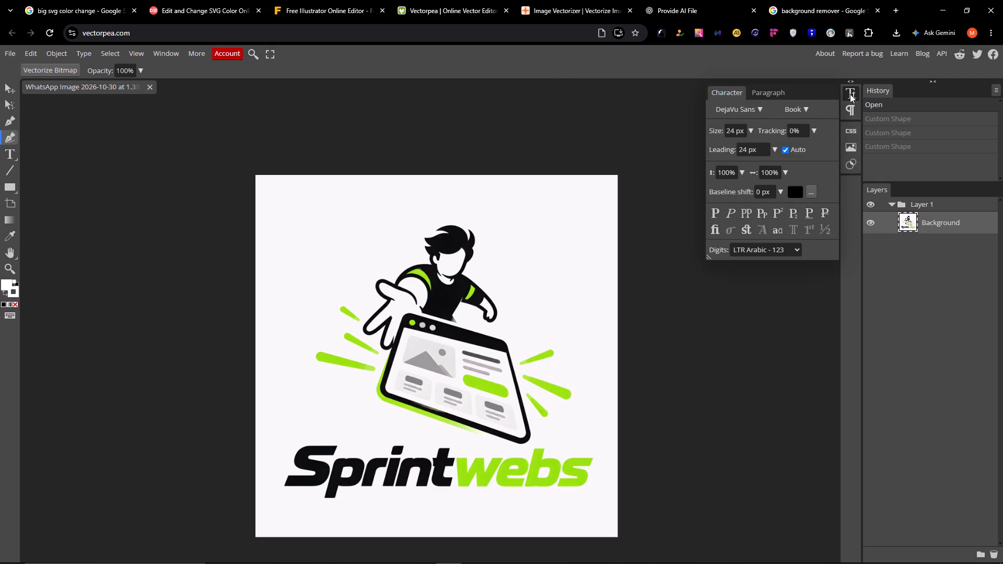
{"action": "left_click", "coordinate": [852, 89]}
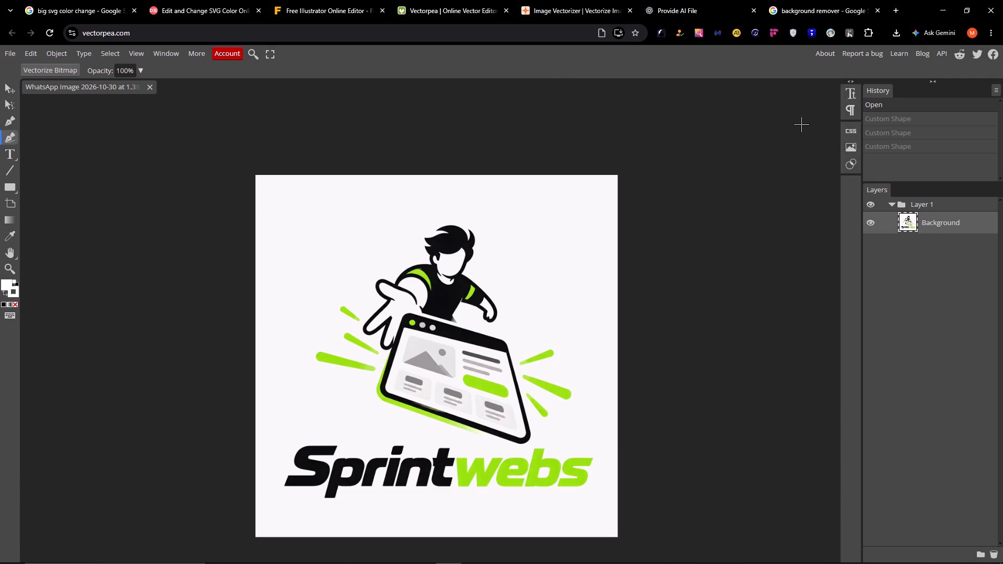
Search Google for "vectorizer github" in the background remover search tab and open the visioncortex/vtracer repository.
{"action": "left_click", "coordinate": [826, 0]}
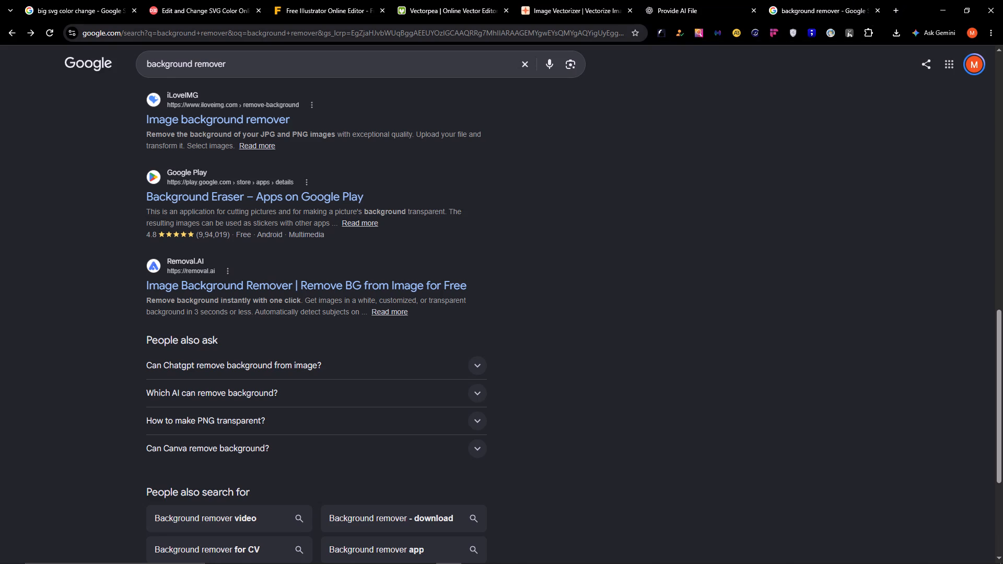
{"action": "left_click", "coordinate": [570, 30]}
{"action": "type", "text": "vectorizer"}
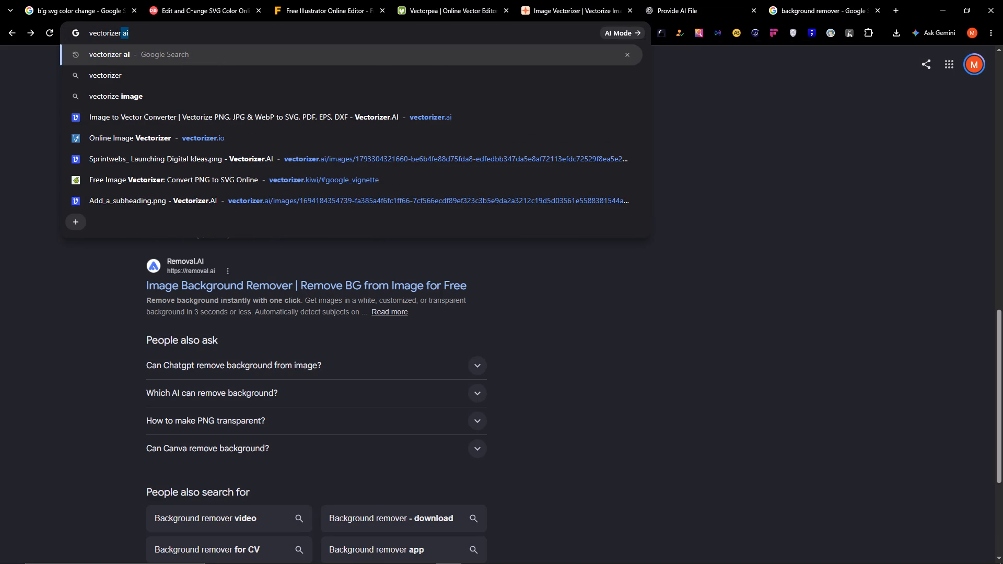
{"action": "key", "text": "space"}
{"action": "type", "text": "github"}
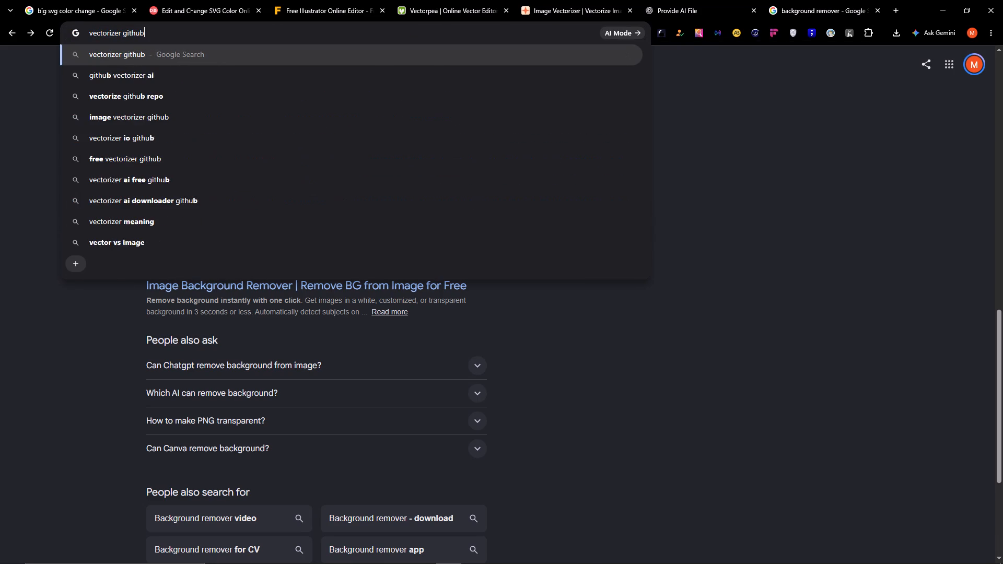
{"action": "key", "text": "Return"}
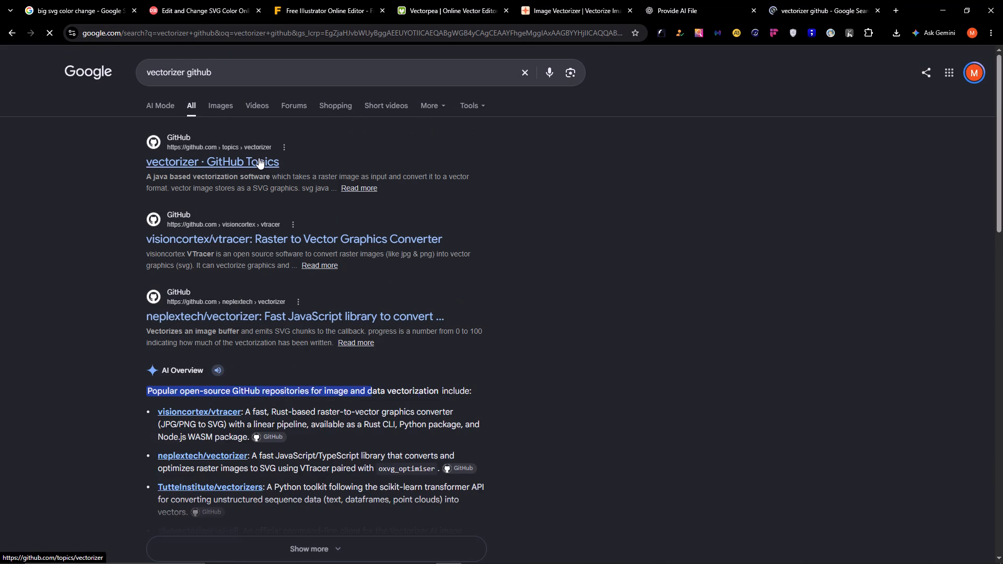
{"action": "left_click", "coordinate": [258, 240]}
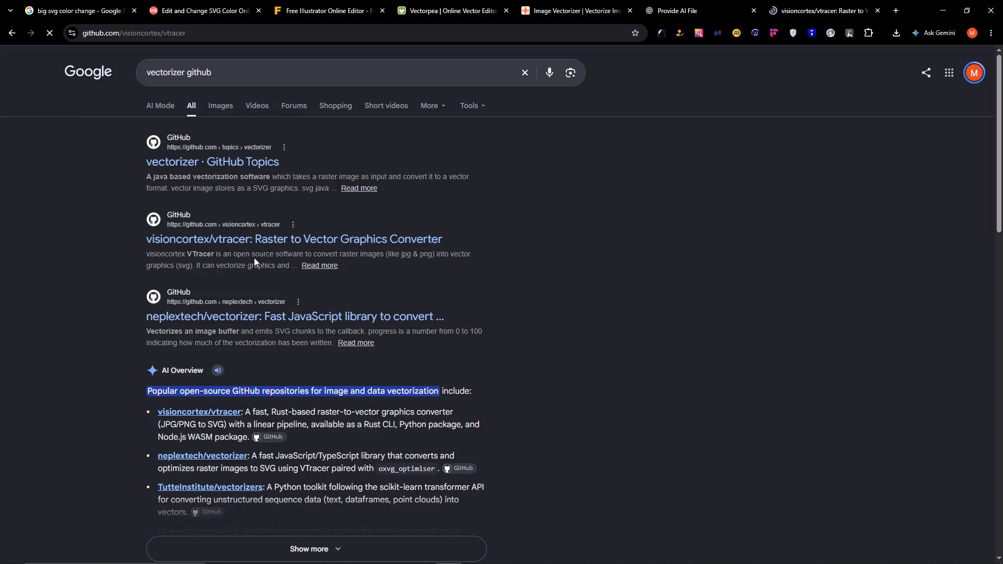
Read through the VTracer README, examining the introduction, desktop app features, console app and usage options.
{"action": "scroll", "coordinate": [375, 276], "scroll_direction": "down", "scroll_amount": 8}
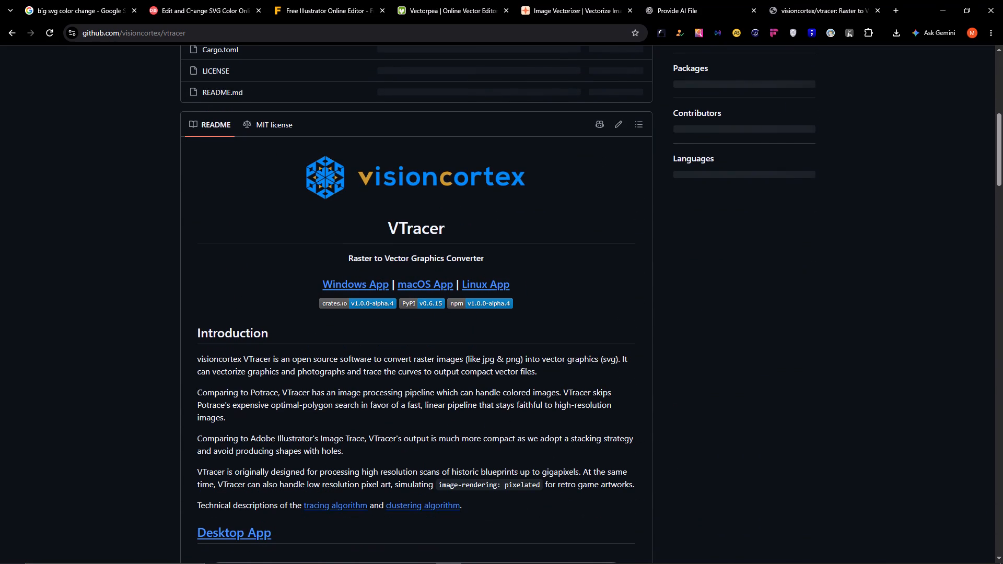
{"action": "scroll", "coordinate": [561, 356], "scroll_direction": "down", "scroll_amount": 3}
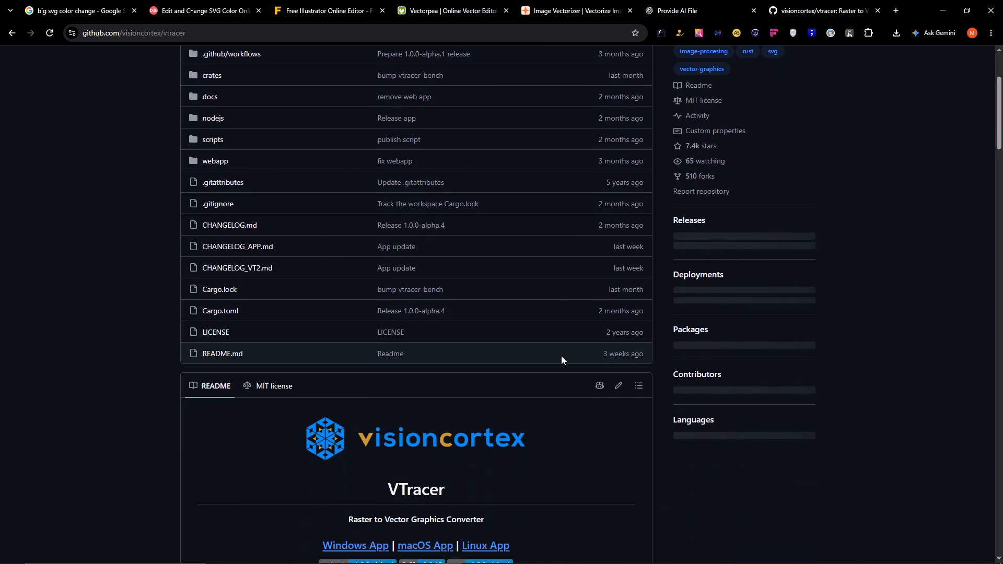
{"action": "scroll", "coordinate": [561, 356], "scroll_direction": "up", "scroll_amount": 1}
{"action": "scroll", "coordinate": [561, 356], "scroll_direction": "down", "scroll_amount": 5}
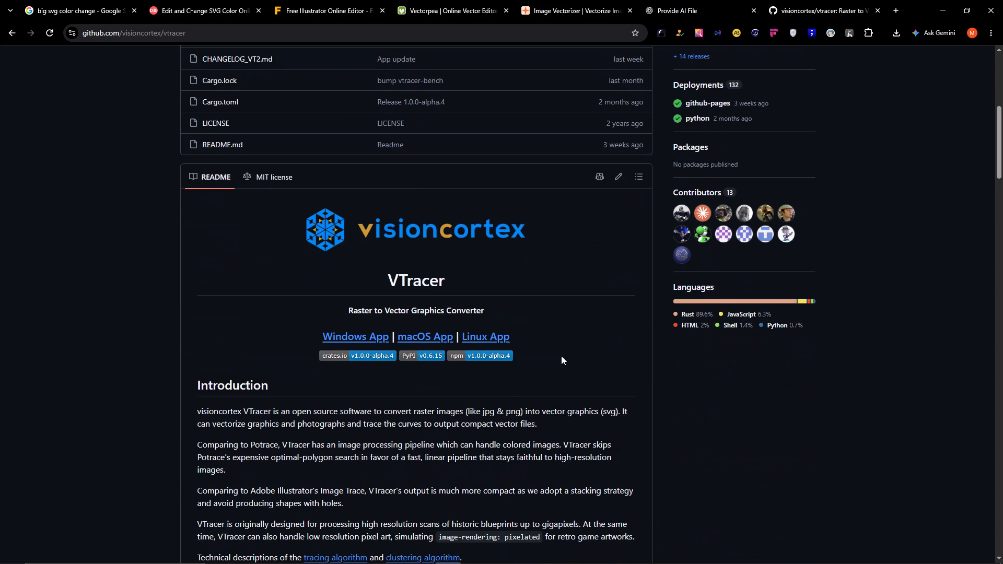
{"action": "scroll", "coordinate": [561, 356], "scroll_direction": "down", "scroll_amount": 7}
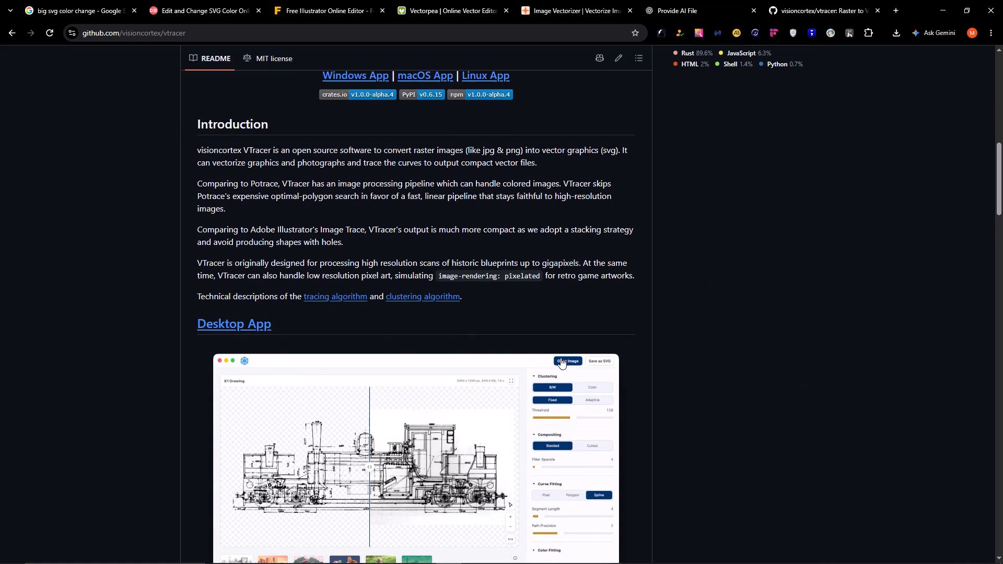
{"action": "scroll", "coordinate": [561, 358], "scroll_direction": "down", "scroll_amount": 1}
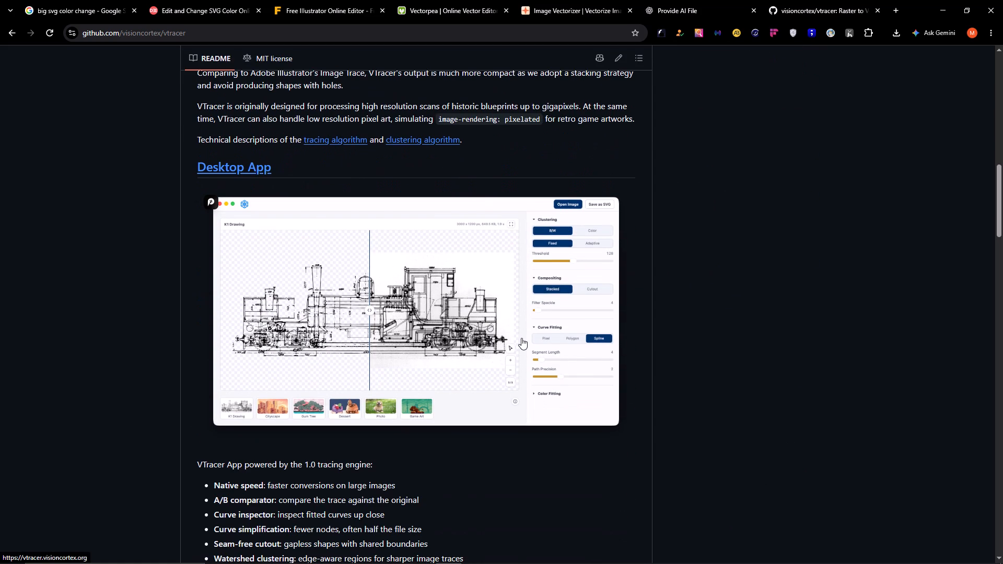
{"action": "scroll", "coordinate": [521, 338], "scroll_direction": "down", "scroll_amount": 4}
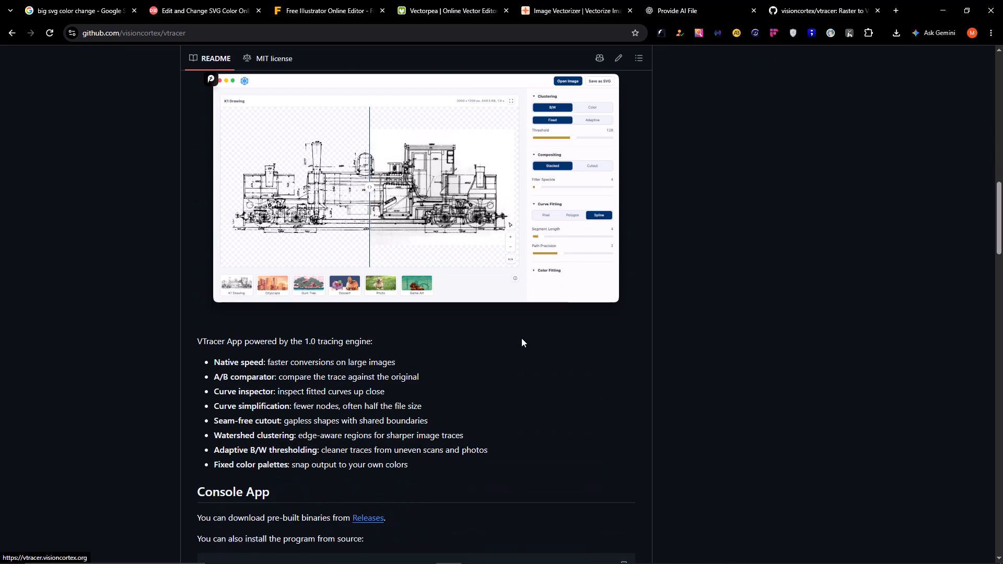
{"action": "scroll", "coordinate": [504, 403], "scroll_direction": "down", "scroll_amount": 4}
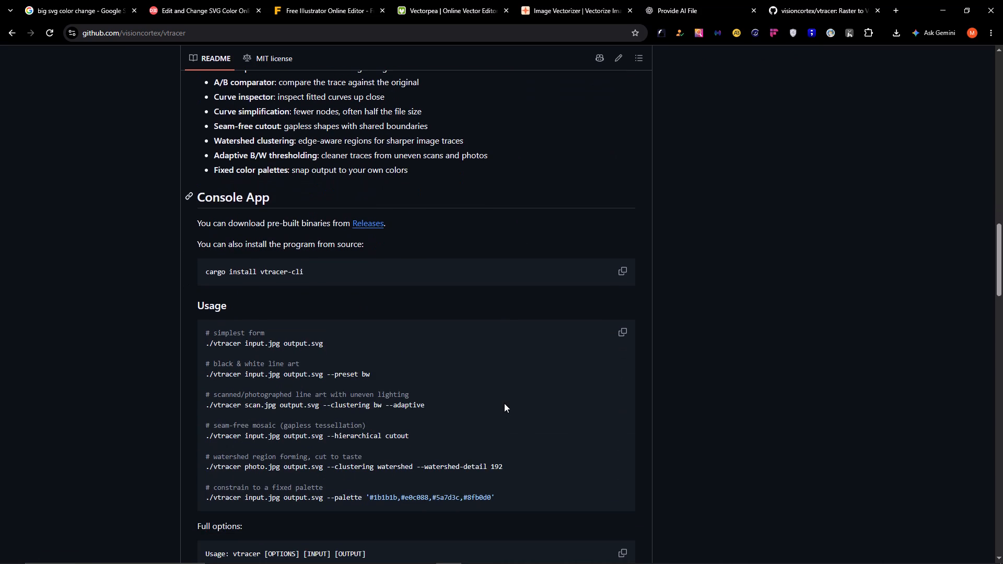
{"action": "scroll", "coordinate": [503, 430], "scroll_direction": "down", "scroll_amount": 4}
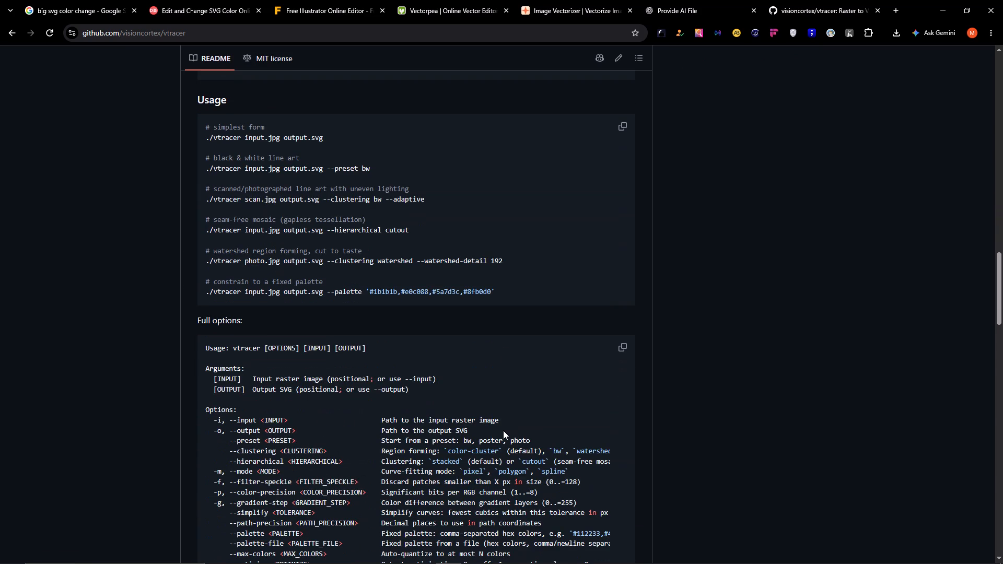
{"action": "scroll", "coordinate": [503, 430], "scroll_direction": "up", "scroll_amount": 10}
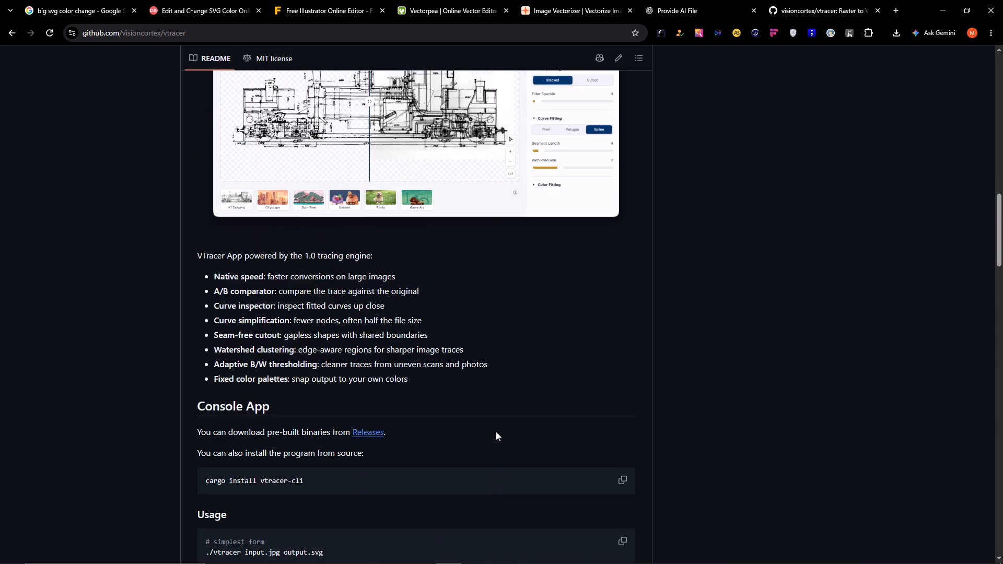
{"action": "scroll", "coordinate": [496, 431], "scroll_direction": "up", "scroll_amount": 3}
{"action": "scroll", "coordinate": [607, 473], "scroll_direction": "up", "scroll_amount": 4}
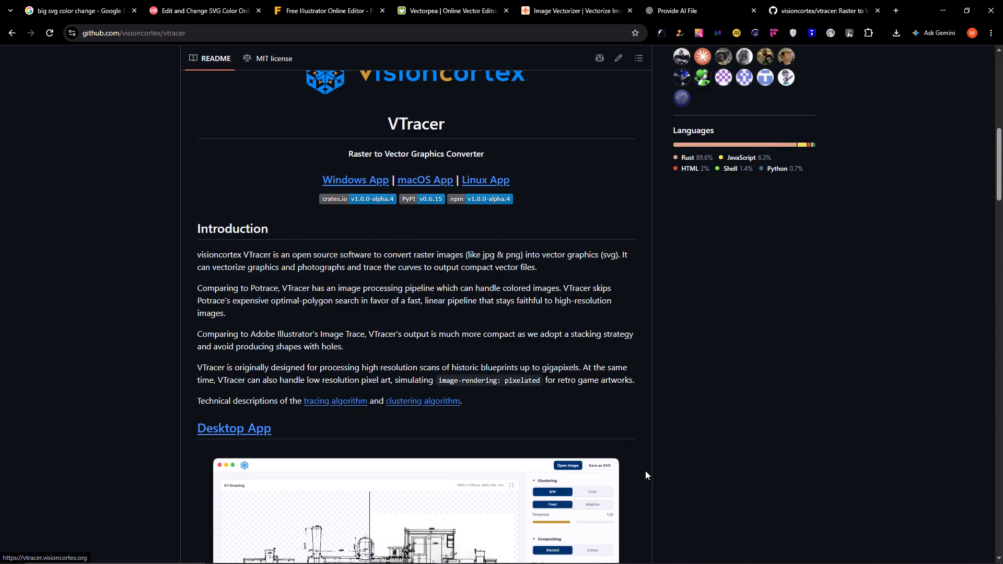
Download the Windows installer VTracer_1.0.0-alpha.4_x64-setup.exe from the repository's 1.0.0-alpha.4 release.
{"action": "scroll", "coordinate": [645, 471], "scroll_direction": "up", "scroll_amount": 8}
{"action": "scroll", "coordinate": [704, 346], "scroll_direction": "up", "scroll_amount": 1}
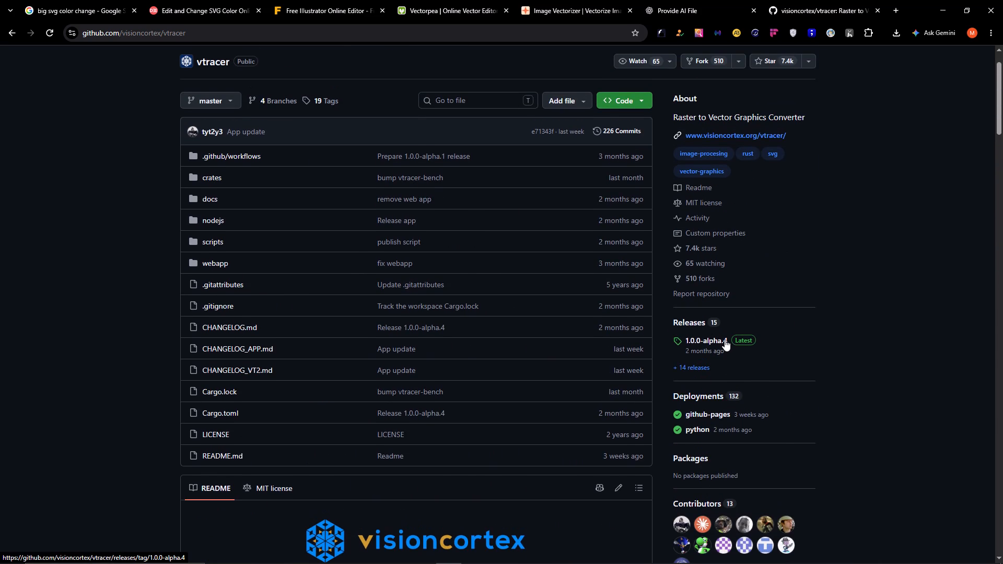
{"action": "left_click", "coordinate": [725, 340]}
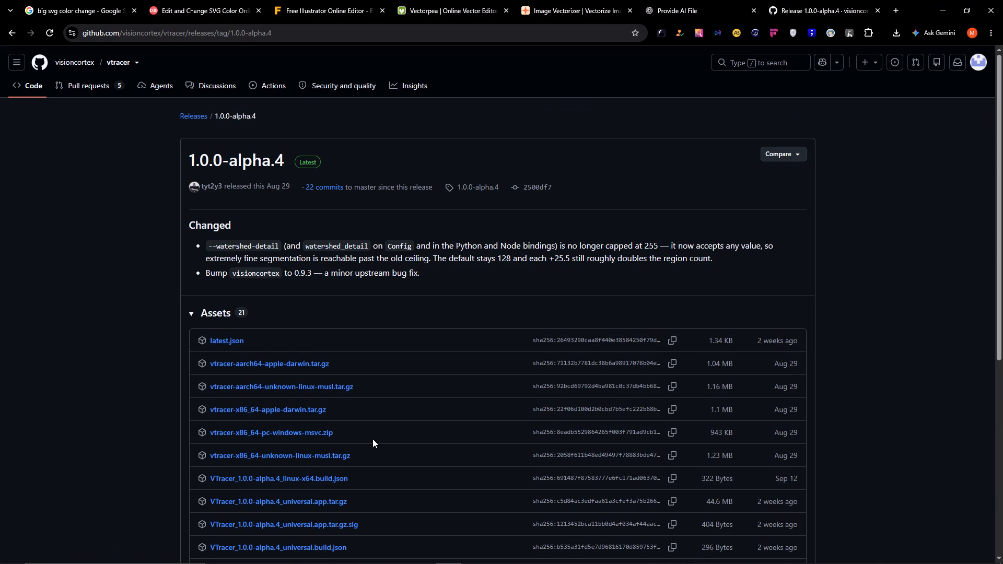
{"action": "scroll", "coordinate": [377, 421], "scroll_direction": "down", "scroll_amount": 2}
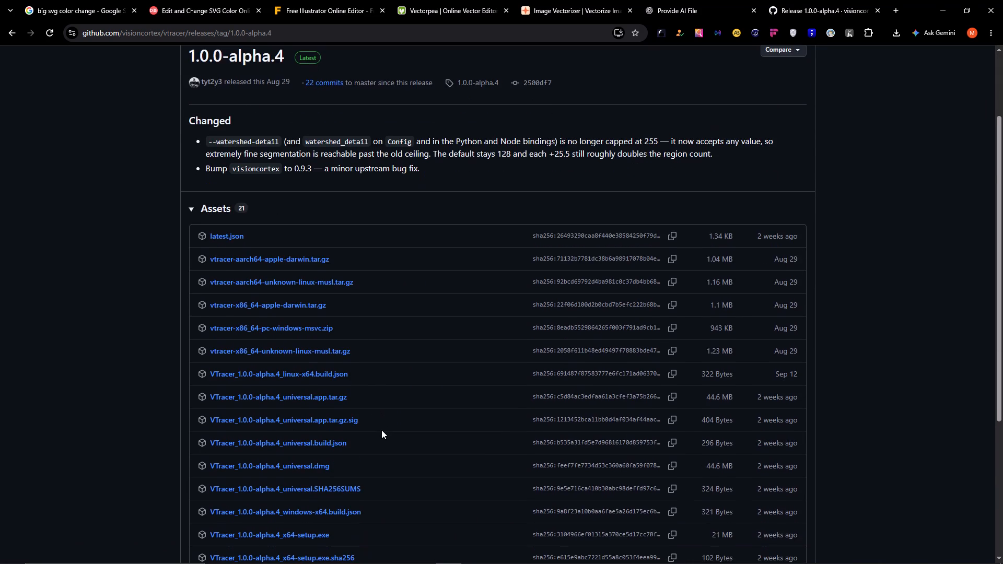
{"action": "scroll", "coordinate": [382, 431], "scroll_direction": "down", "scroll_amount": 2}
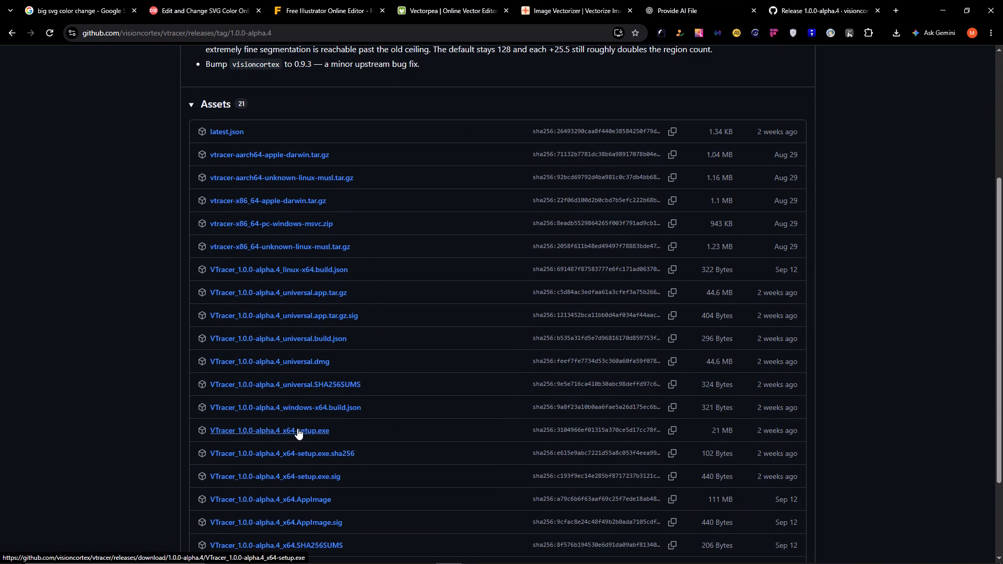
{"action": "scroll", "coordinate": [297, 428], "scroll_direction": "down", "scroll_amount": 3}
{"action": "scroll", "coordinate": [297, 428], "scroll_direction": "up", "scroll_amount": 1}
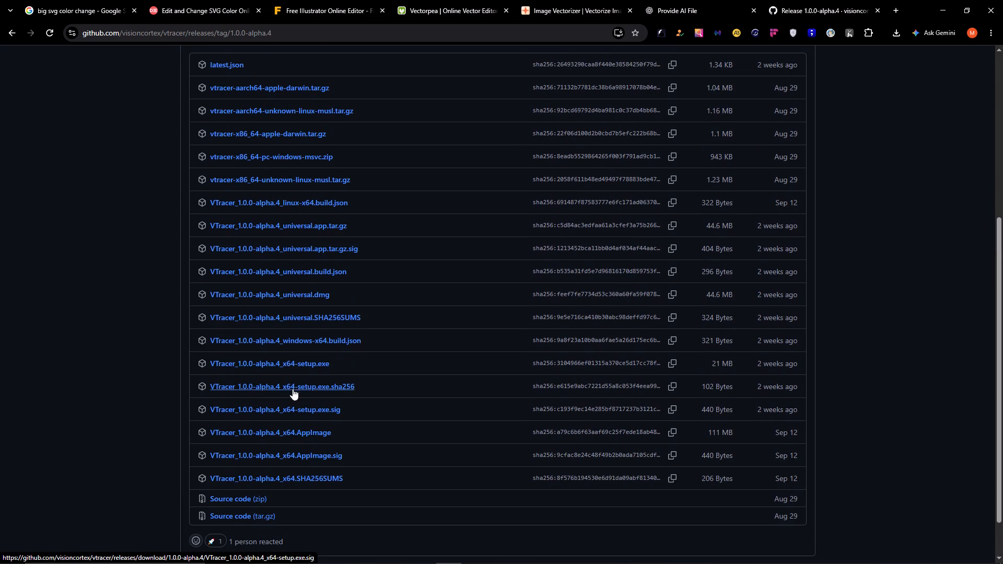
{"action": "left_click", "coordinate": [288, 367]}
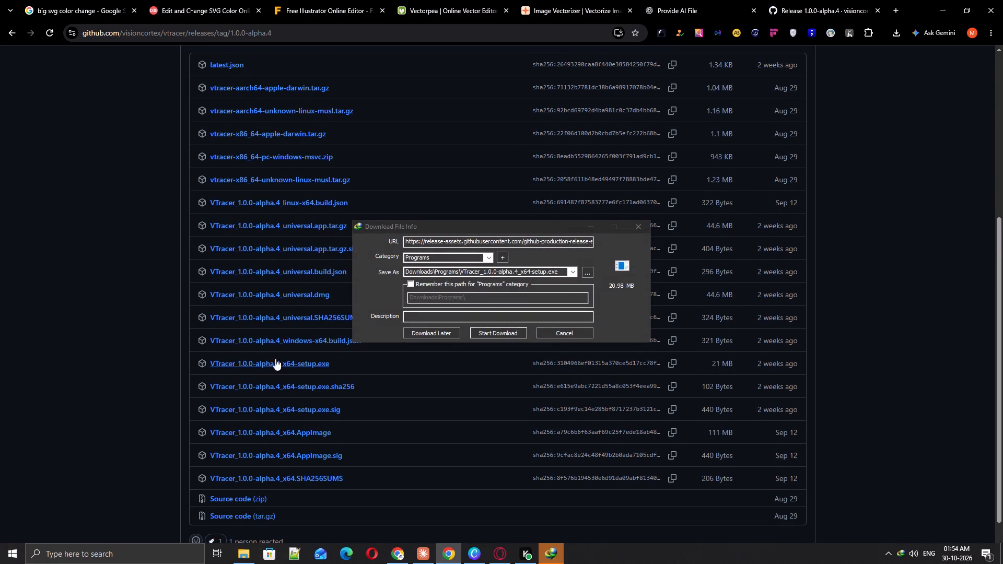
{"action": "left_click", "coordinate": [475, 333]}
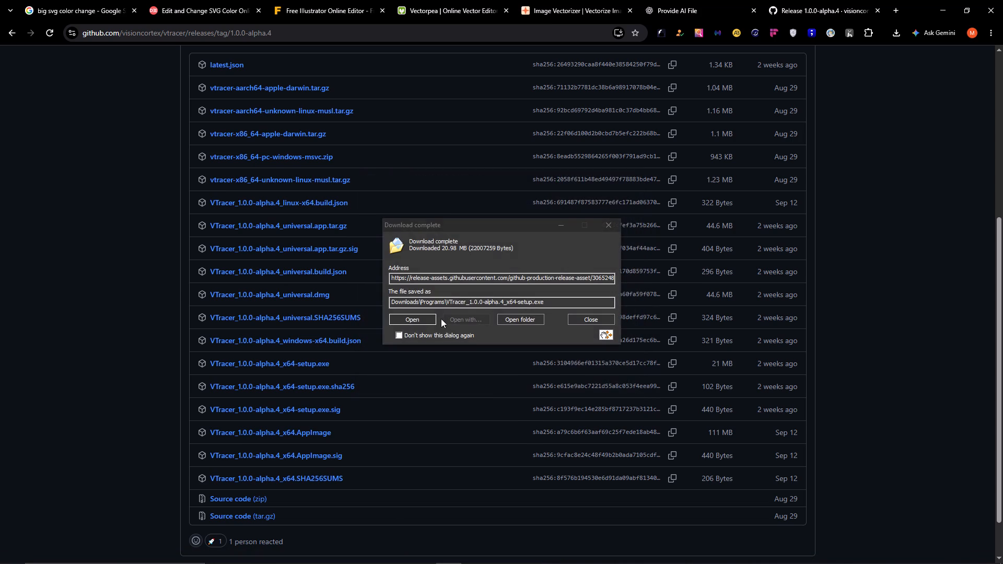
Run the downloaded installer, install VTracer in the default folder without a desktop shortcut, and launch it on finishing.
{"action": "left_click", "coordinate": [423, 320]}
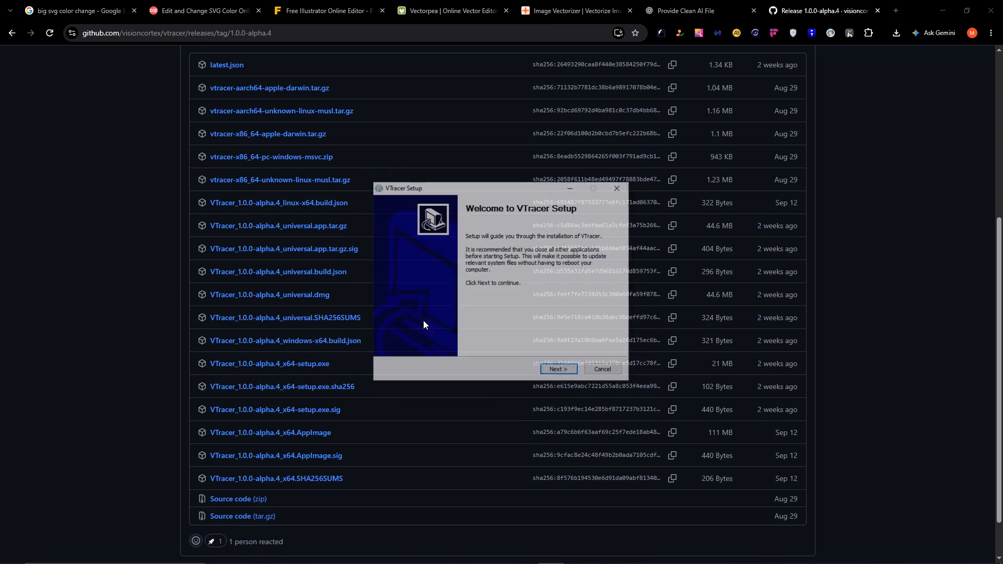
{"action": "left_click", "coordinate": [557, 370]}
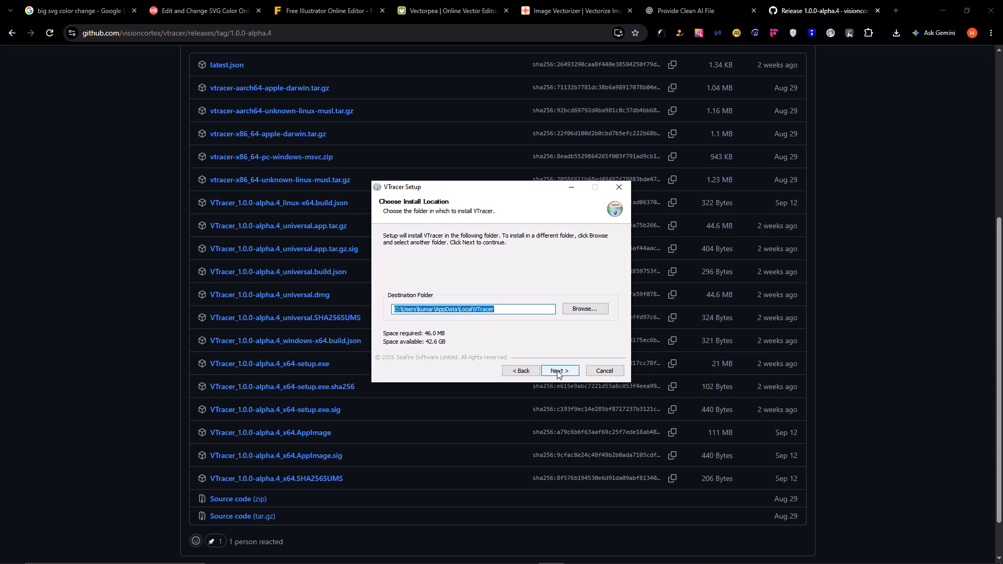
{"action": "left_click", "coordinate": [557, 370]}
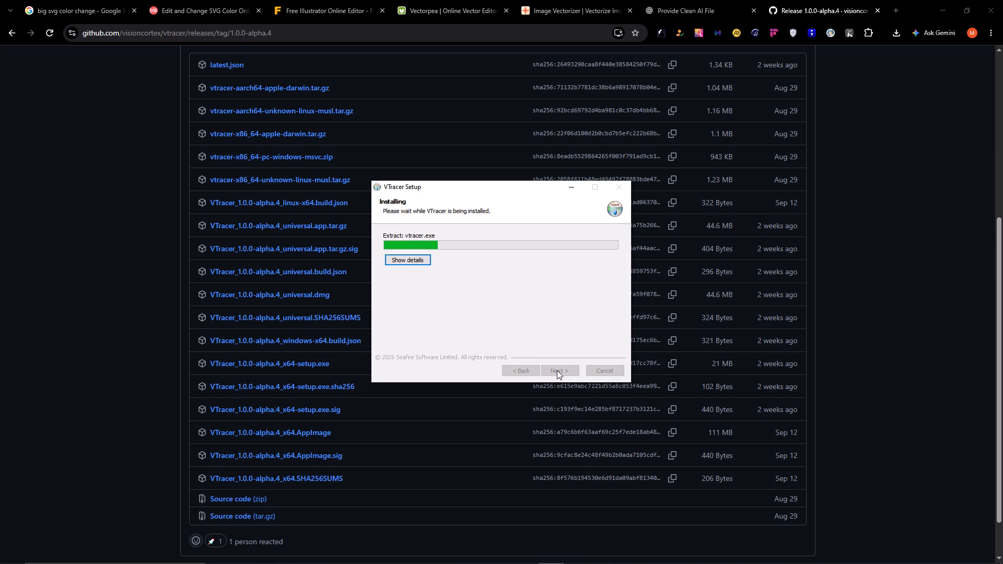
{"action": "scroll", "coordinate": [899, 417], "scroll_direction": "up", "scroll_amount": 11}
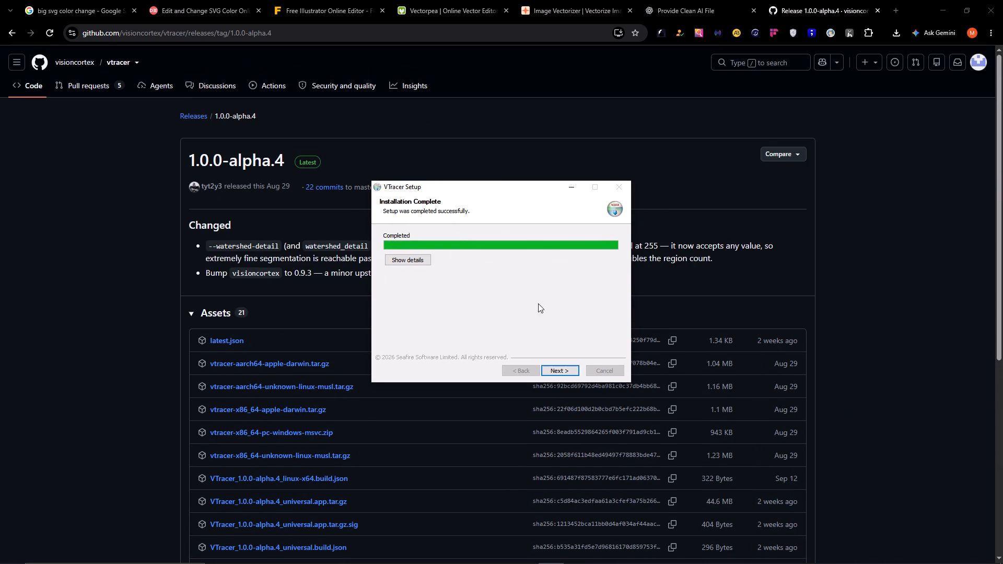
{"action": "scroll", "coordinate": [542, 363], "scroll_direction": "up", "scroll_amount": 1}
{"action": "left_click", "coordinate": [555, 371]}
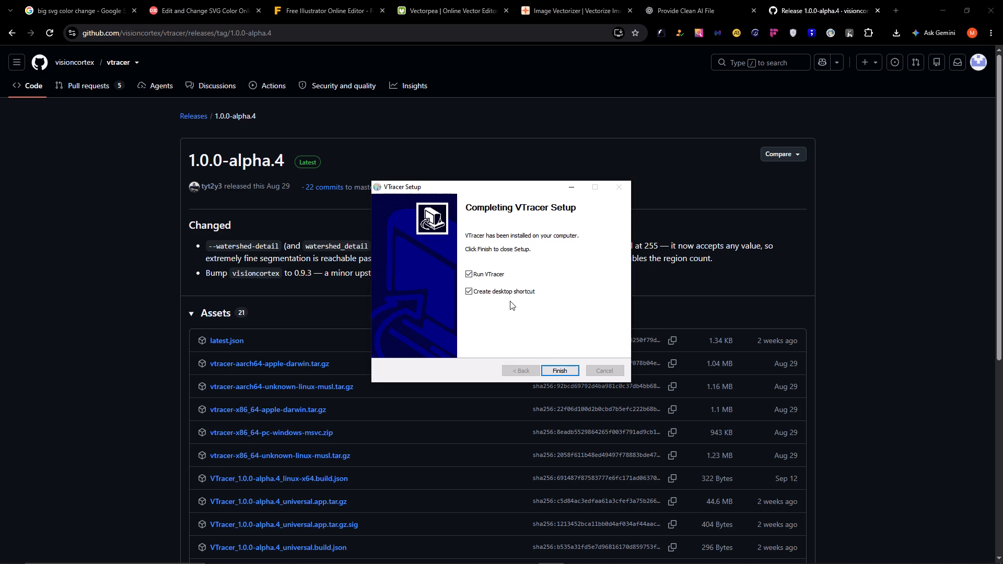
{"action": "left_click", "coordinate": [514, 291]}
{"action": "left_click", "coordinate": [568, 375]}
{"action": "left_click", "coordinate": [571, 369]}
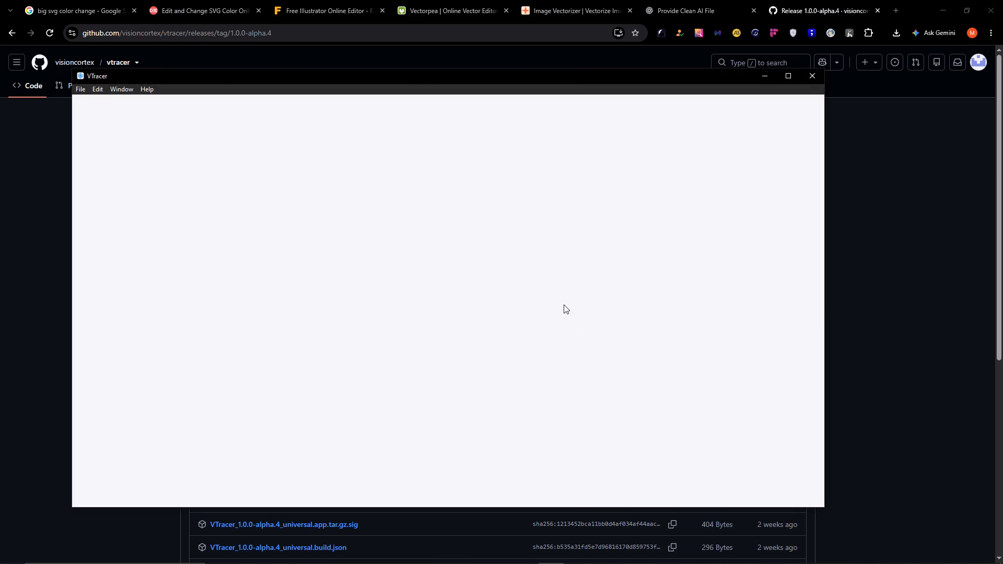
{"action": "left_click", "coordinate": [386, 310]}
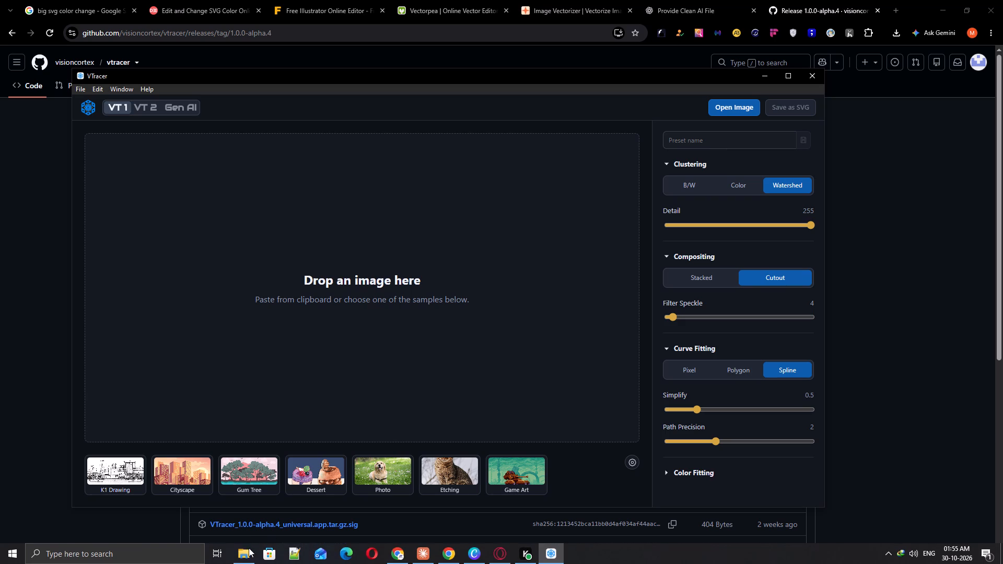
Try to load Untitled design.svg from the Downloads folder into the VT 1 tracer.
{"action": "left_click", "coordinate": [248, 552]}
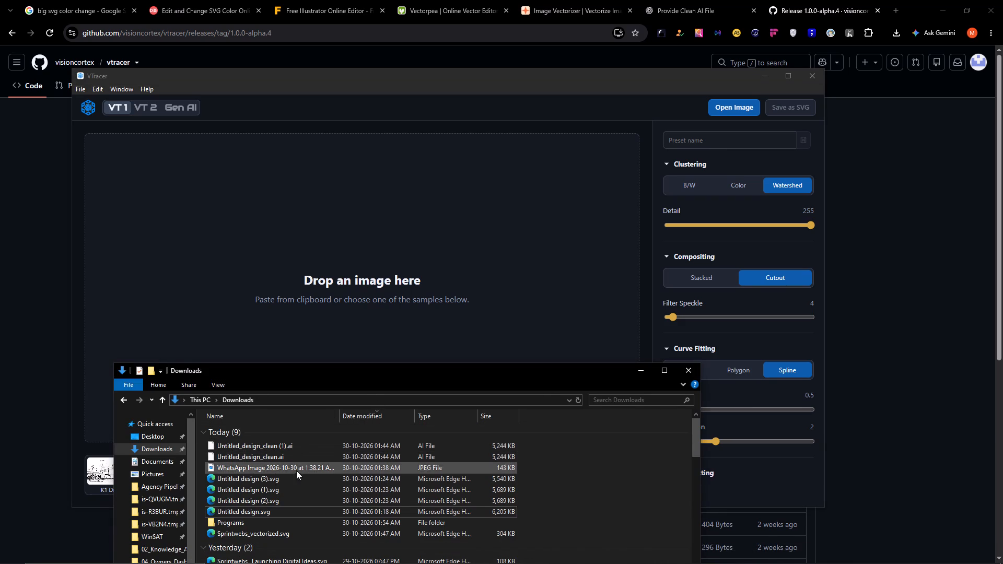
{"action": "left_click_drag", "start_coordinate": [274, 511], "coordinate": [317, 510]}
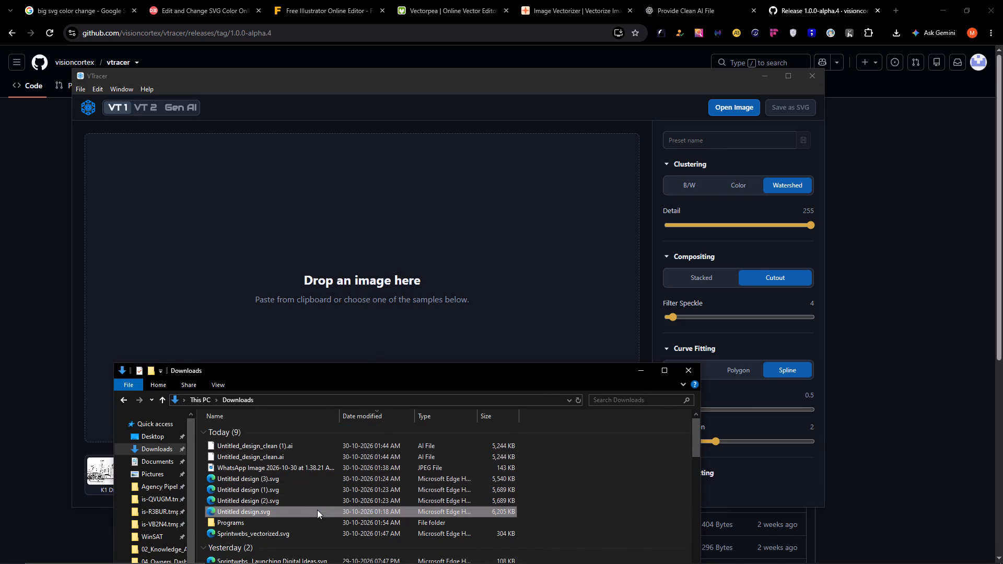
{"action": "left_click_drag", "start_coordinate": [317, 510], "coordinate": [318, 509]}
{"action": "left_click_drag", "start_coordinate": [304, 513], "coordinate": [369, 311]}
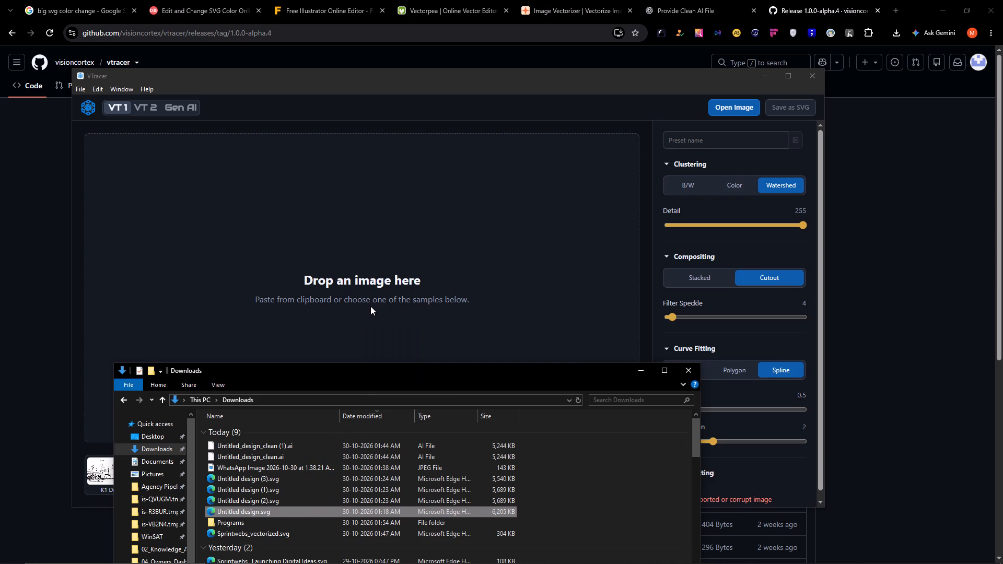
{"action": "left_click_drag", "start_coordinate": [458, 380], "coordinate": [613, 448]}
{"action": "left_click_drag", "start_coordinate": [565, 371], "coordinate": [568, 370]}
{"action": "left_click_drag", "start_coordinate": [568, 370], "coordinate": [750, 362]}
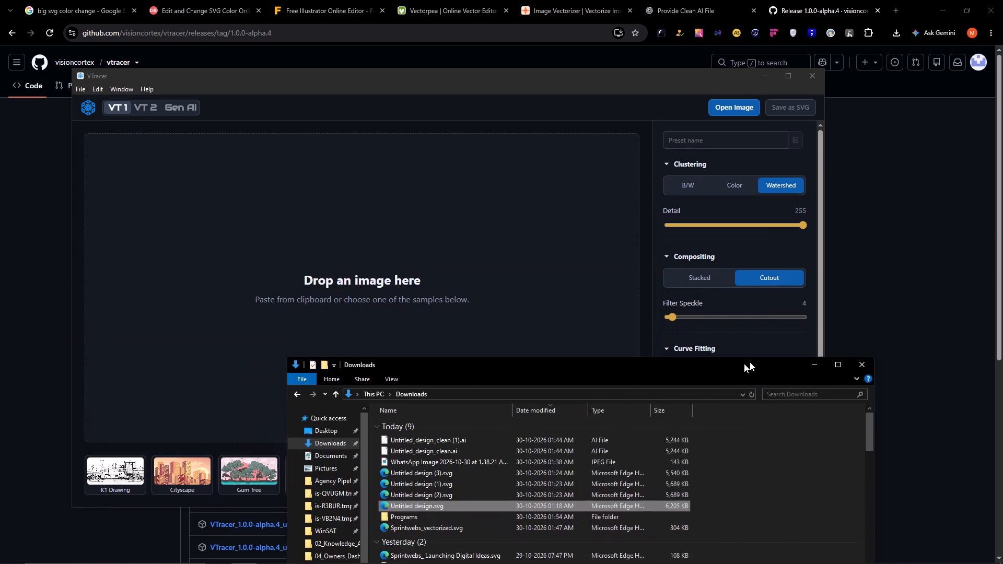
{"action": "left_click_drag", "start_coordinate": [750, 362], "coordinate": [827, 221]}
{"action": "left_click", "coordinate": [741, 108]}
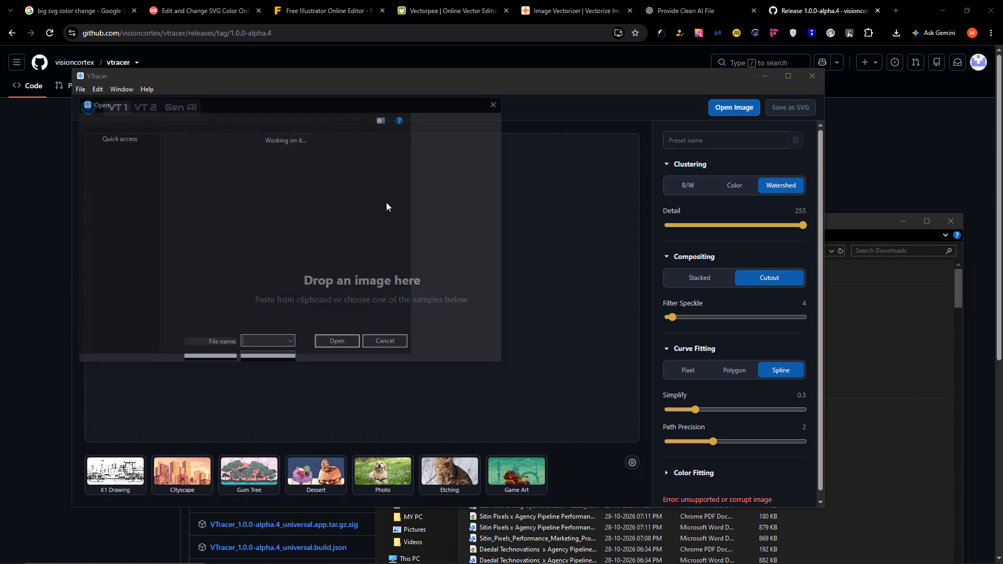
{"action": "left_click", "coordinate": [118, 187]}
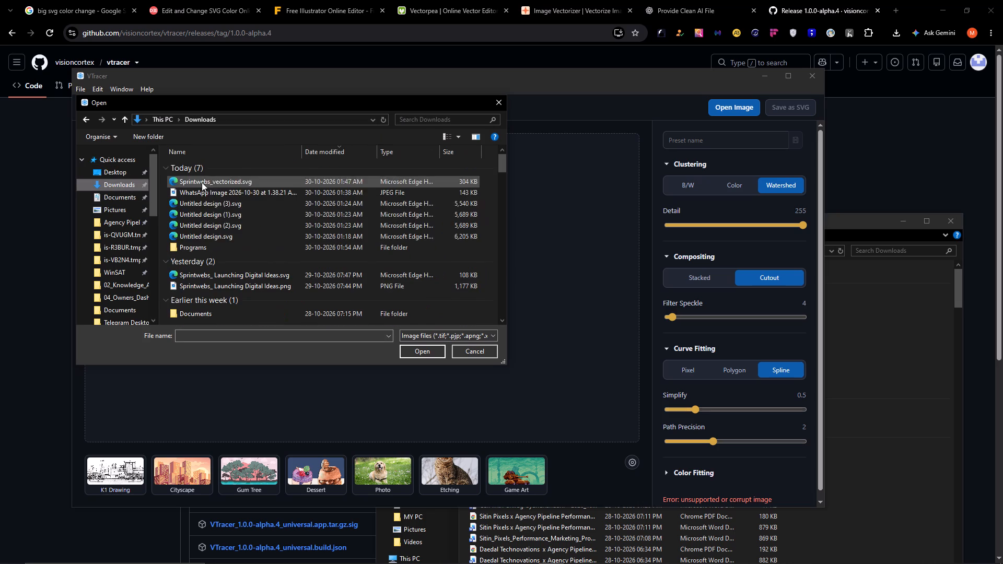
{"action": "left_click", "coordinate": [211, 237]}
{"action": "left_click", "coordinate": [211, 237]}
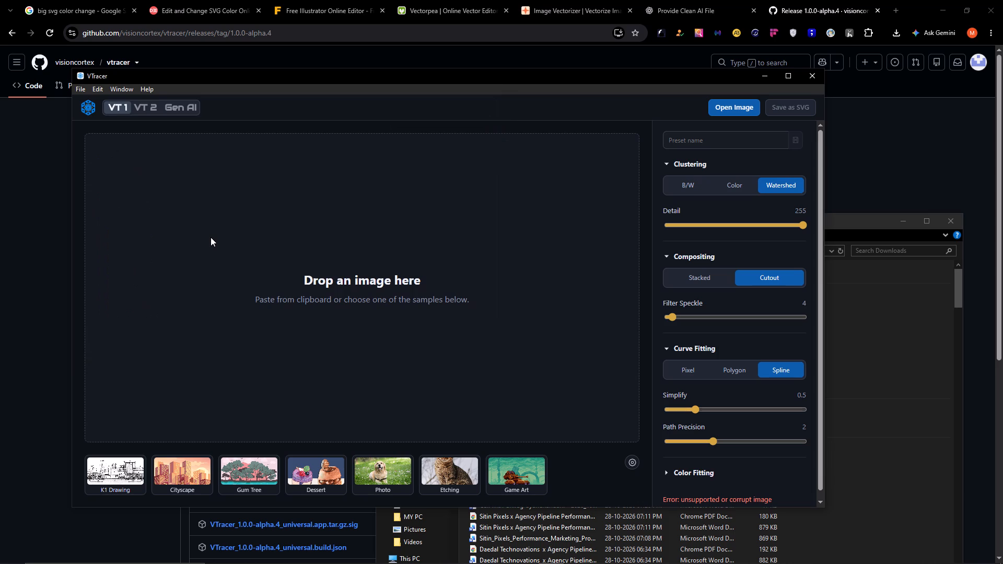
Look over the VT 2 mode's introduction and its tracing settings.
{"action": "left_click", "coordinate": [145, 107]}
{"action": "scroll", "coordinate": [415, 240], "scroll_direction": "down", "scroll_amount": 2}
{"action": "scroll", "coordinate": [417, 243], "scroll_direction": "up", "scroll_amount": 3}
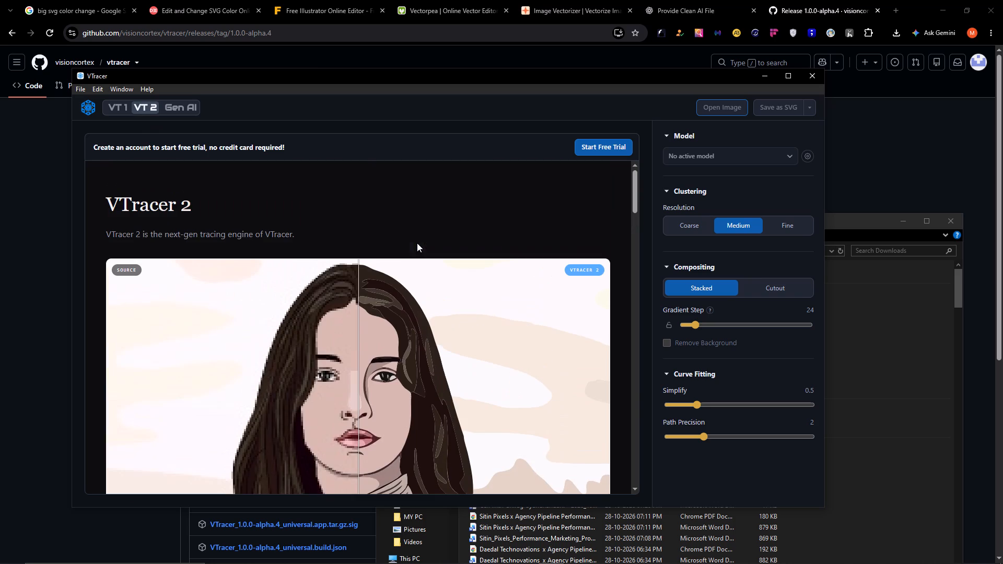
{"action": "left_click", "coordinate": [114, 105]}
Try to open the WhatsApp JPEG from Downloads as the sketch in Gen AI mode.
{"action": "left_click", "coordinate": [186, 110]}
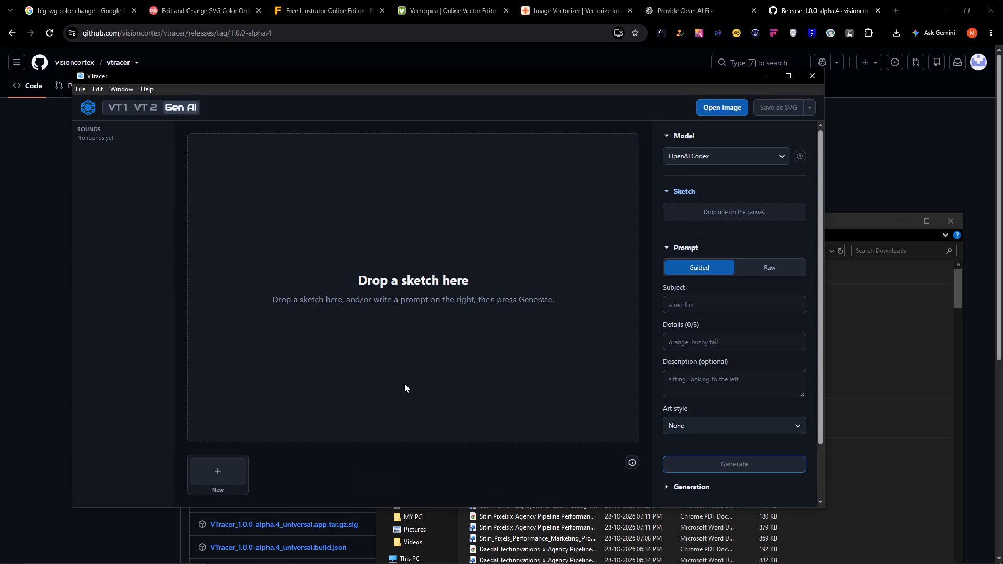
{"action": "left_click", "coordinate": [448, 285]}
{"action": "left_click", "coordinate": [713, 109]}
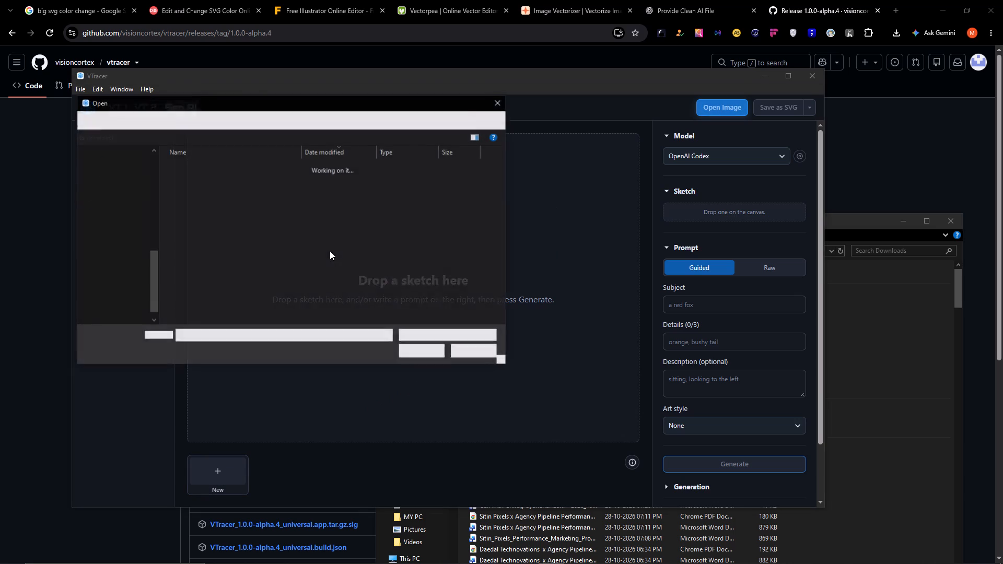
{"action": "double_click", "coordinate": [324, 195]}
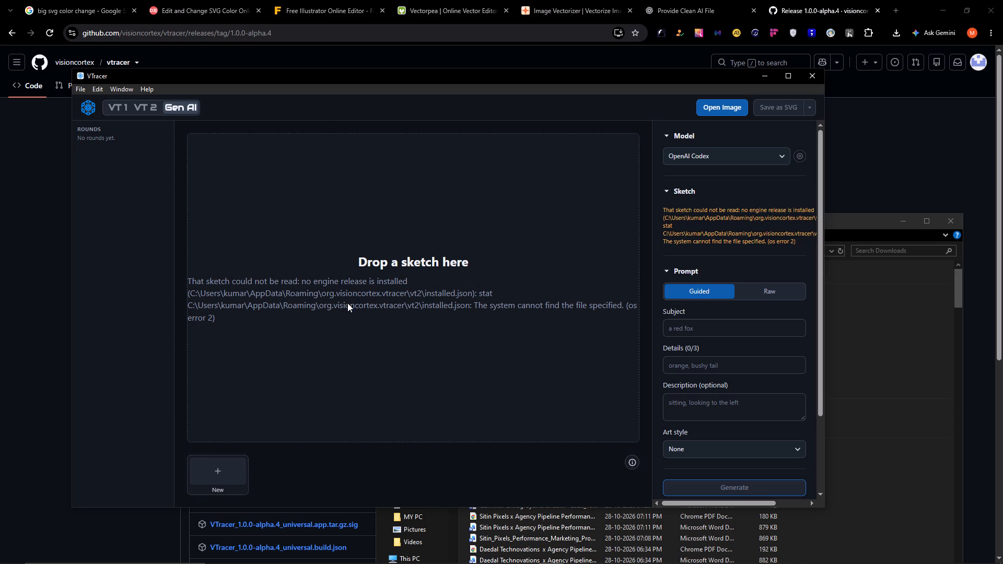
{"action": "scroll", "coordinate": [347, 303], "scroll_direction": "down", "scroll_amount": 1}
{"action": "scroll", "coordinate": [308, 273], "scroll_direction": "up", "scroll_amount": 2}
Return to VT 1 mode and open WhatsApp Image 2026-10-30 at 1.38.21 AM.jpeg from Downloads for tracing.
{"action": "left_click", "coordinate": [108, 112]}
{"action": "left_click", "coordinate": [742, 107]}
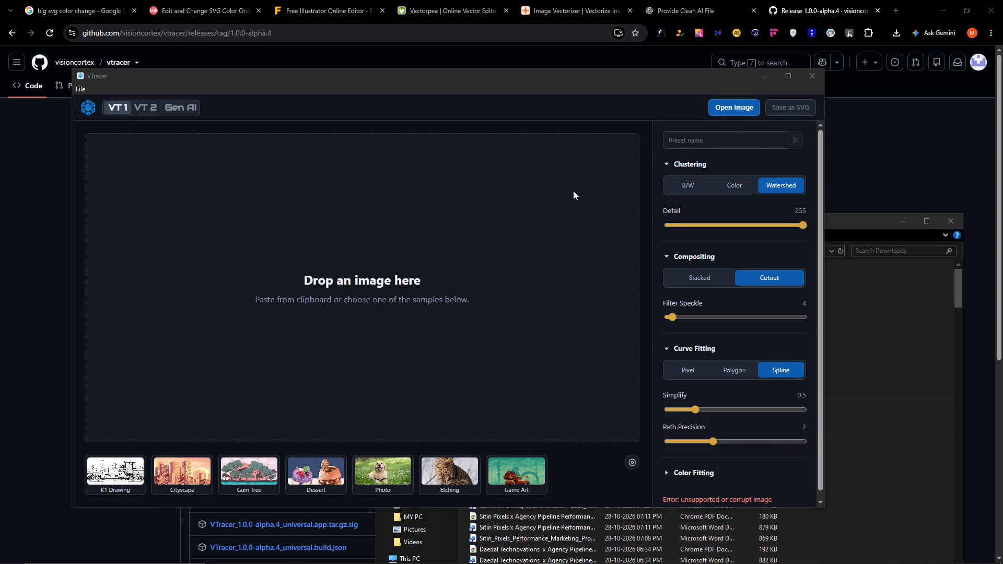
{"action": "left_click", "coordinate": [265, 186]}
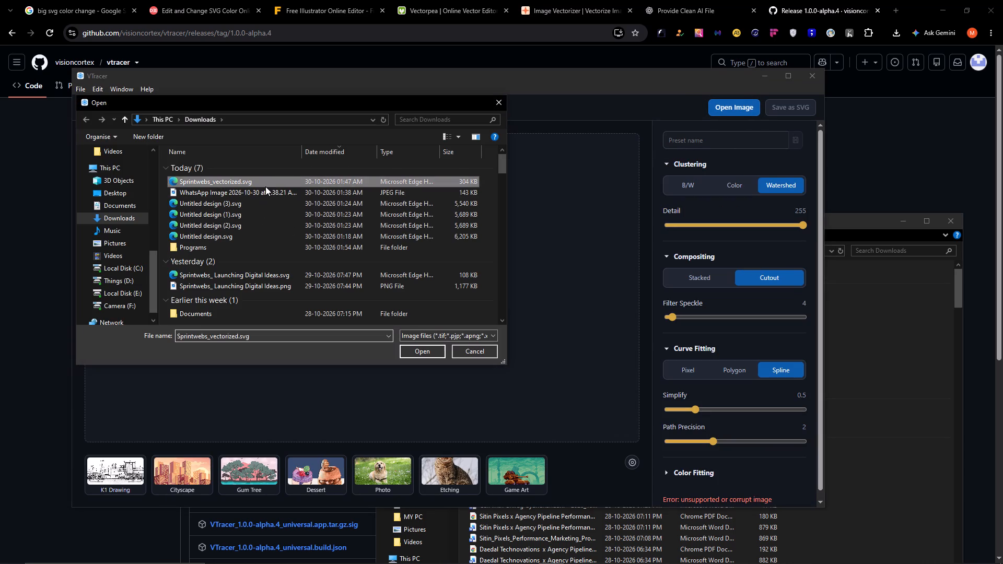
{"action": "double_click", "coordinate": [265, 192]}
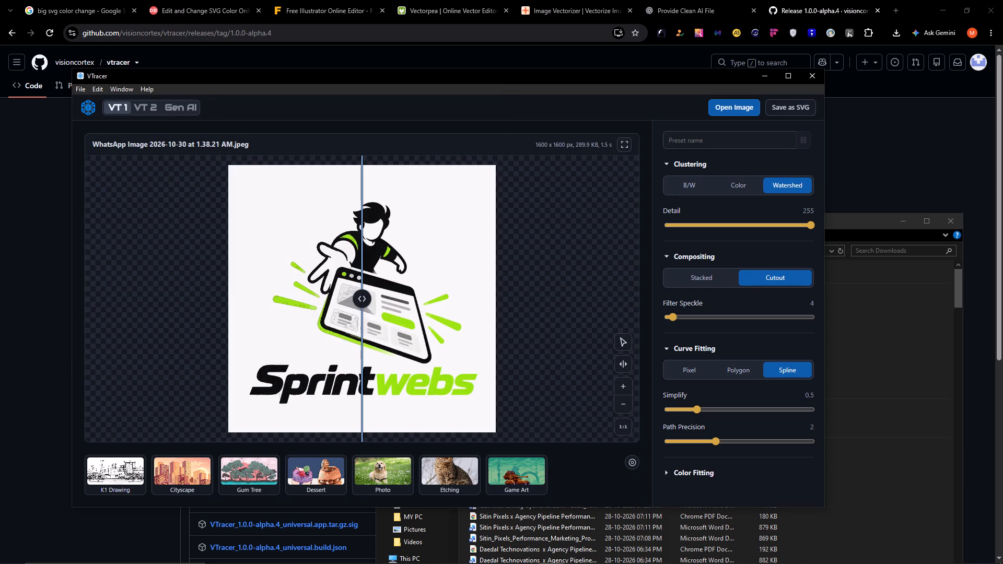
Compare the traced logo with the original across the whole image using the before/after divider, and look over the tracing settings.
{"action": "left_click_drag", "start_coordinate": [364, 302], "coordinate": [402, 309]}
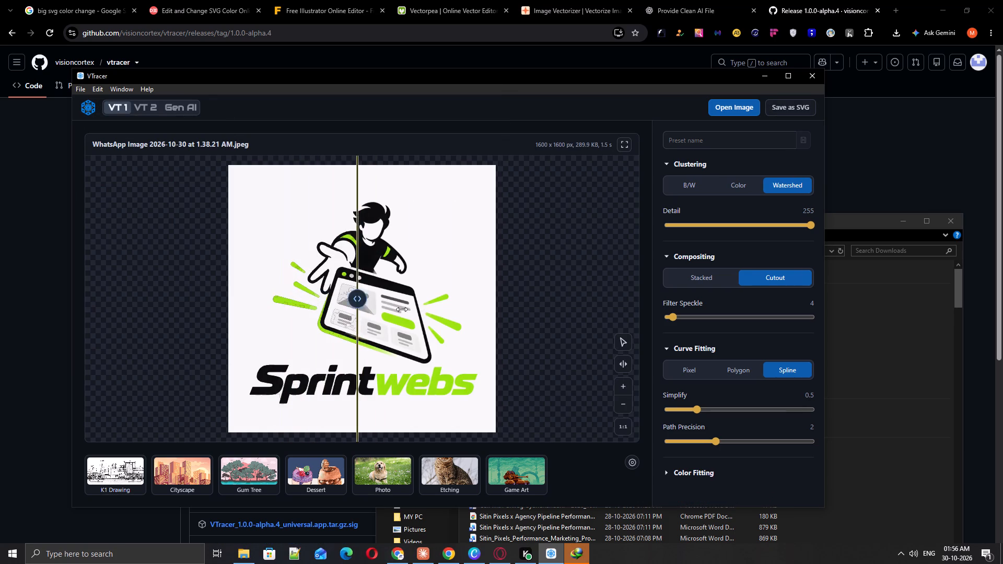
{"action": "left_click_drag", "start_coordinate": [402, 309], "coordinate": [416, 314]}
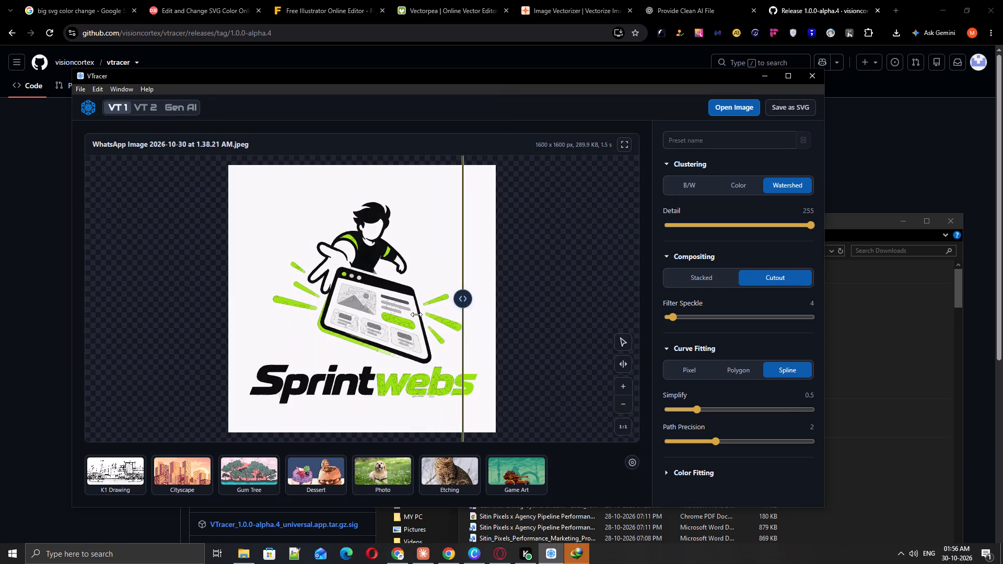
{"action": "left_click_drag", "start_coordinate": [416, 314], "coordinate": [258, 319]}
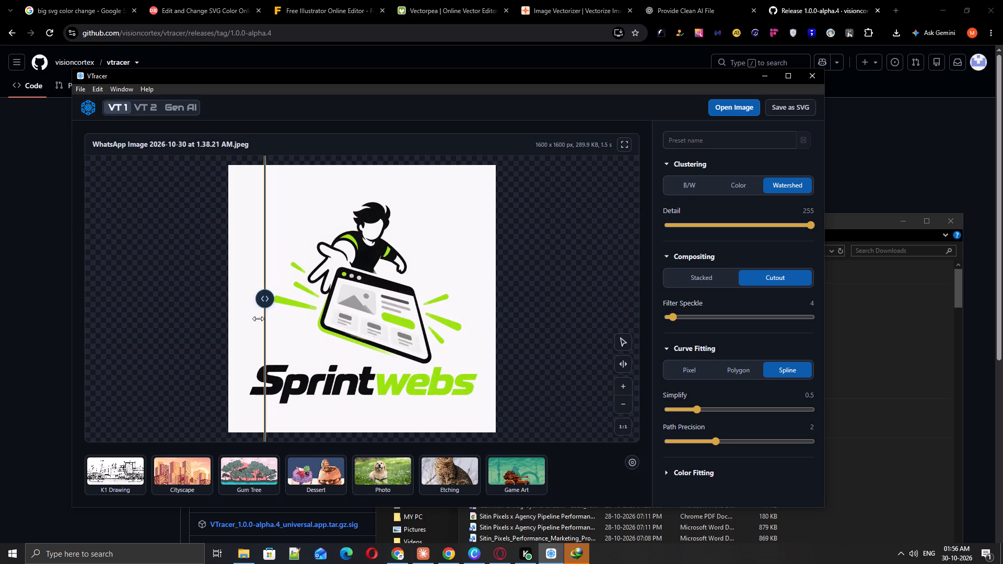
{"action": "left_click_drag", "start_coordinate": [258, 319], "coordinate": [221, 317]}
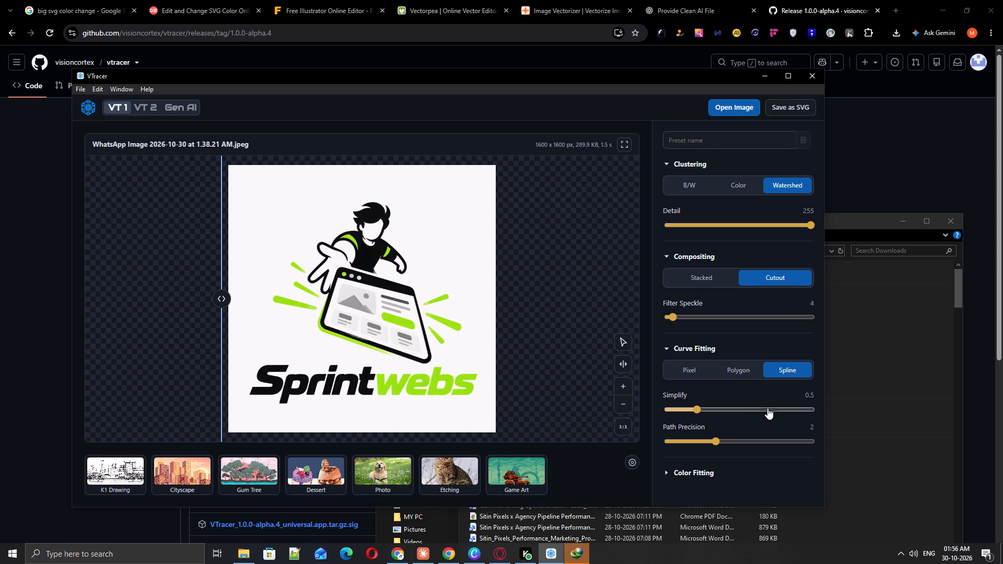
{"action": "scroll", "coordinate": [767, 408], "scroll_direction": "down", "scroll_amount": 3}
{"action": "scroll", "coordinate": [766, 412], "scroll_direction": "up", "scroll_amount": 2}
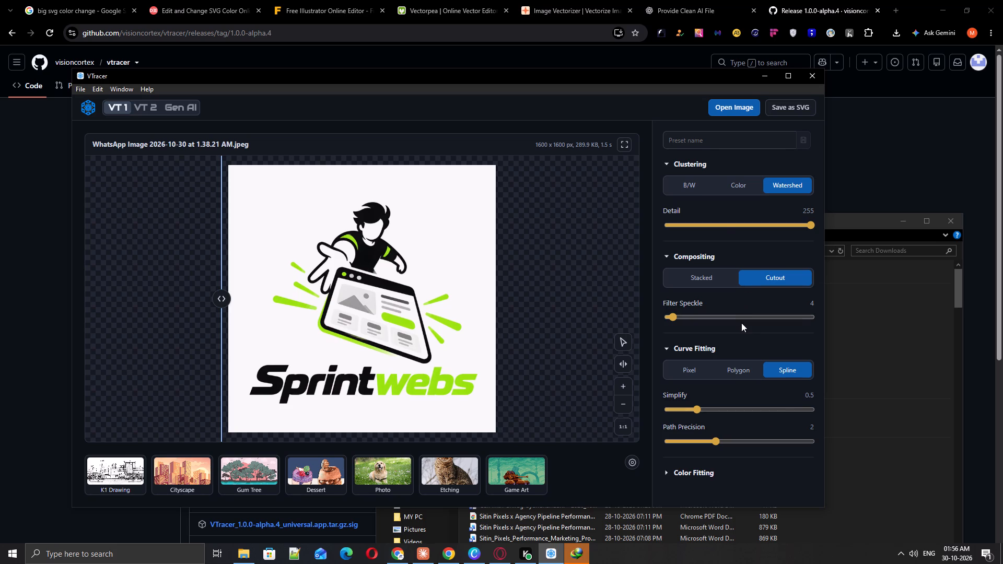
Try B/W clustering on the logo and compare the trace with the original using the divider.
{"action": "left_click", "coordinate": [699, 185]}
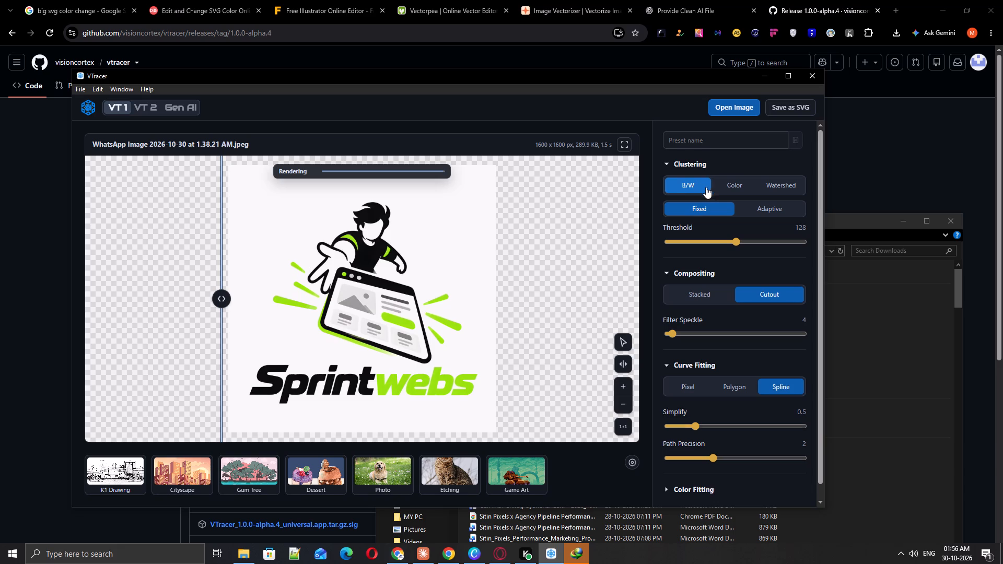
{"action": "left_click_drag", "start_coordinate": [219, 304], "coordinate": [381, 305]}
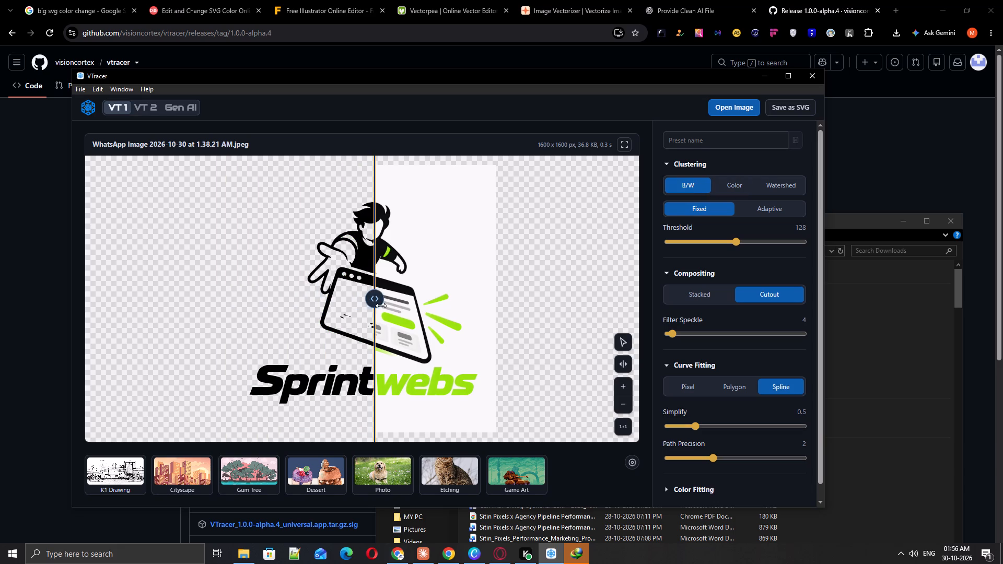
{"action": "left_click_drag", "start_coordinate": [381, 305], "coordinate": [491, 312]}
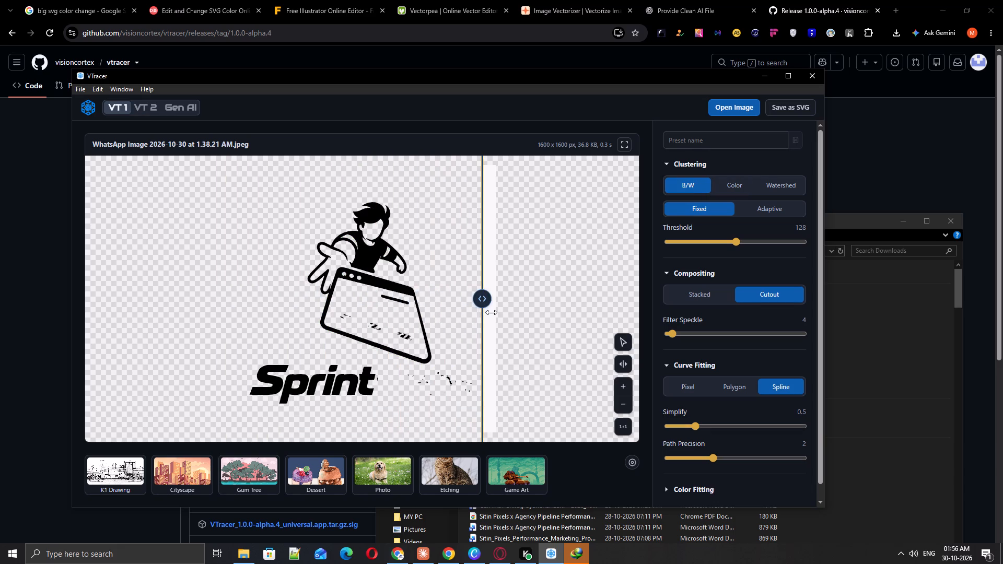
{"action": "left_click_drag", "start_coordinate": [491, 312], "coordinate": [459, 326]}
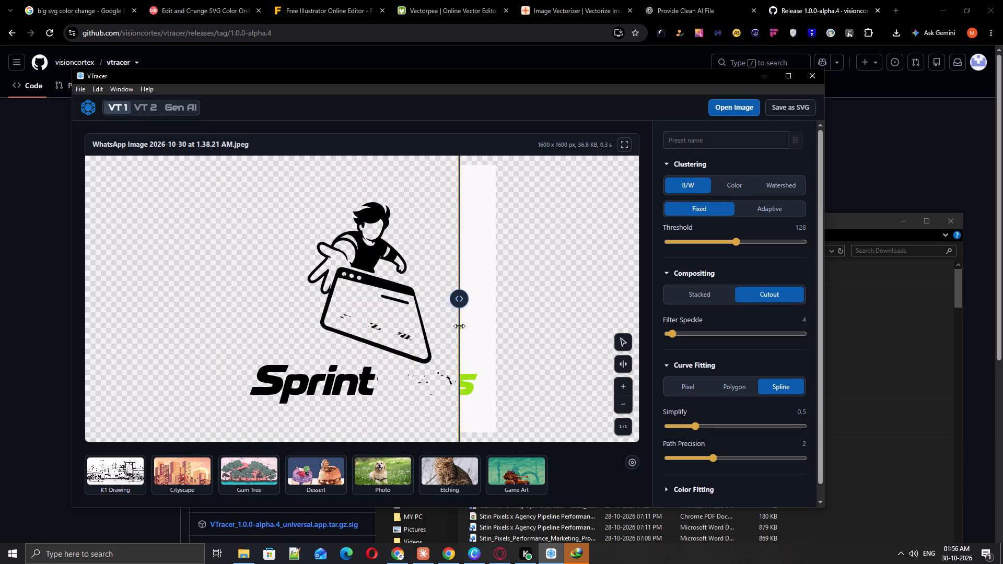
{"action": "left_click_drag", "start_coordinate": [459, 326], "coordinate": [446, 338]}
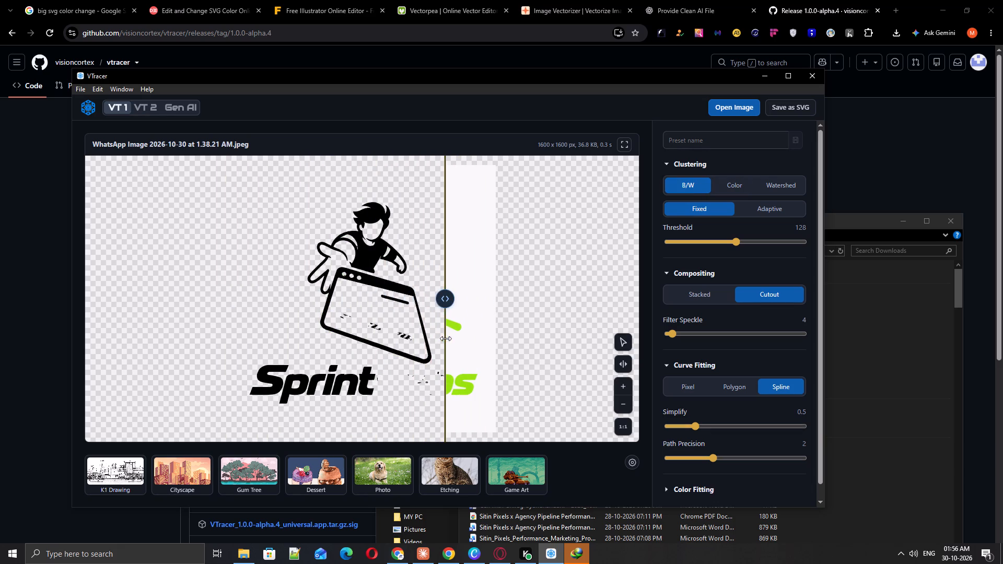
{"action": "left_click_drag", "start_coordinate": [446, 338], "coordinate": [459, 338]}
Set the clustering mode to Color for the logo trace.
{"action": "left_click", "coordinate": [731, 186]}
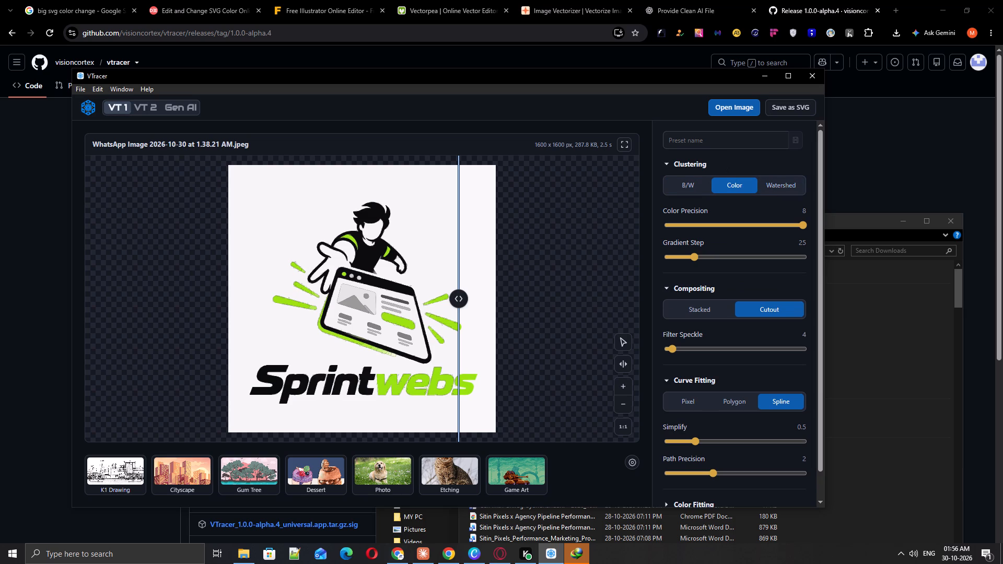
Open Sprintwebs_ Launching Digital Ideas.png from Downloads and compare its trace with the original using the divider.
{"action": "left_click", "coordinate": [733, 112]}
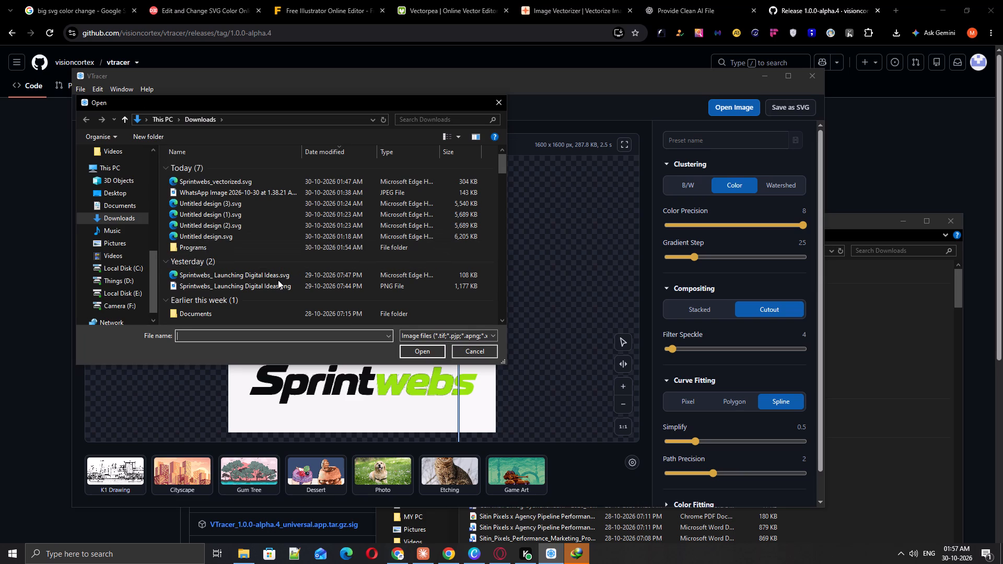
{"action": "left_click", "coordinate": [278, 280]}
{"action": "double_click", "coordinate": [274, 284]}
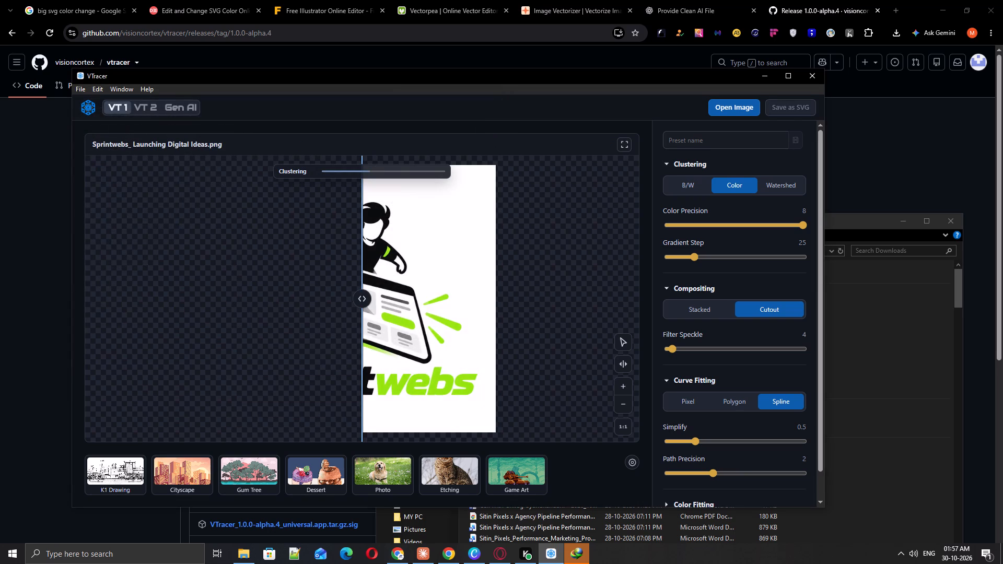
{"action": "left_click_drag", "start_coordinate": [362, 299], "coordinate": [428, 314]}
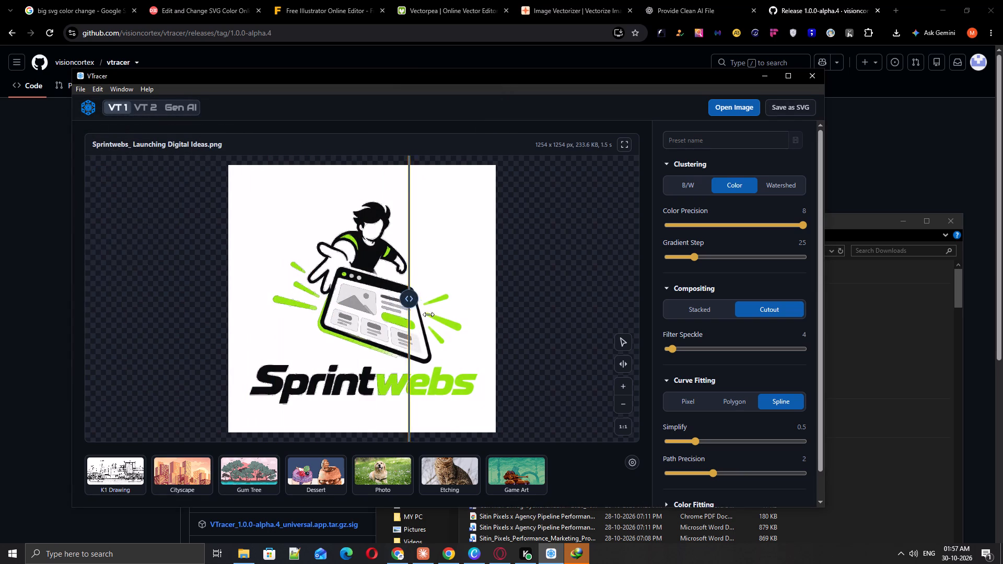
{"action": "left_click_drag", "start_coordinate": [428, 314], "coordinate": [484, 322]}
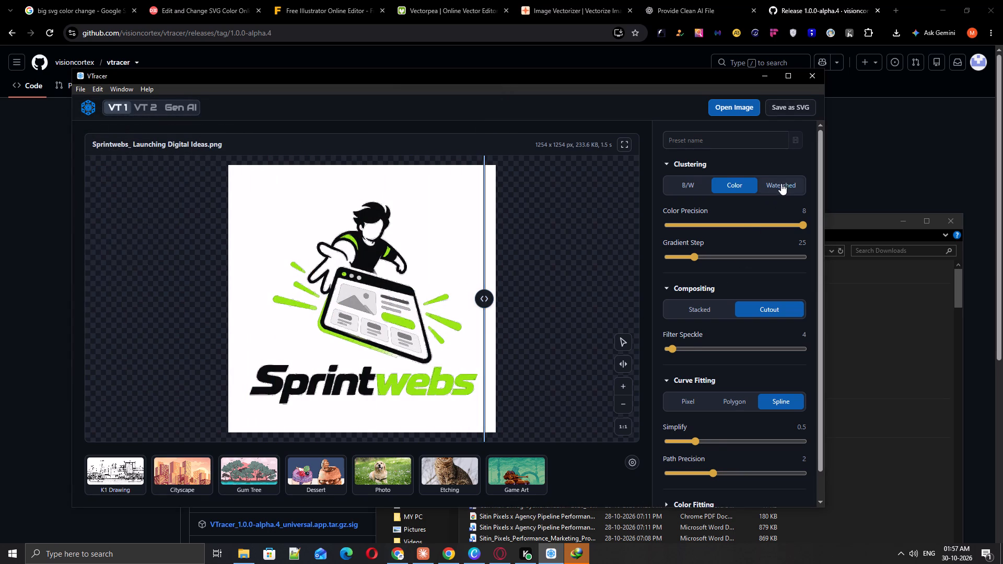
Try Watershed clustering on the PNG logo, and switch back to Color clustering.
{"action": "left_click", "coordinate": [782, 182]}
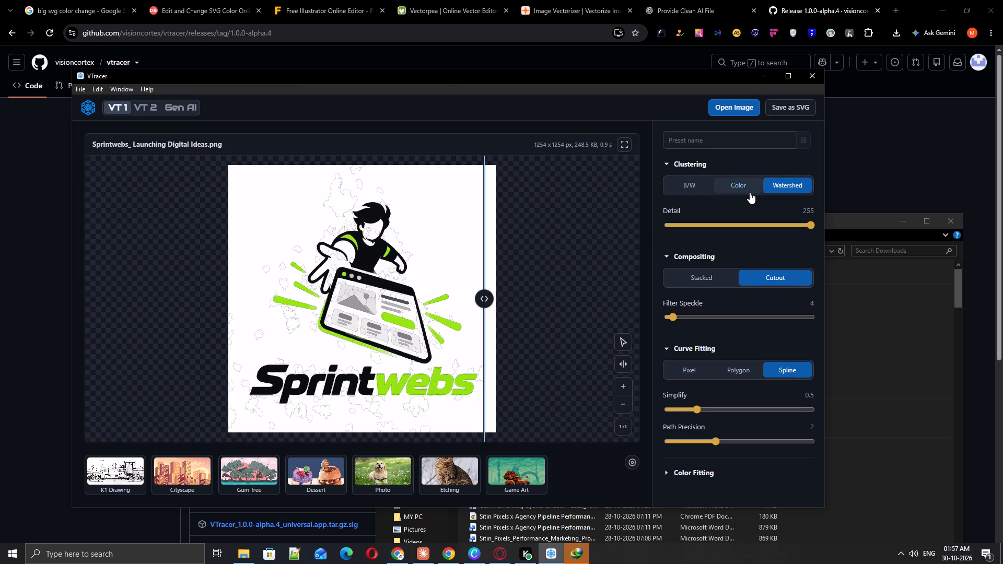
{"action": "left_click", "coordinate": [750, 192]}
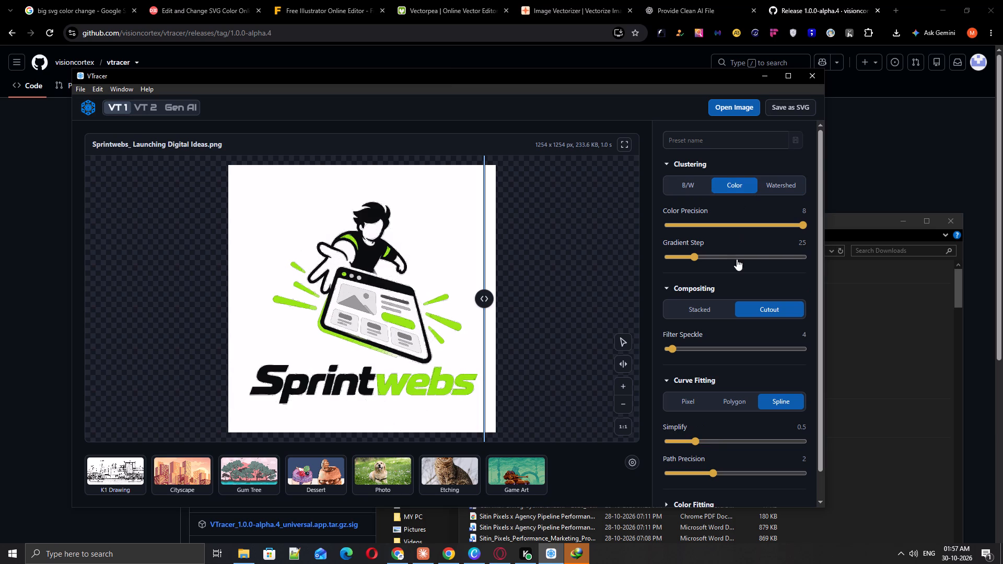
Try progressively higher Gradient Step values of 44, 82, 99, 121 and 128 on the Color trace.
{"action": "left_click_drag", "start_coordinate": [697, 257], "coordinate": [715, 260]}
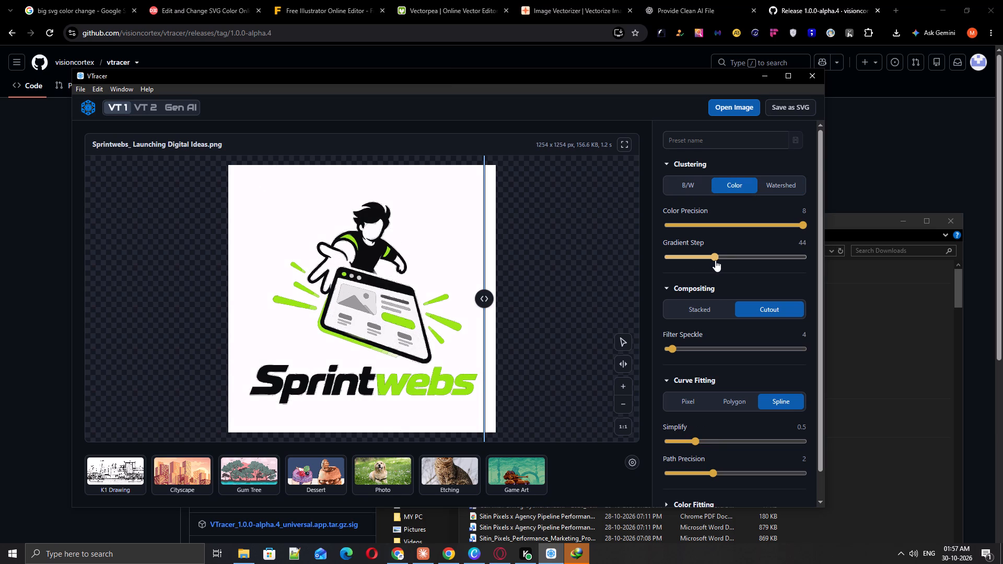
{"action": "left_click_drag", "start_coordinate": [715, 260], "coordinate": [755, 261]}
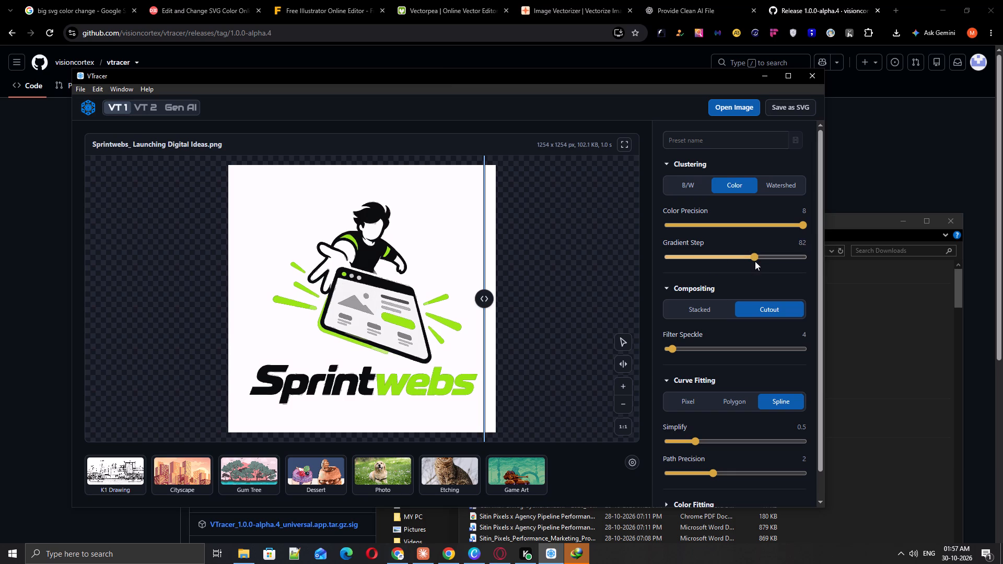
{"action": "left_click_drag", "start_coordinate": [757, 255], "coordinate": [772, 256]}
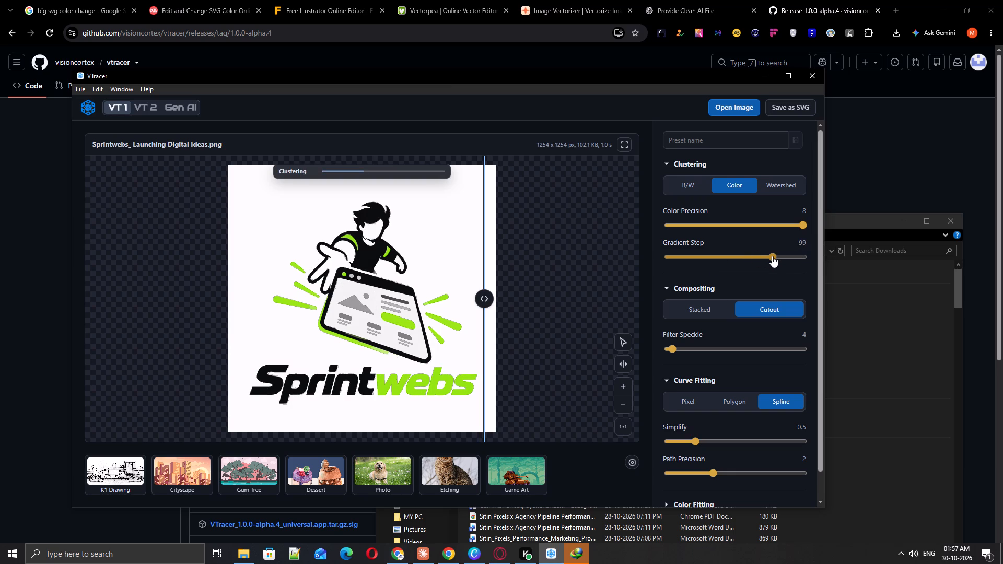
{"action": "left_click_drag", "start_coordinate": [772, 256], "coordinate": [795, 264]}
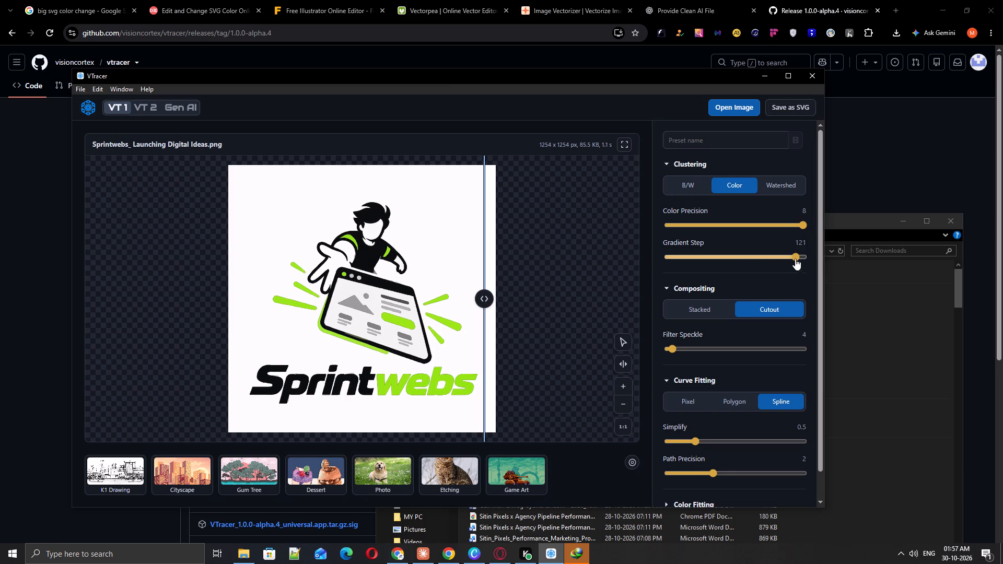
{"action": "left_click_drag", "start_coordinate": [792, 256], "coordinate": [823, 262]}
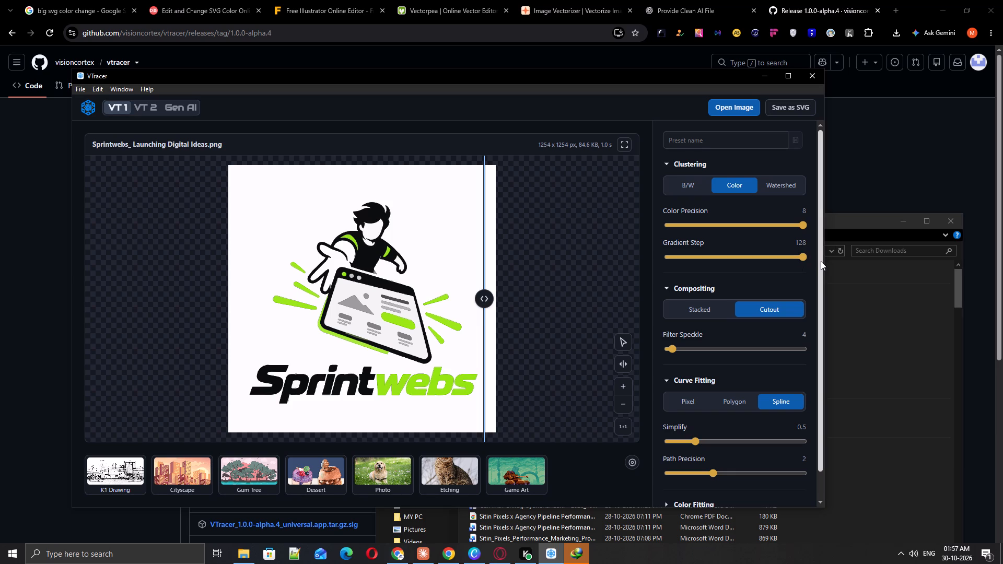
Test lower Gradient Step values such as 88, 24, 32 and 48 on the logo trace, and settle on 56.
{"action": "scroll", "coordinate": [392, 357], "scroll_direction": "up", "scroll_amount": 1}
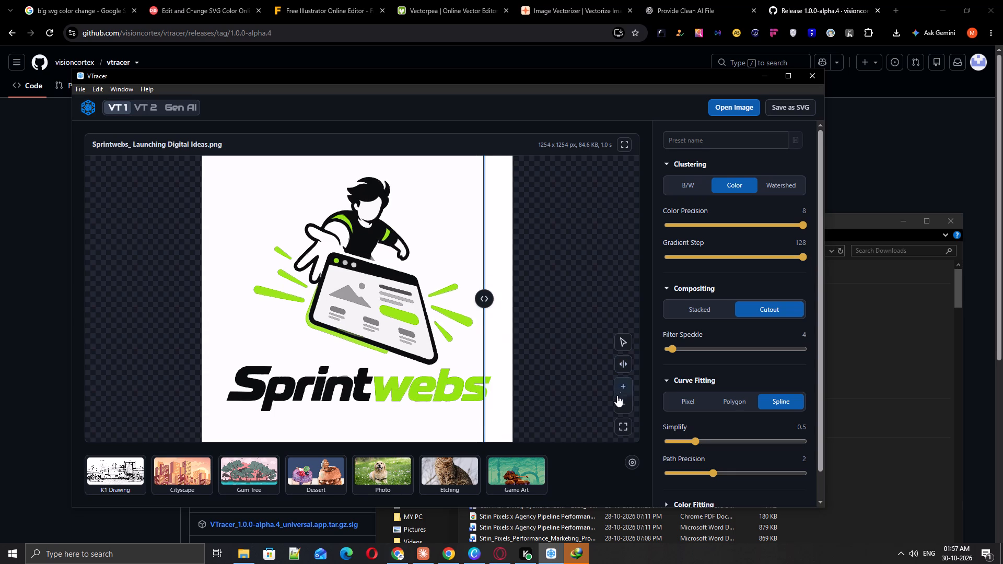
{"action": "left_click", "coordinate": [624, 382]}
{"action": "left_click", "coordinate": [624, 382]}
{"action": "double_click", "coordinate": [624, 382]}
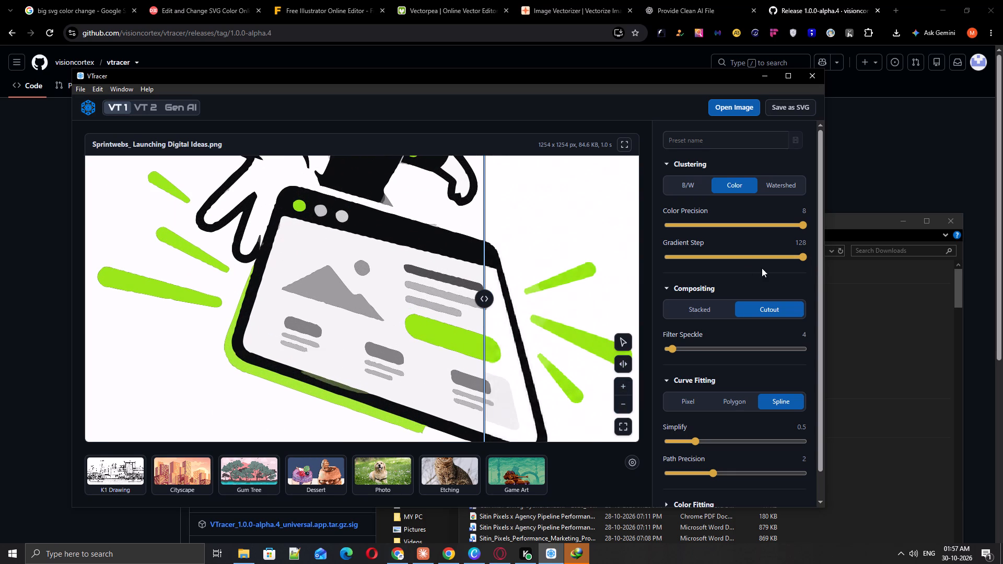
{"action": "left_click", "coordinate": [762, 263]}
{"action": "left_click", "coordinate": [761, 258]}
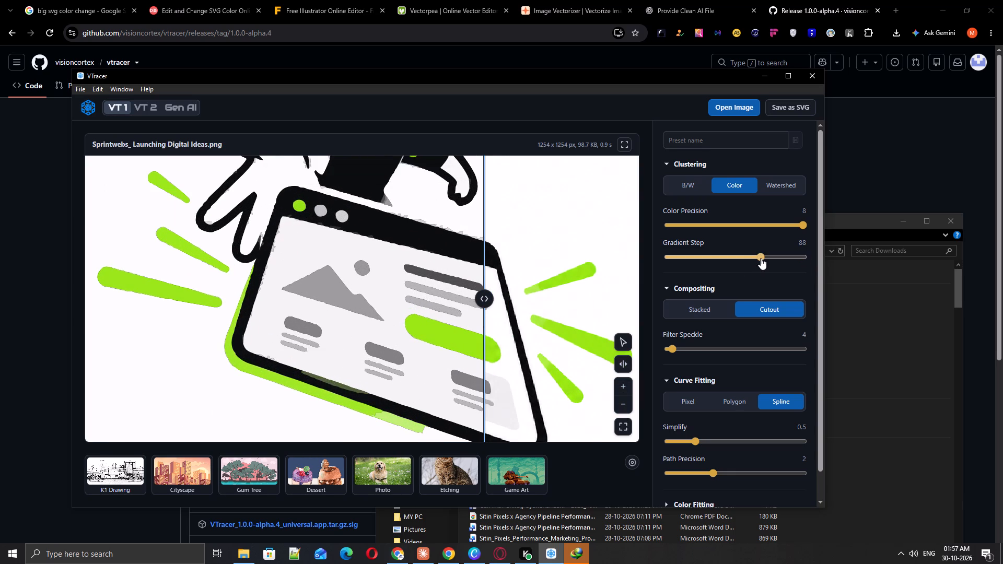
{"action": "left_click", "coordinate": [693, 260]}
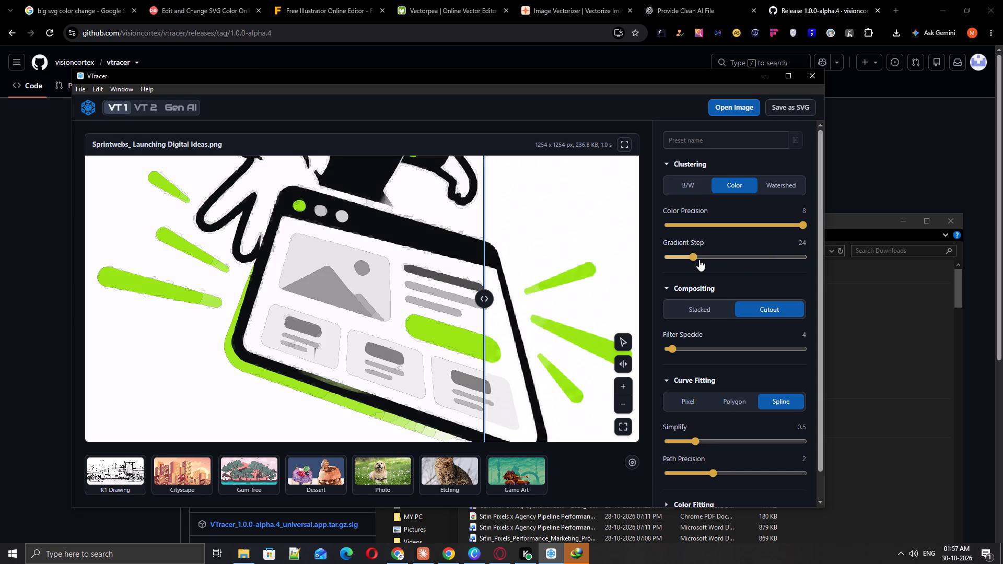
{"action": "left_click", "coordinate": [702, 260]}
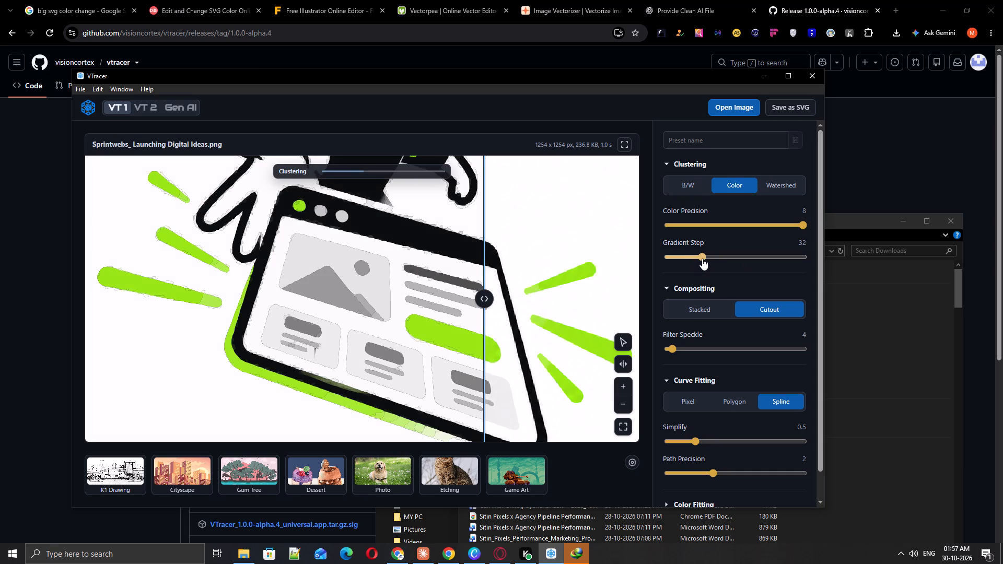
{"action": "left_click", "coordinate": [710, 258]}
{"action": "left_click", "coordinate": [719, 256]}
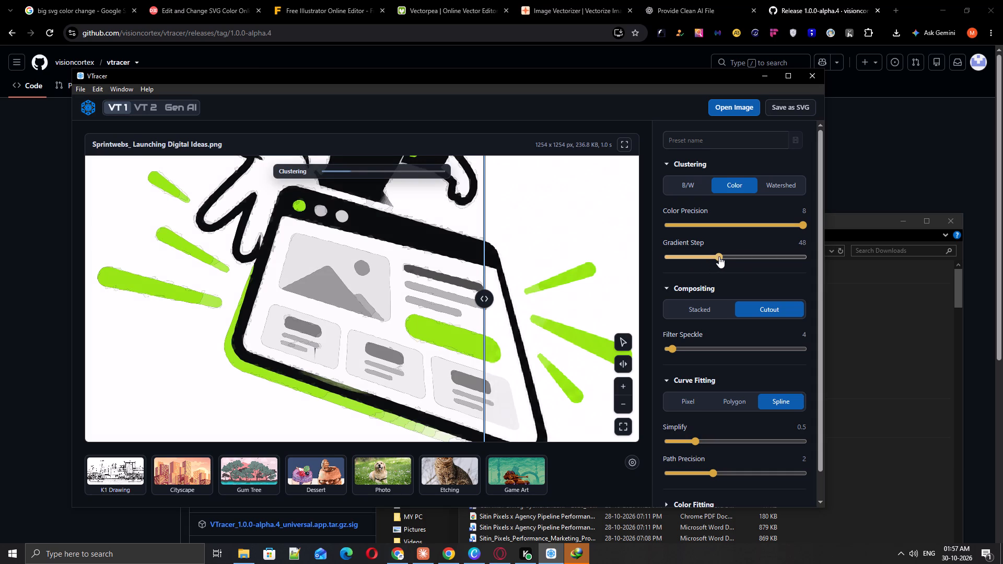
{"action": "left_click", "coordinate": [727, 255]}
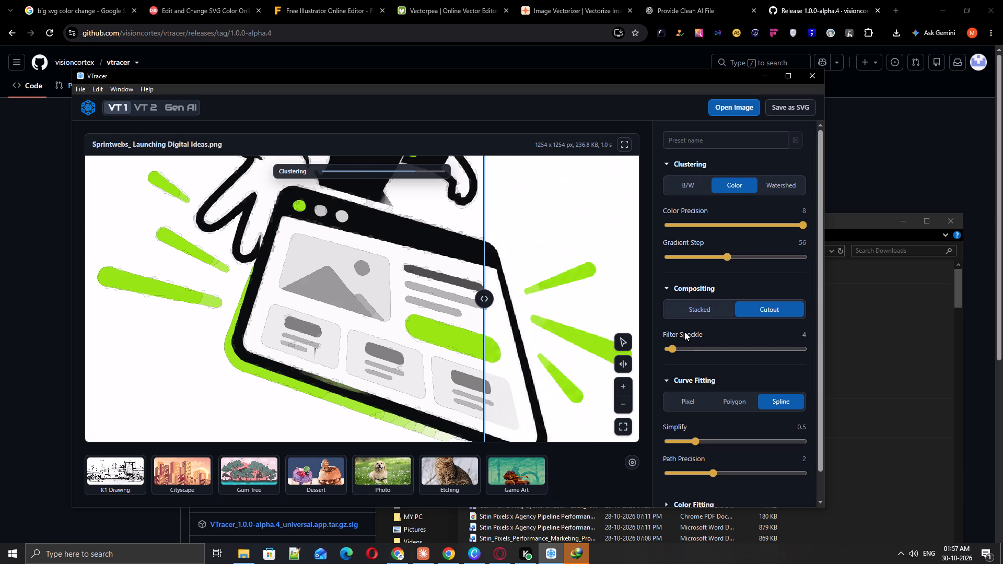
Test Filter Speckle values of 11, 22, 0 and 5 on the trace, and settle on 2.
{"action": "left_click_drag", "start_coordinate": [671, 346], "coordinate": [680, 346]}
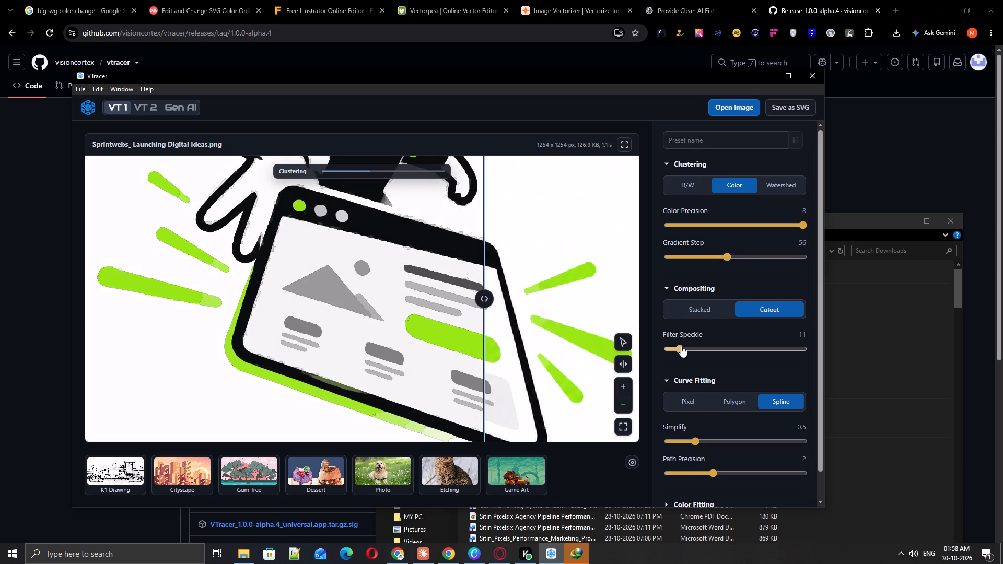
{"action": "left_click_drag", "start_coordinate": [681, 346], "coordinate": [692, 345]}
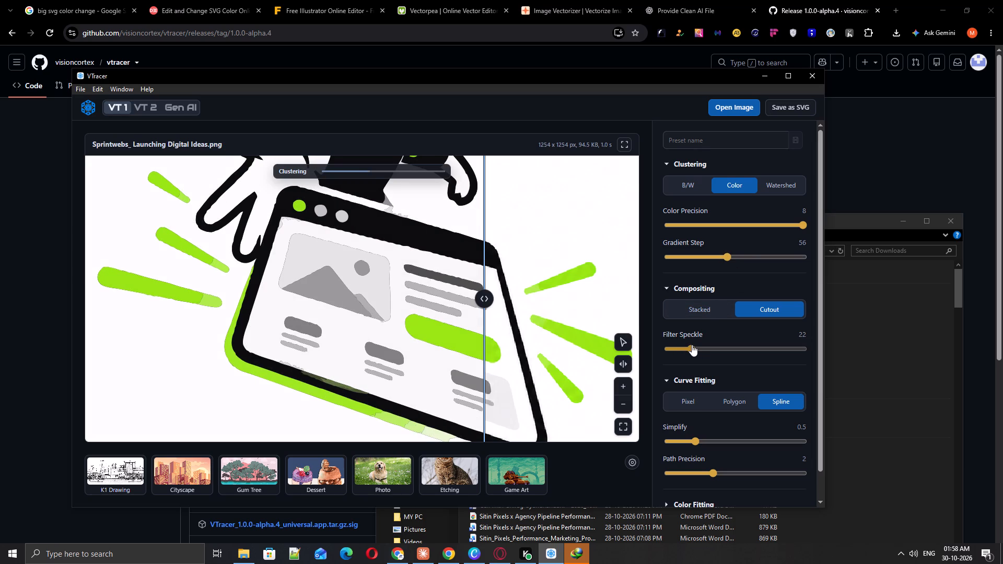
{"action": "left_click_drag", "start_coordinate": [692, 345], "coordinate": [669, 346]}
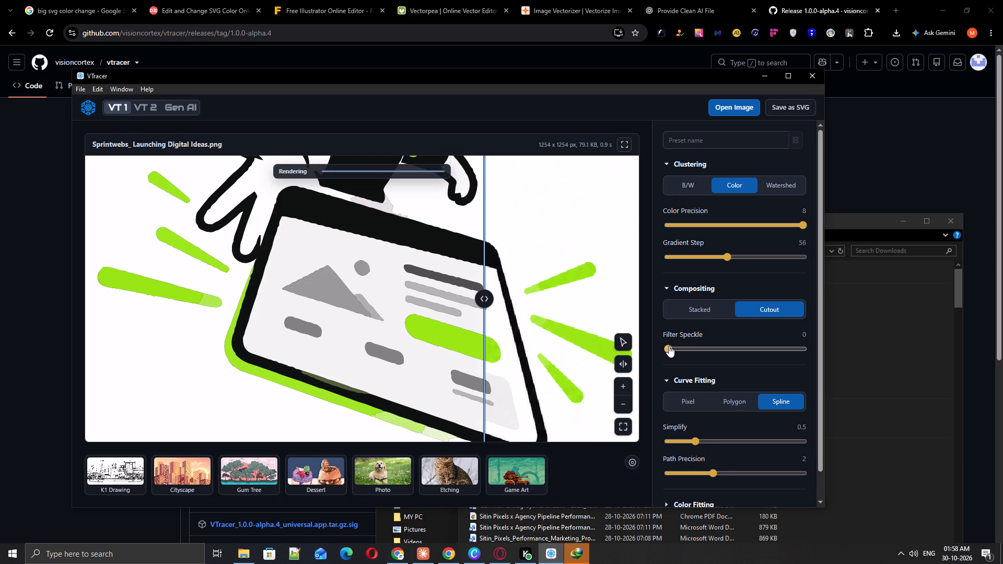
{"action": "left_click_drag", "start_coordinate": [669, 346], "coordinate": [673, 348]}
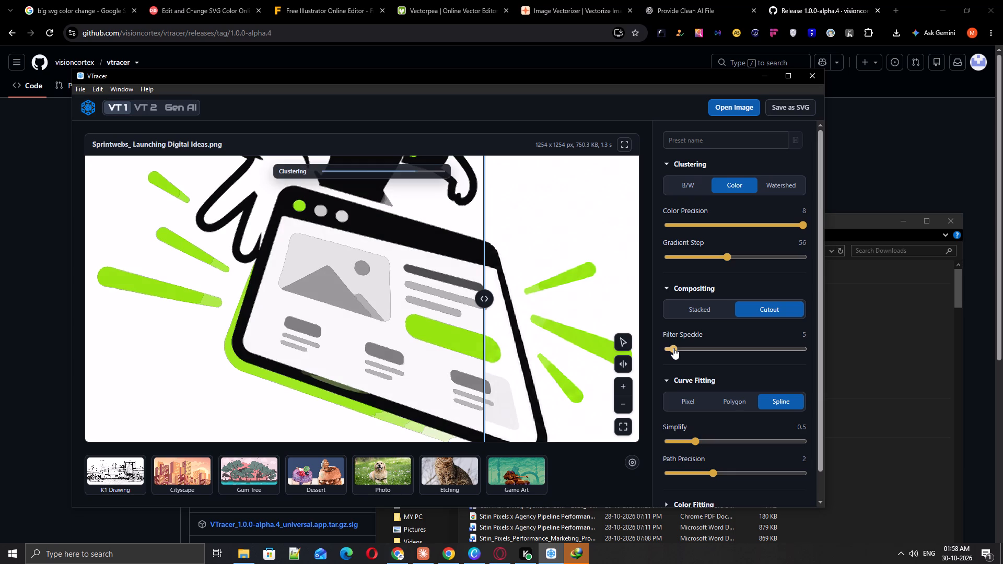
{"action": "left_click", "coordinate": [673, 348]}
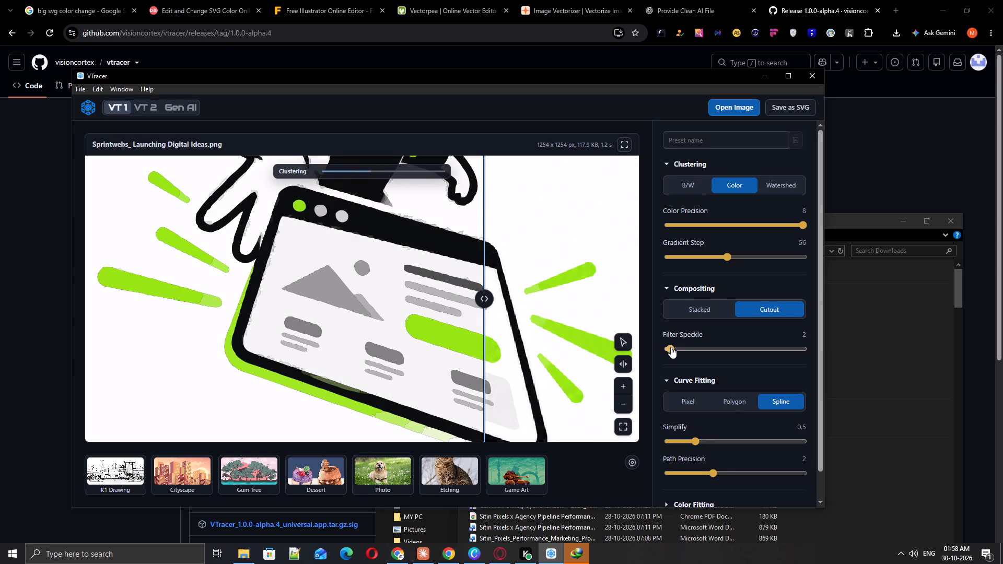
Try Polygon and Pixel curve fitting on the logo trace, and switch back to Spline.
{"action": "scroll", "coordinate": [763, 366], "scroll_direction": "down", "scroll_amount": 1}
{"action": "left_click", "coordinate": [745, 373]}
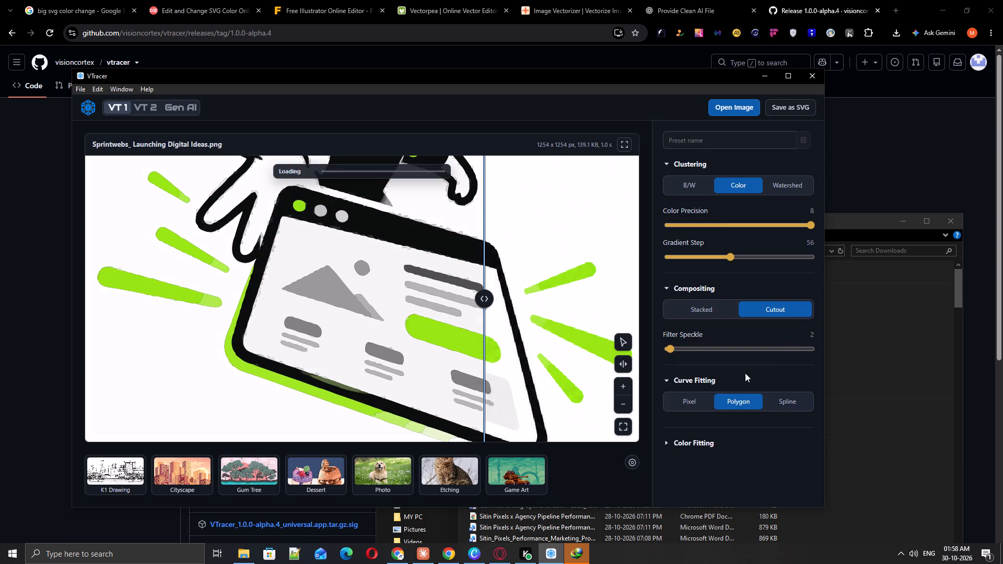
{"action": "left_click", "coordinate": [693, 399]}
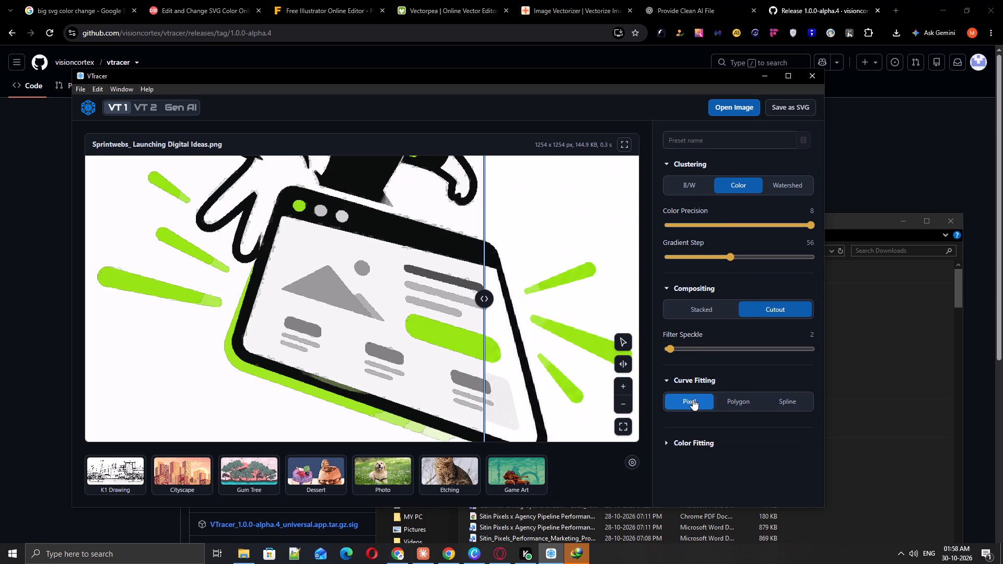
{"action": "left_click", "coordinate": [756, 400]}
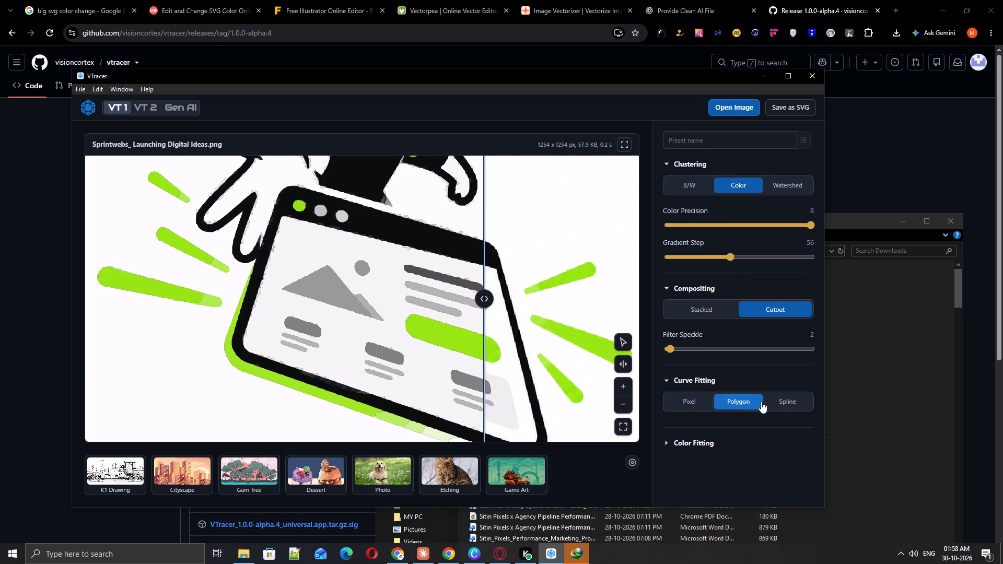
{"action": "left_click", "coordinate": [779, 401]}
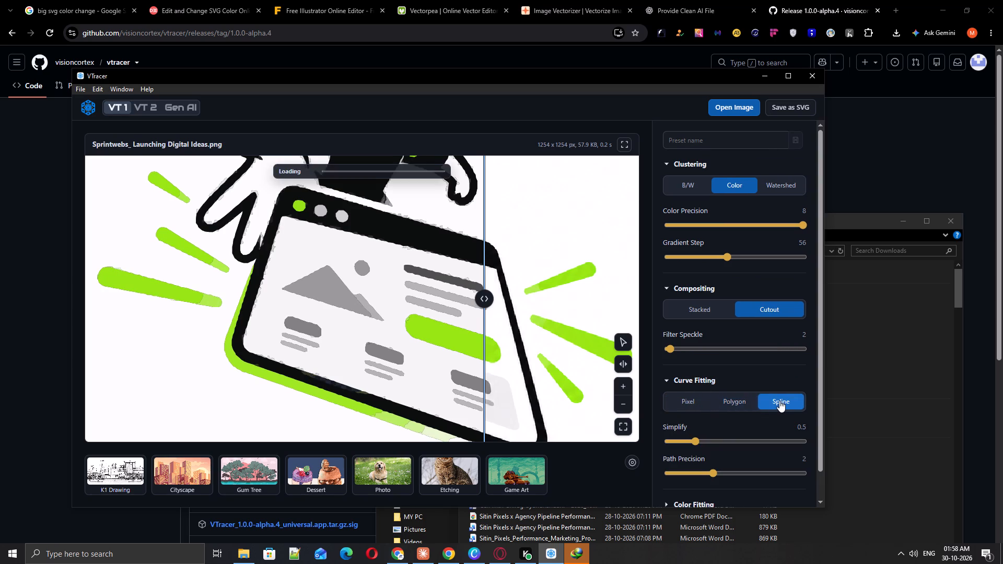
Test Simplify values of 0.2 and 1.8 for the spline curves, and settle on 0.2.
{"action": "scroll", "coordinate": [784, 370], "scroll_direction": "down", "scroll_amount": 4}
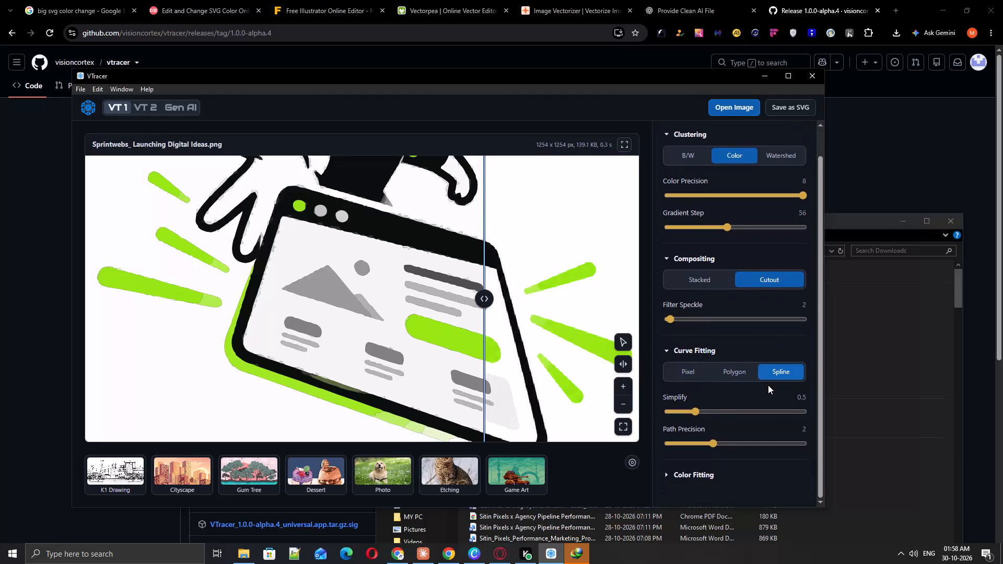
{"action": "left_click_drag", "start_coordinate": [699, 410], "coordinate": [680, 410]}
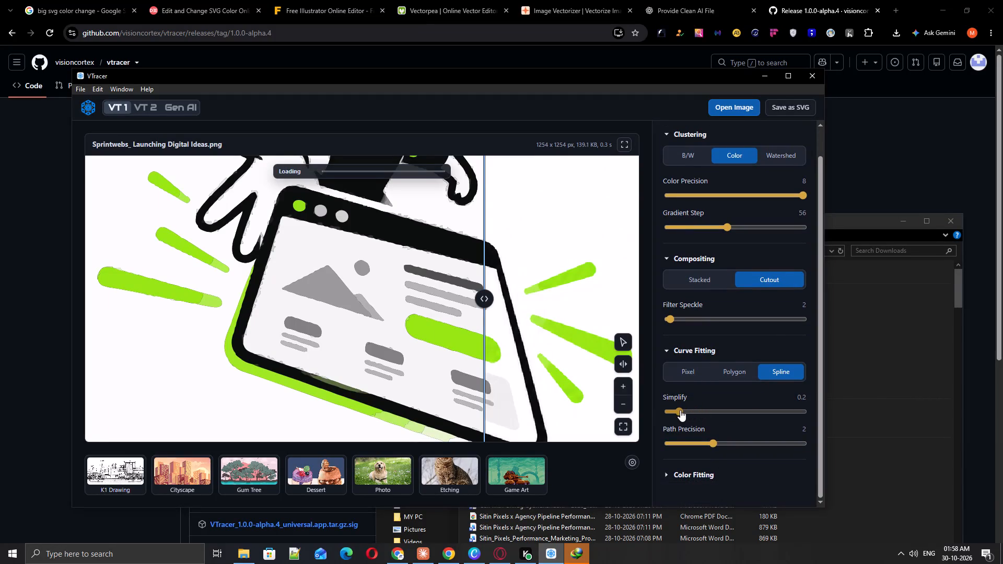
{"action": "left_click_drag", "start_coordinate": [680, 410], "coordinate": [765, 412]}
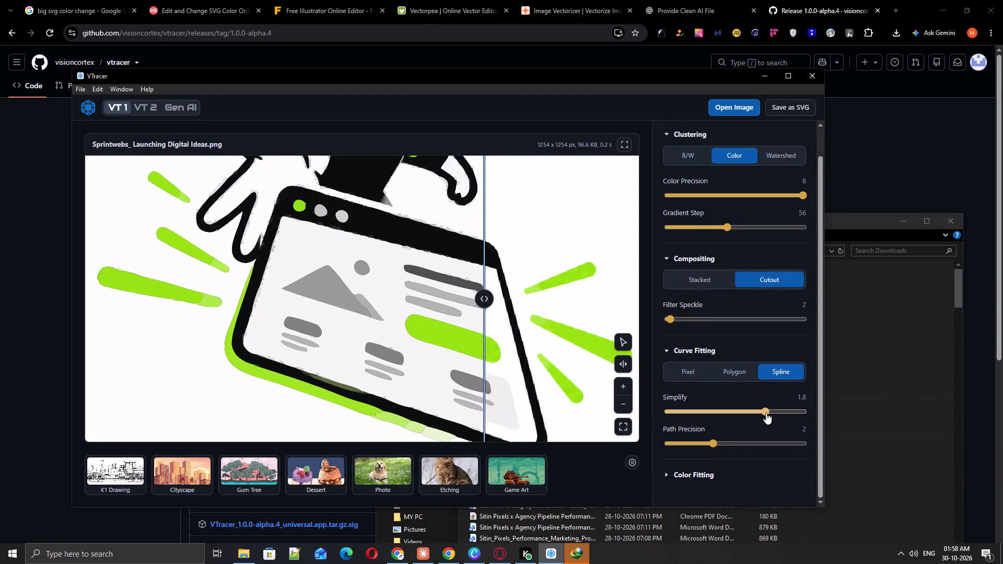
{"action": "left_click_drag", "start_coordinate": [766, 413], "coordinate": [679, 413]}
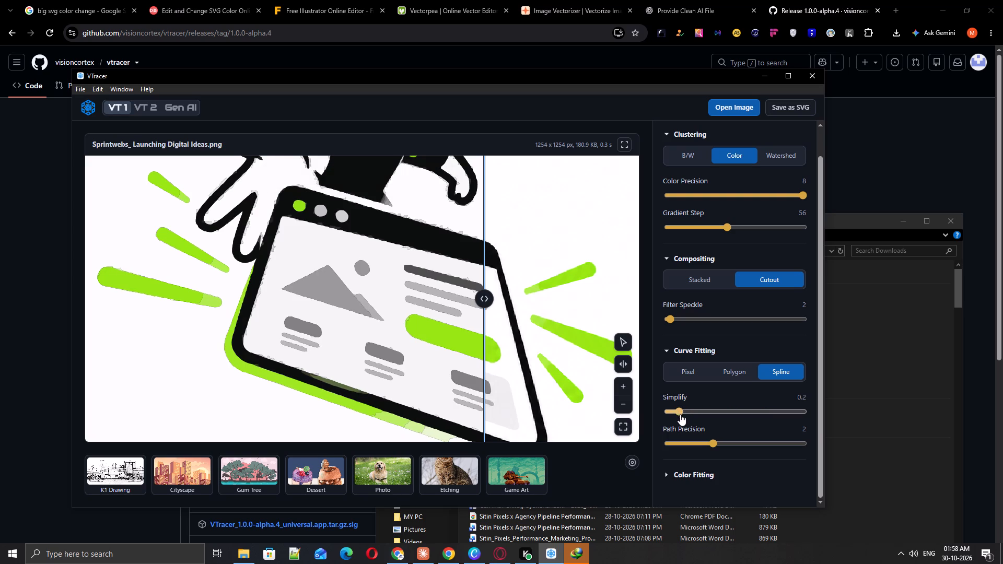
Test higher and lower Path Precision values for the spline curves, and settle on 1.
{"action": "left_click_drag", "start_coordinate": [710, 441], "coordinate": [767, 440]}
{"action": "left_click_drag", "start_coordinate": [767, 440], "coordinate": [794, 440]}
{"action": "left_click_drag", "start_coordinate": [794, 440], "coordinate": [665, 441]}
{"action": "left_click", "coordinate": [680, 438]}
{"action": "left_click", "coordinate": [686, 442]}
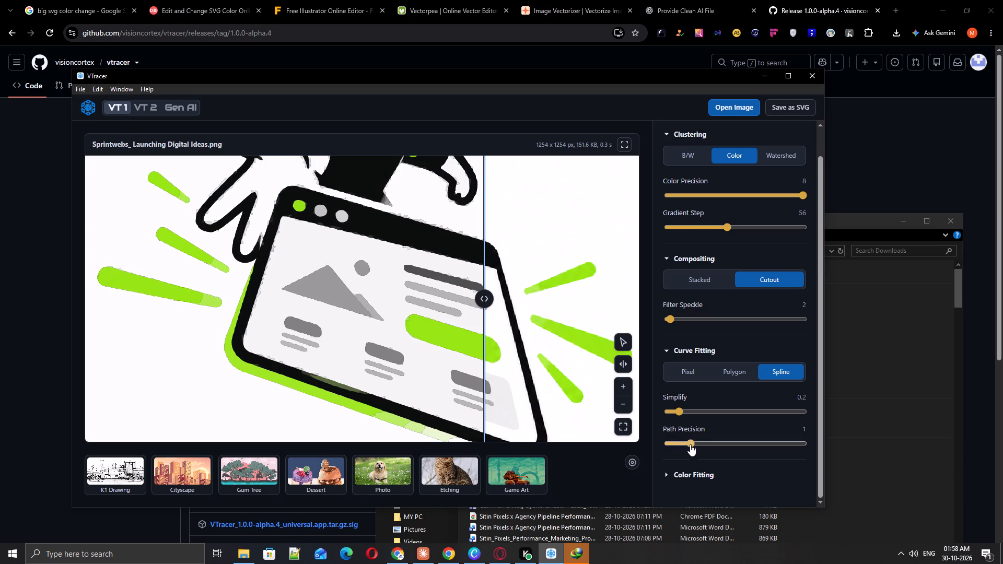
Check the Color Fitting options for maximum colors and fixed palette.
{"action": "left_click", "coordinate": [678, 474]}
{"action": "scroll", "coordinate": [707, 460], "scroll_direction": "down", "scroll_amount": 5}
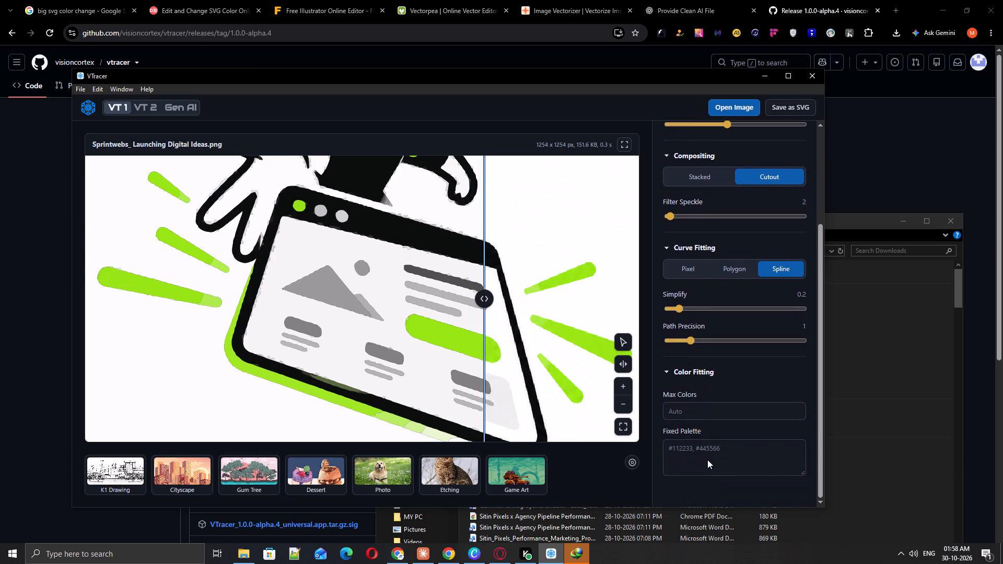
{"action": "left_click", "coordinate": [668, 373]}
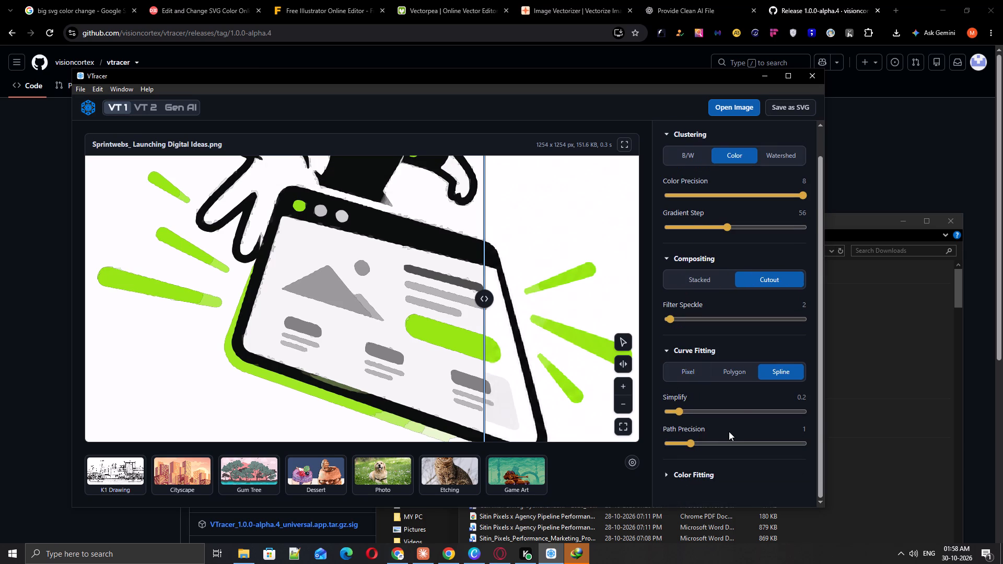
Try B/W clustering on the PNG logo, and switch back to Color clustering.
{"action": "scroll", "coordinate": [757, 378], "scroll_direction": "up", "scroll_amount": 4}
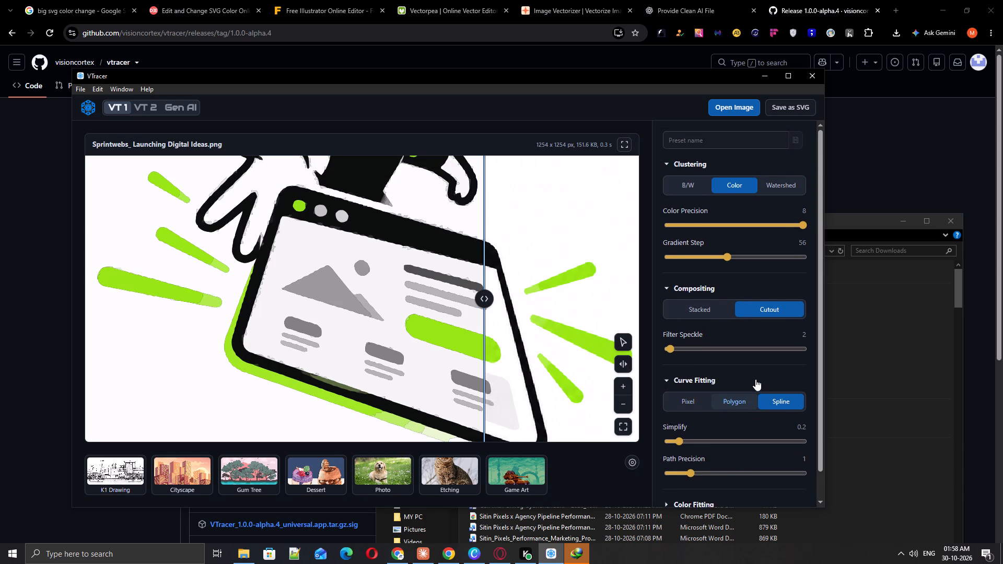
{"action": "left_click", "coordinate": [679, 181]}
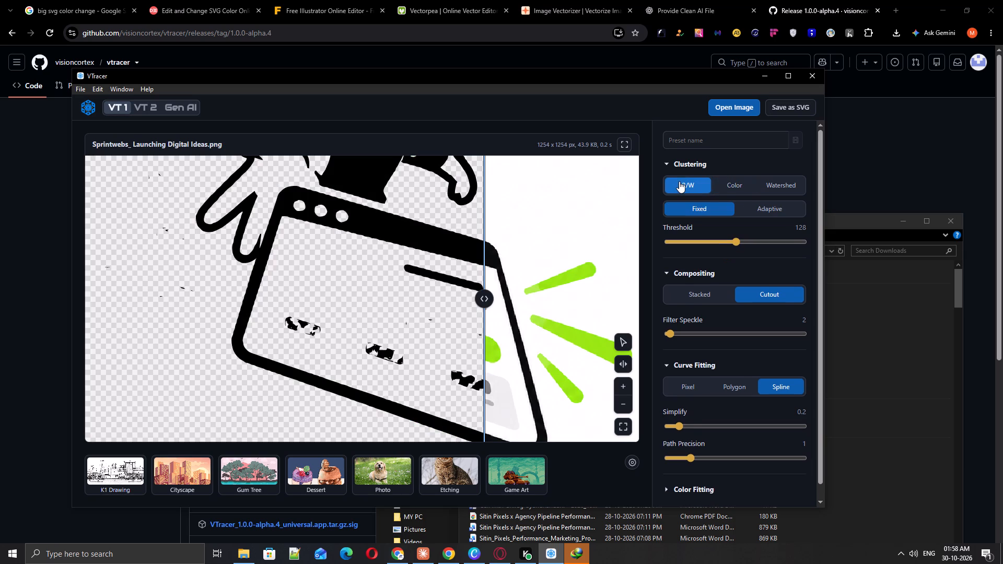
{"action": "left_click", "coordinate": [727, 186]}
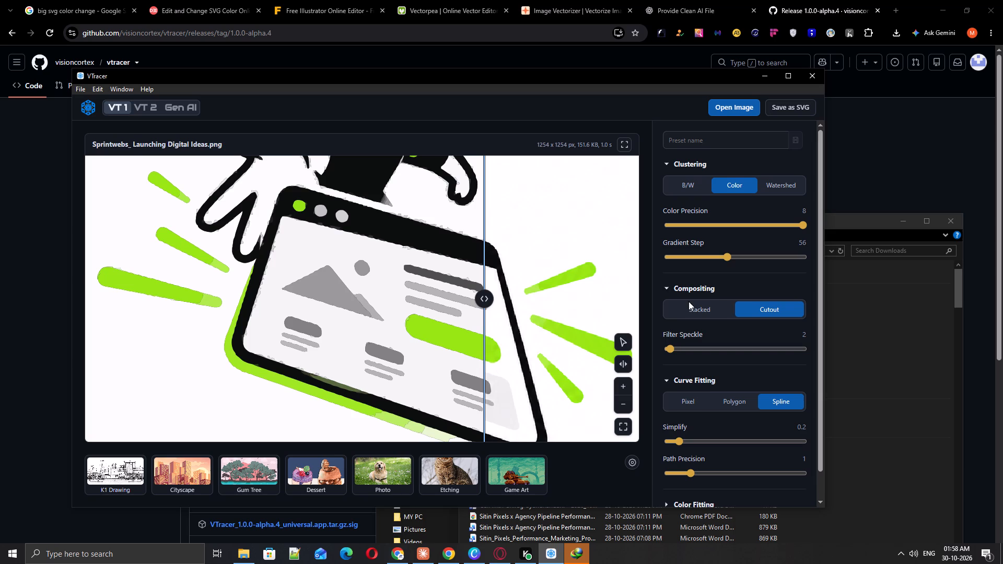
Look through the presets manager, trying the Dessert and Etching entries, and close it.
{"action": "left_click", "coordinate": [641, 463]}
{"action": "left_click", "coordinate": [638, 462]}
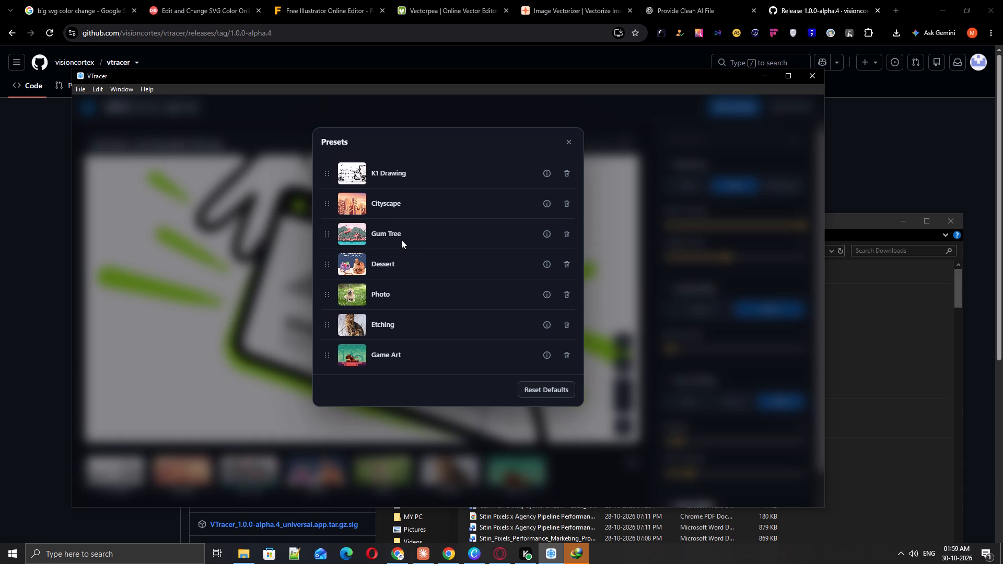
{"action": "left_click", "coordinate": [391, 258]}
{"action": "left_click", "coordinate": [368, 265]}
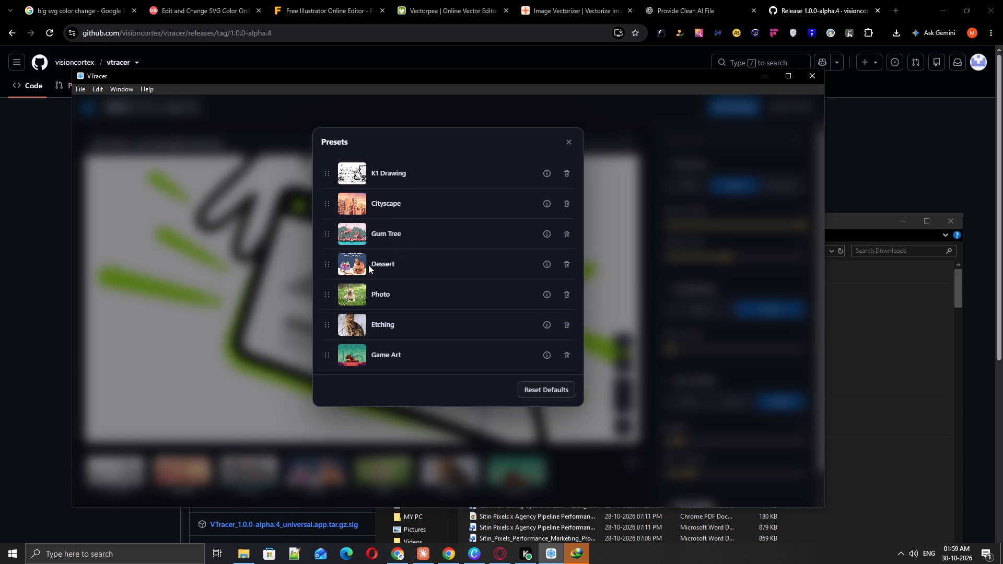
{"action": "double_click", "coordinate": [358, 265]}
{"action": "left_click", "coordinate": [345, 326]}
{"action": "left_click", "coordinate": [568, 139]}
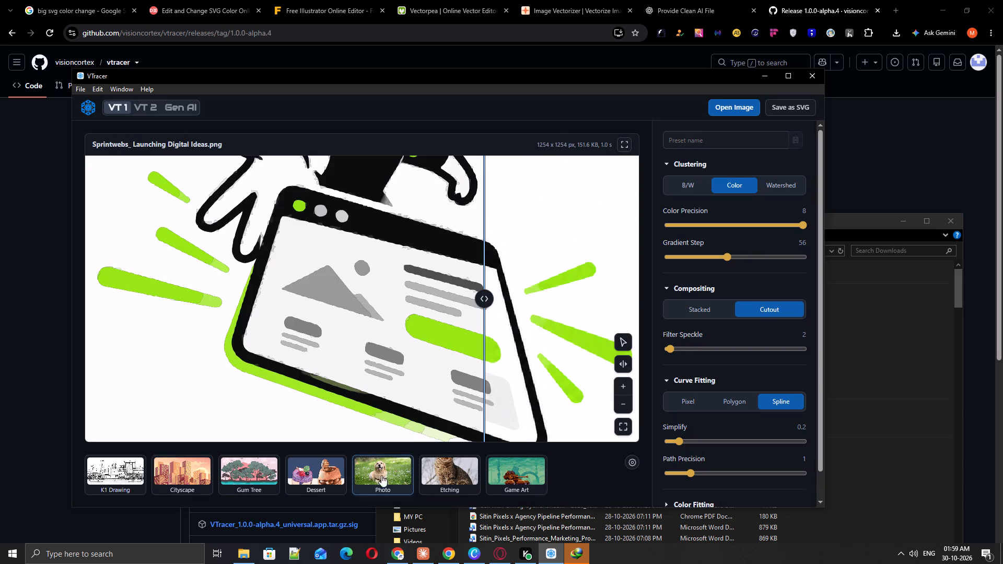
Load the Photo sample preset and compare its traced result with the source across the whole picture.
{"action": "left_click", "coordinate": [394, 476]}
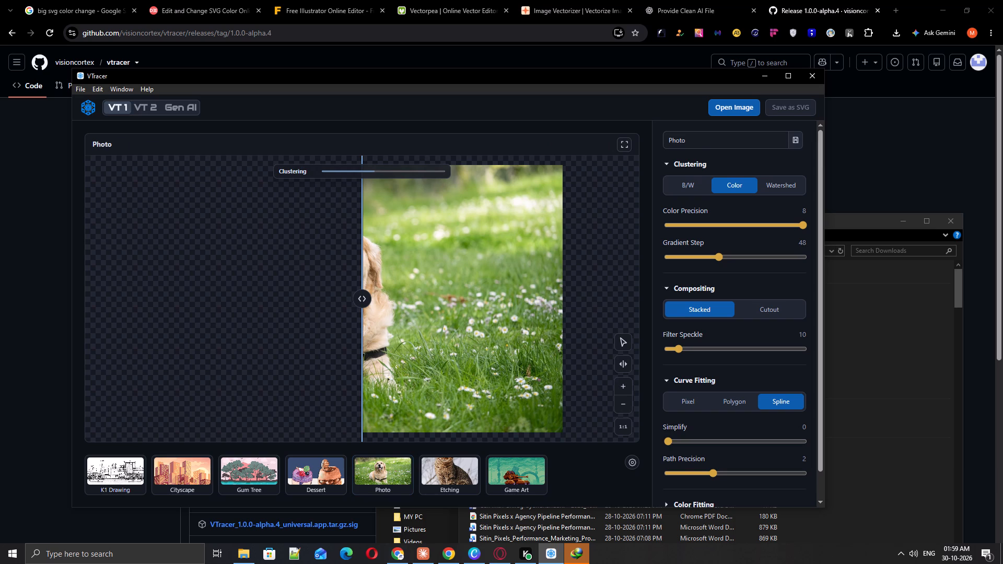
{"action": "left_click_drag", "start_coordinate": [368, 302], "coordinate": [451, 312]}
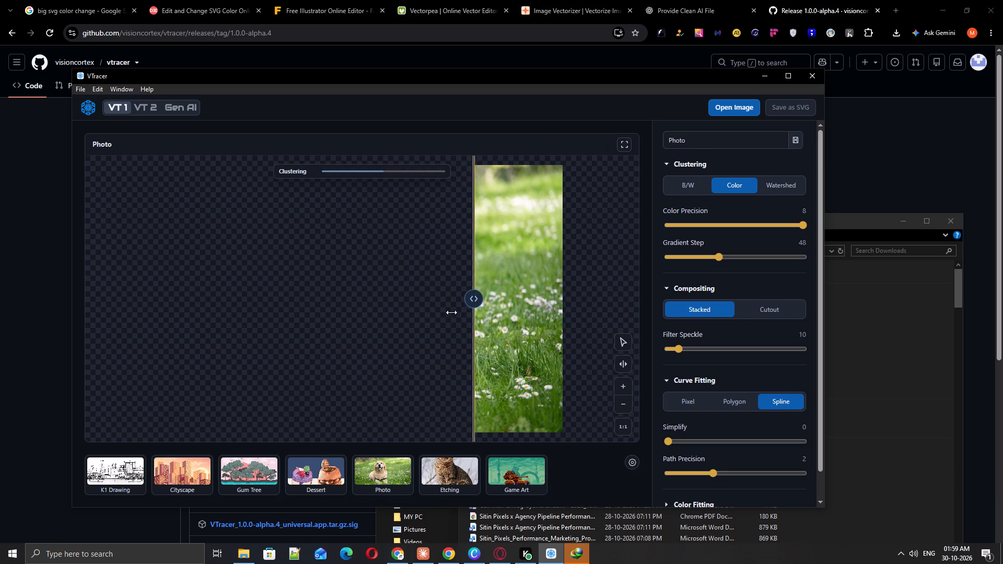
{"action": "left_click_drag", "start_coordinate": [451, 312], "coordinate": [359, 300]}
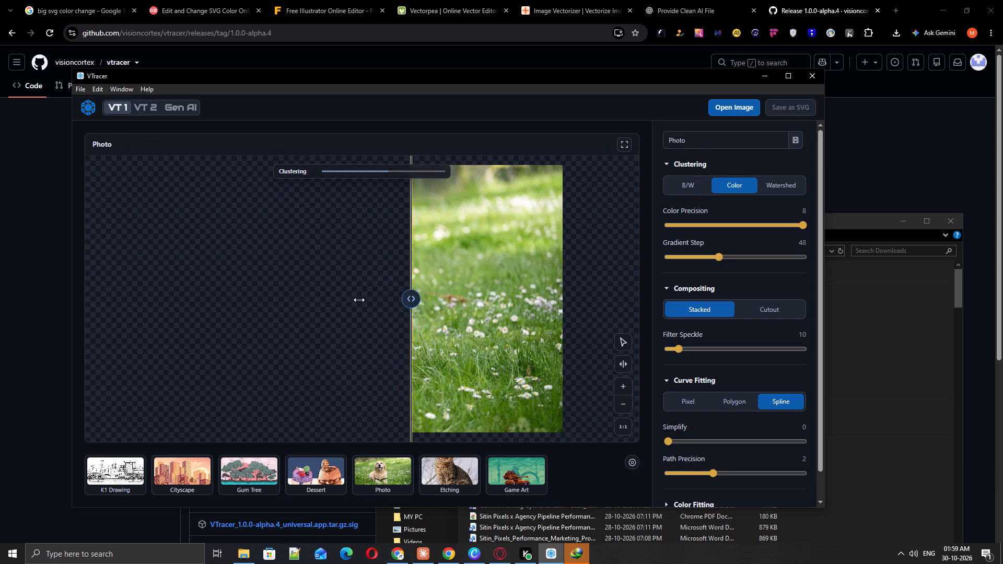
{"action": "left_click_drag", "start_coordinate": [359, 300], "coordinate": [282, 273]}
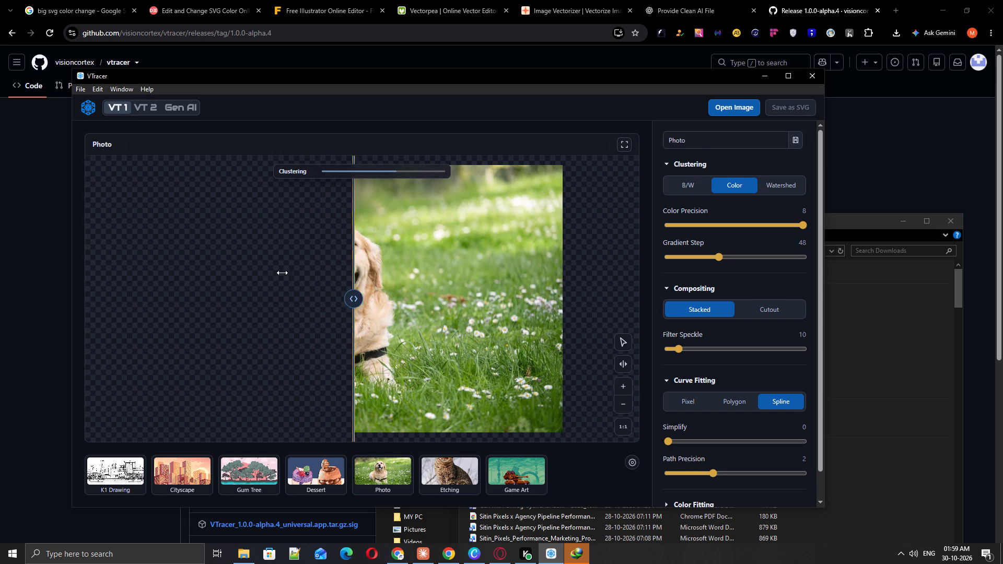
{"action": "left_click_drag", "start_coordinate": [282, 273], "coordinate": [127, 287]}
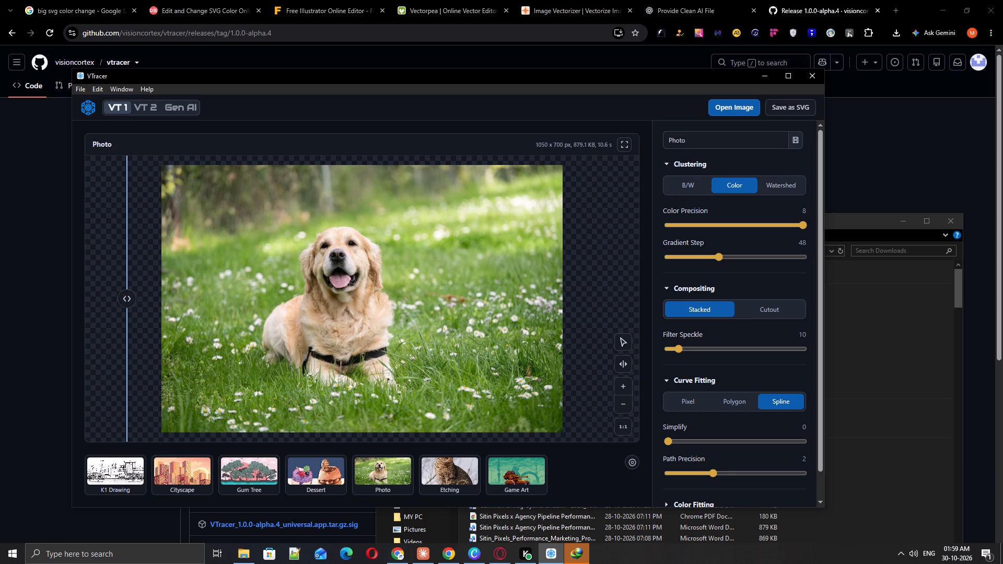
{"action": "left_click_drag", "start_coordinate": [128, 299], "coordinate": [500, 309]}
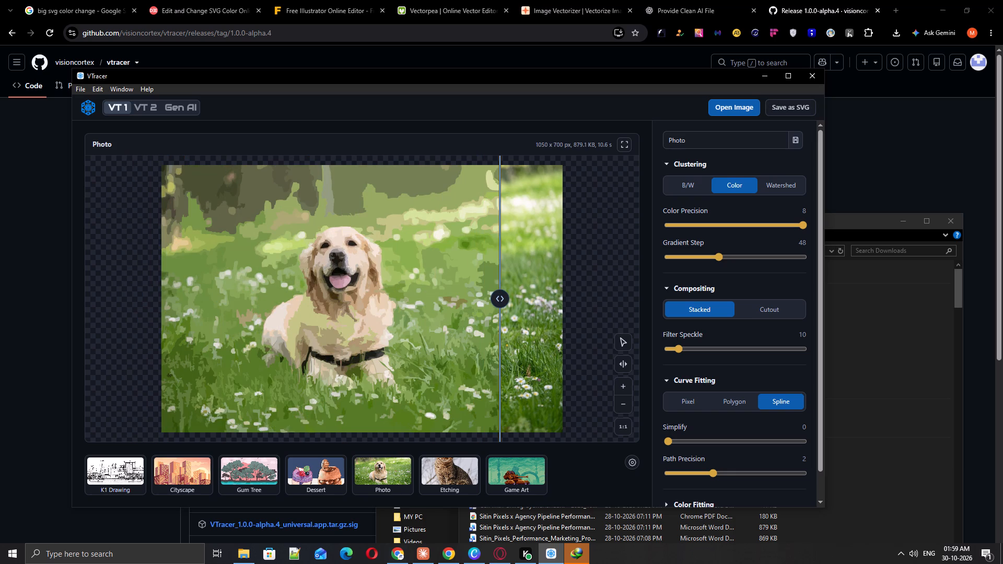
Load the Dessert sample preset and compare its traced result with the source across the whole poster.
{"action": "left_click", "coordinate": [325, 458]}
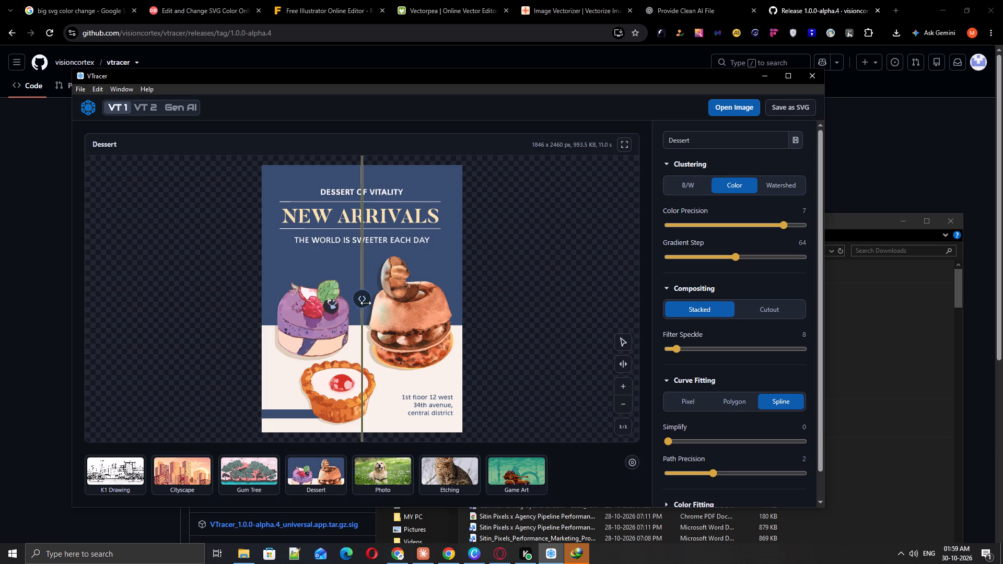
{"action": "left_click_drag", "start_coordinate": [359, 307], "coordinate": [258, 334]}
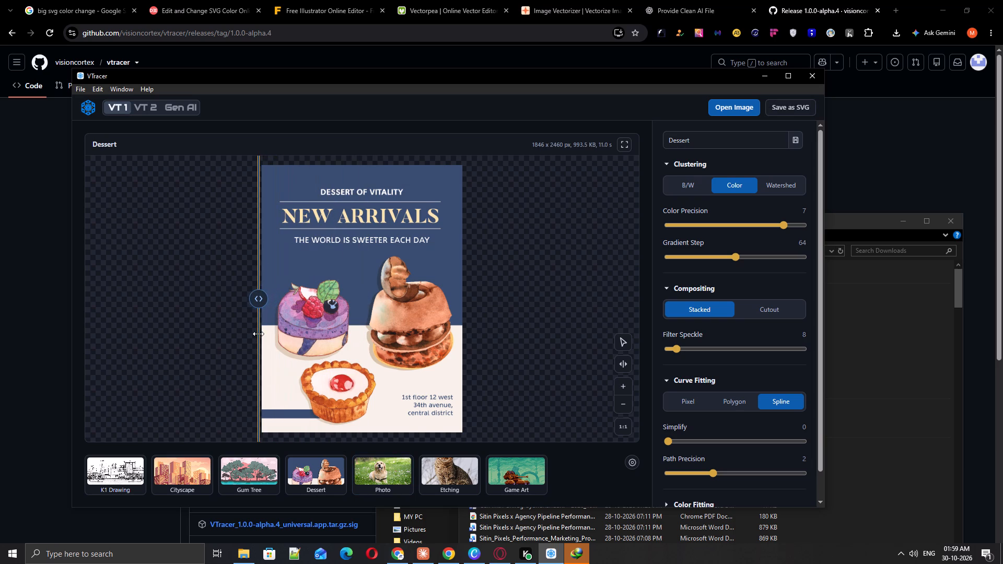
{"action": "left_click_drag", "start_coordinate": [258, 334], "coordinate": [468, 340]}
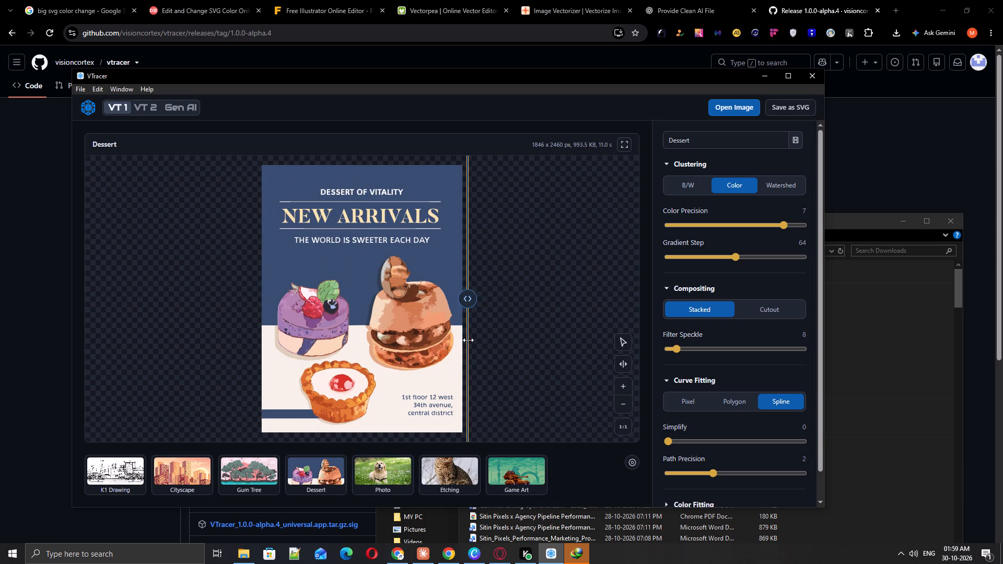
{"action": "left_click_drag", "start_coordinate": [468, 340], "coordinate": [458, 349]}
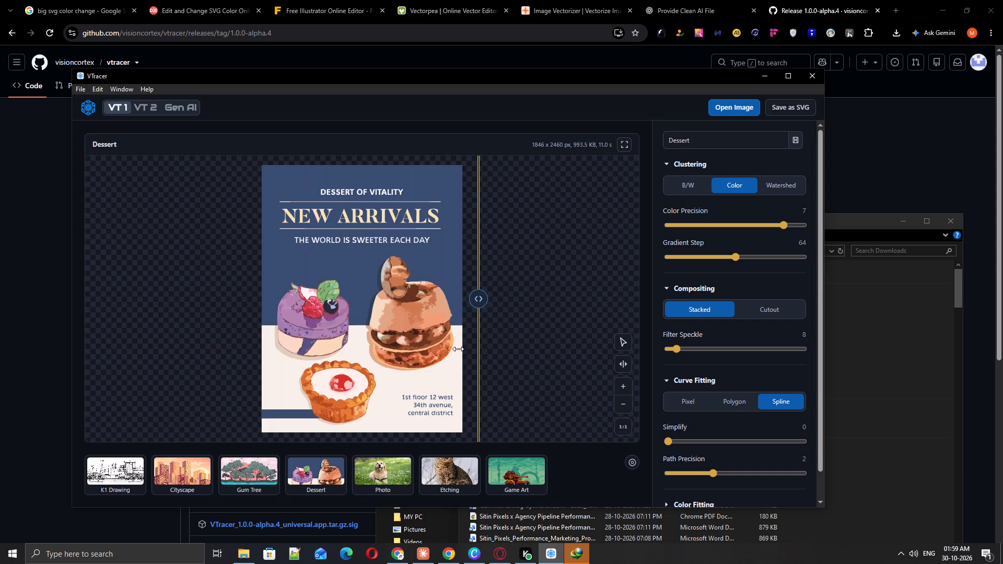
{"action": "left_click_drag", "start_coordinate": [458, 349], "coordinate": [315, 347]}
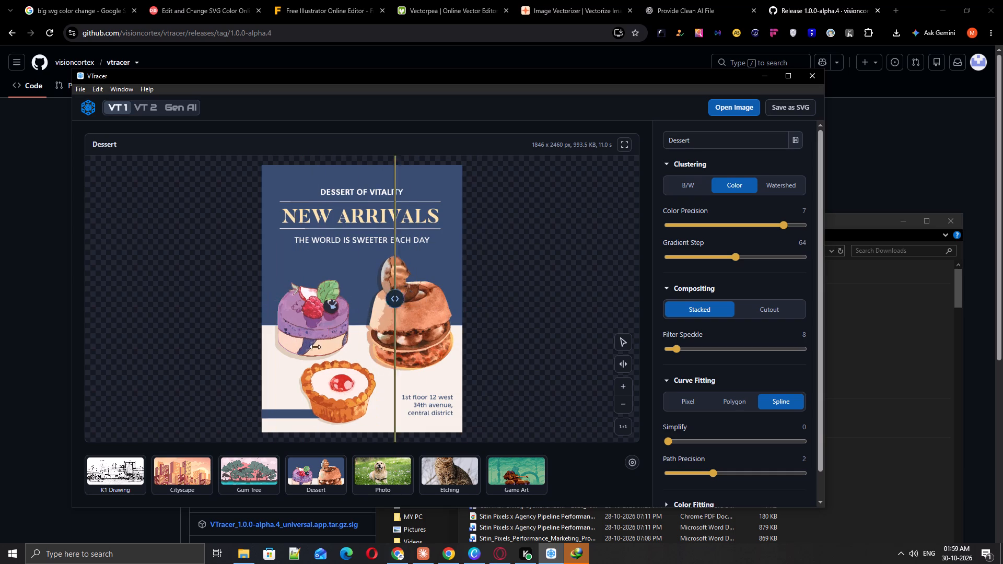
{"action": "left_click_drag", "start_coordinate": [315, 347], "coordinate": [363, 347]}
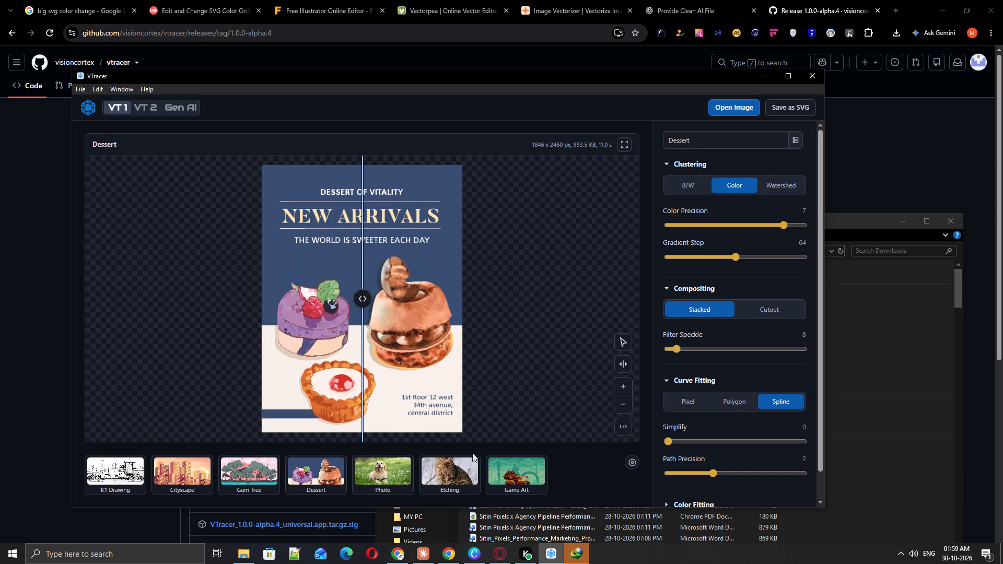
Open the logo image "WhatsApp Image 2026-10-30 at 1.38.21 AM.jpeg" from Downloads for tracing.
{"action": "left_click", "coordinate": [742, 105]}
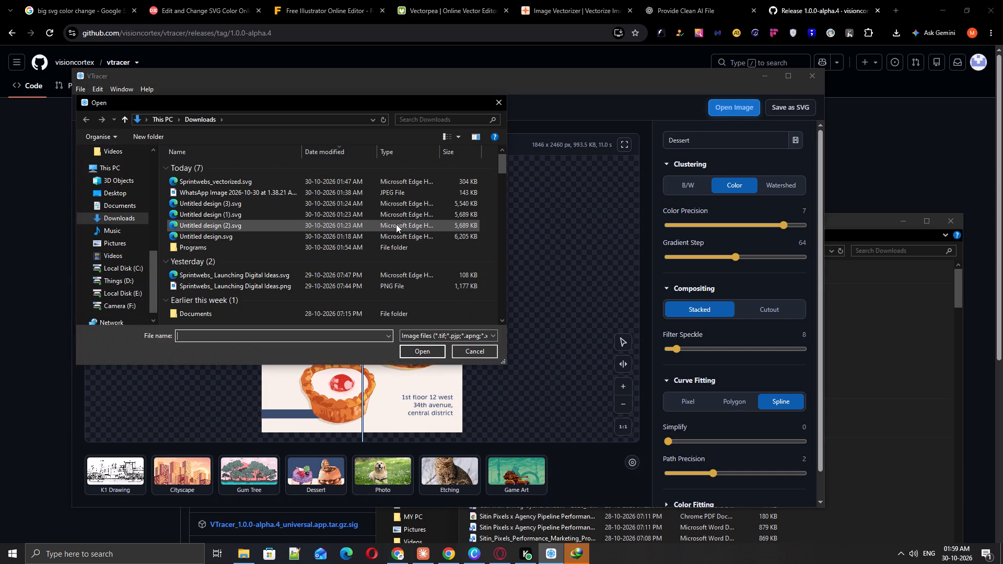
{"action": "left_click", "coordinate": [419, 196]}
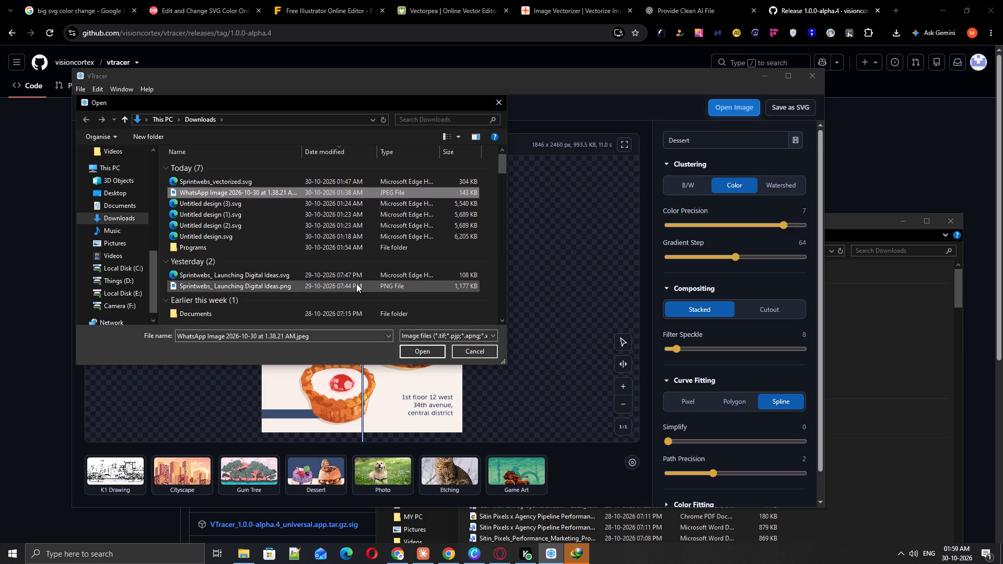
{"action": "left_click", "coordinate": [356, 284]}
{"action": "left_click", "coordinate": [356, 284]}
{"action": "left_click", "coordinate": [356, 284]}
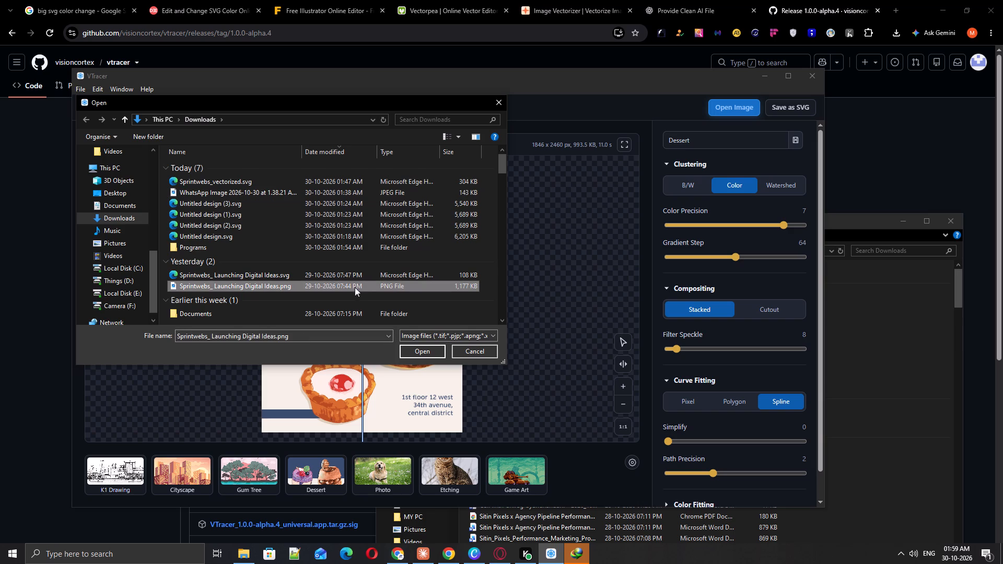
{"action": "left_click", "coordinate": [353, 285]}
{"action": "left_click", "coordinate": [406, 200]}
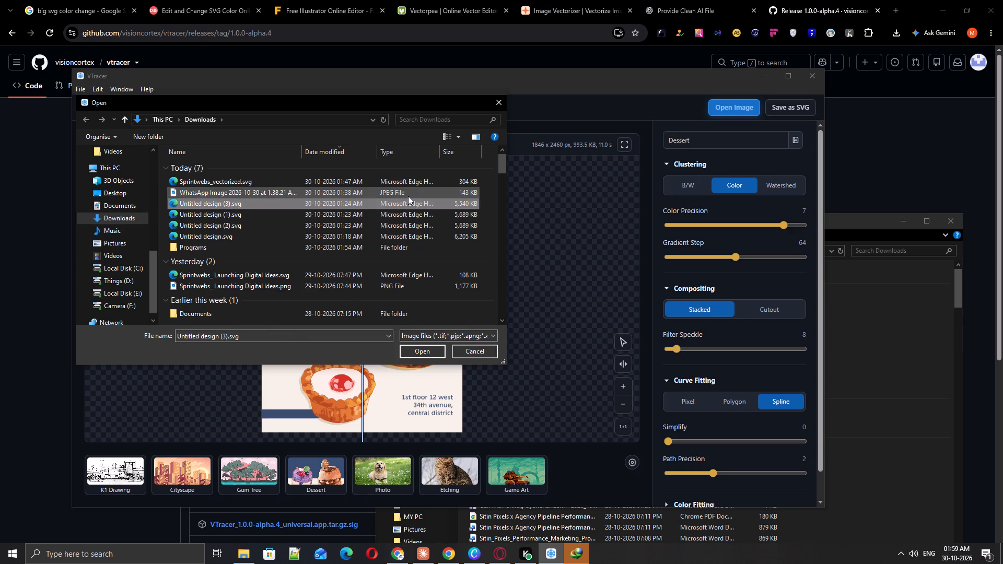
{"action": "left_click", "coordinate": [408, 196]}
{"action": "left_click", "coordinate": [408, 196]}
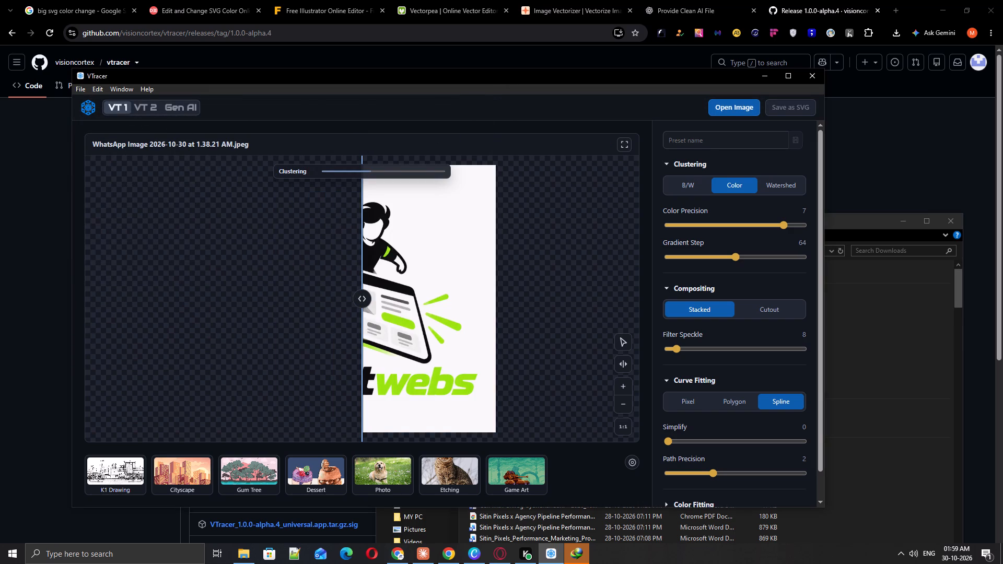
Compare the traced Sprintwebs logo with its source image and inspect the figure, browser window and lettering up close.
{"action": "left_click_drag", "start_coordinate": [370, 303], "coordinate": [478, 309]}
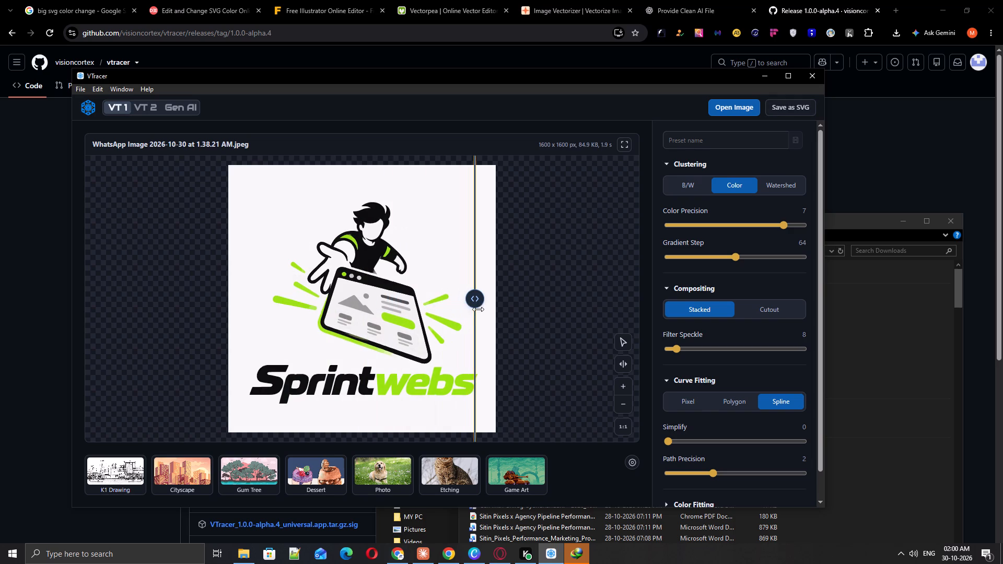
{"action": "left_click_drag", "start_coordinate": [478, 309], "coordinate": [481, 310]}
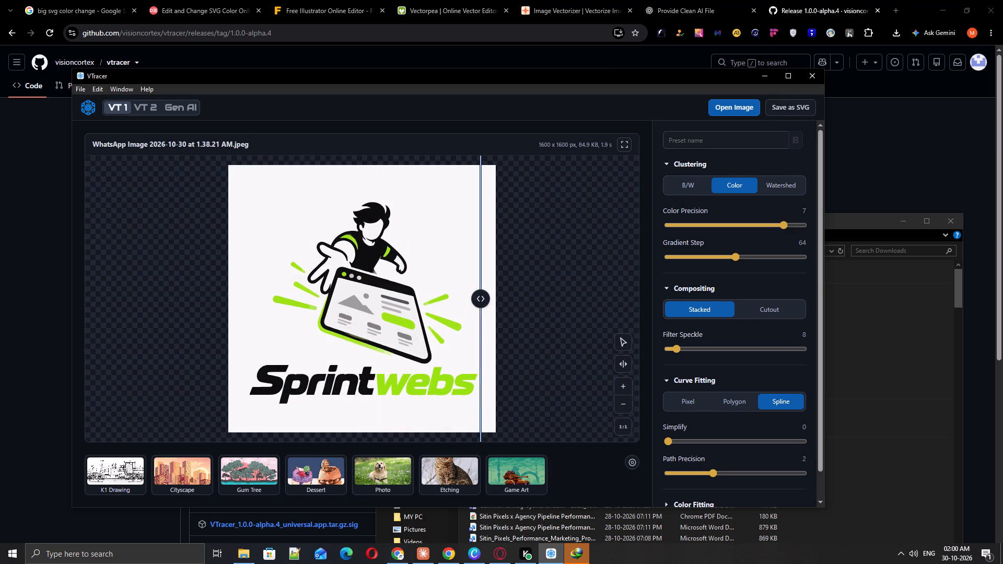
{"action": "triple_click", "coordinate": [627, 391]}
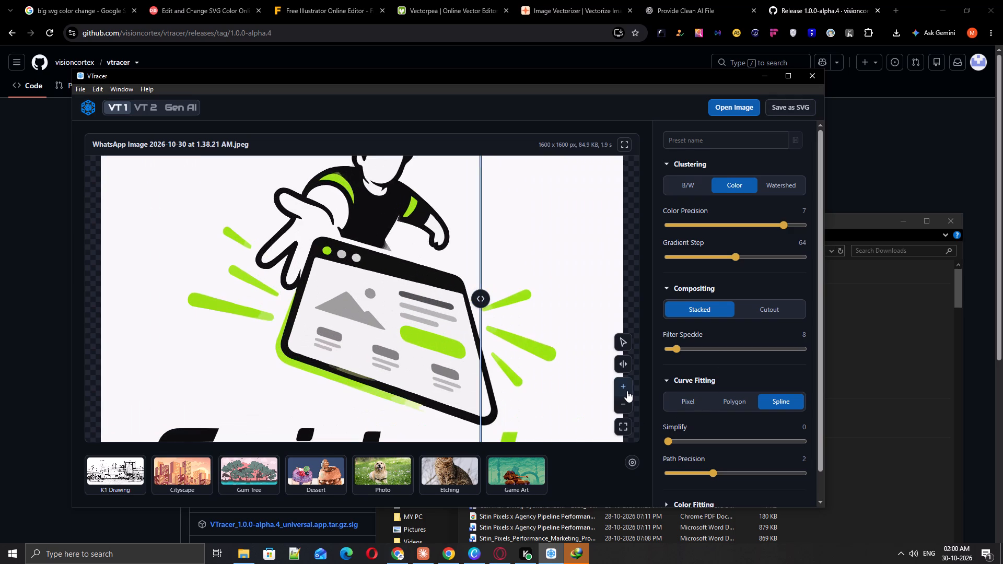
{"action": "scroll", "coordinate": [627, 391], "scroll_direction": "down", "scroll_amount": 2}
{"action": "scroll", "coordinate": [540, 364], "scroll_direction": "down", "scroll_amount": 1}
{"action": "scroll", "coordinate": [541, 365], "scroll_direction": "up", "scroll_amount": 1}
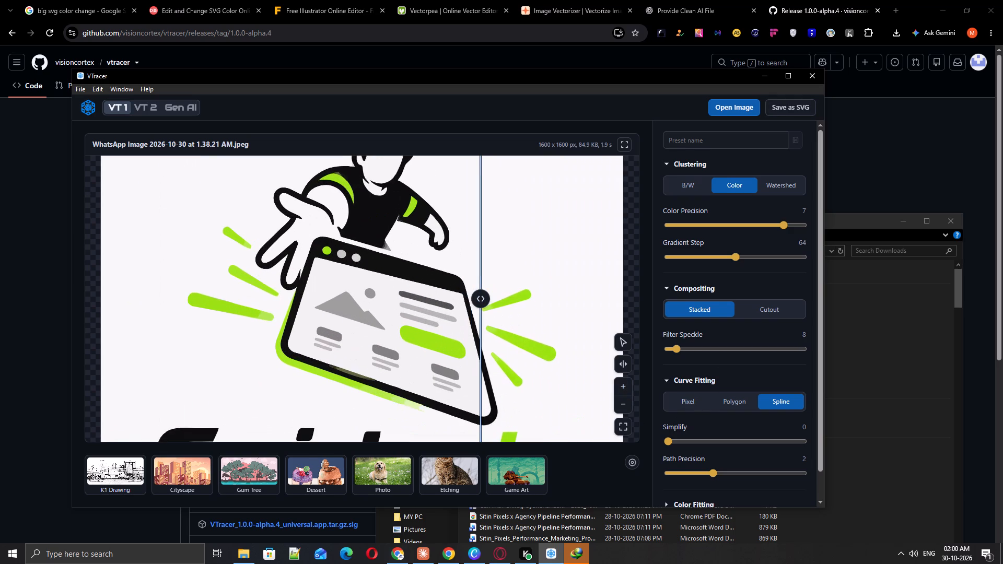
{"action": "scroll", "coordinate": [541, 365], "scroll_direction": "down", "scroll_amount": 2}
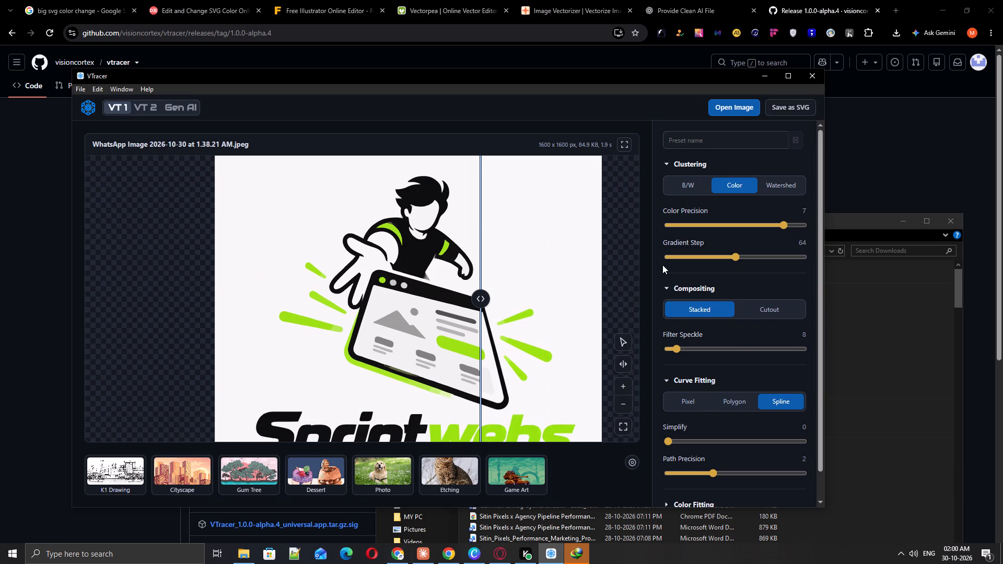
{"action": "scroll", "coordinate": [483, 345], "scroll_direction": "down", "scroll_amount": 4}
{"action": "scroll", "coordinate": [481, 354], "scroll_direction": "up", "scroll_amount": 3}
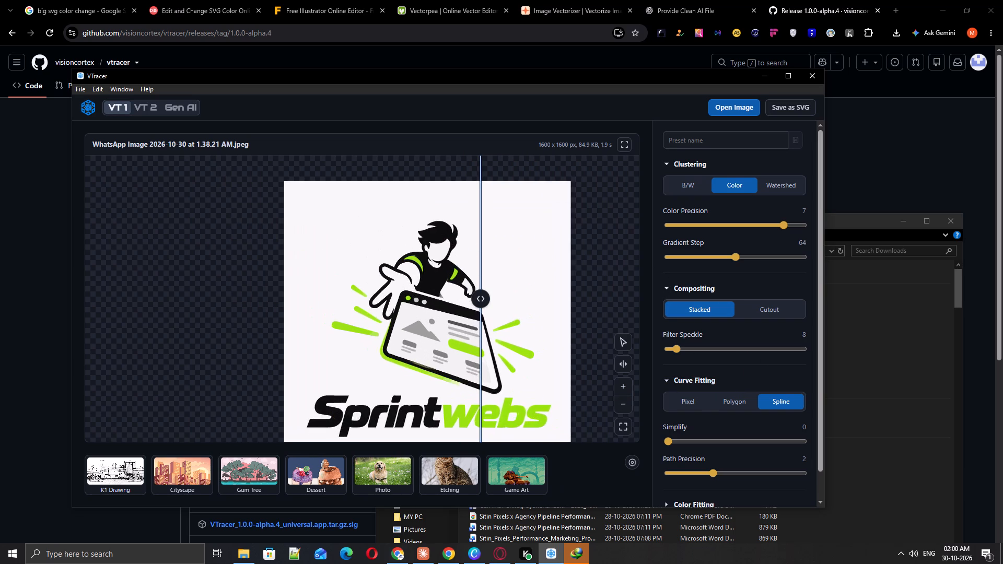
{"action": "scroll", "coordinate": [569, 363], "scroll_direction": "up", "scroll_amount": 2}
Expand the Color Fitting settings and look at the Max Colors and Fixed Palette options.
{"action": "scroll", "coordinate": [819, 210], "scroll_direction": "down", "scroll_amount": 3}
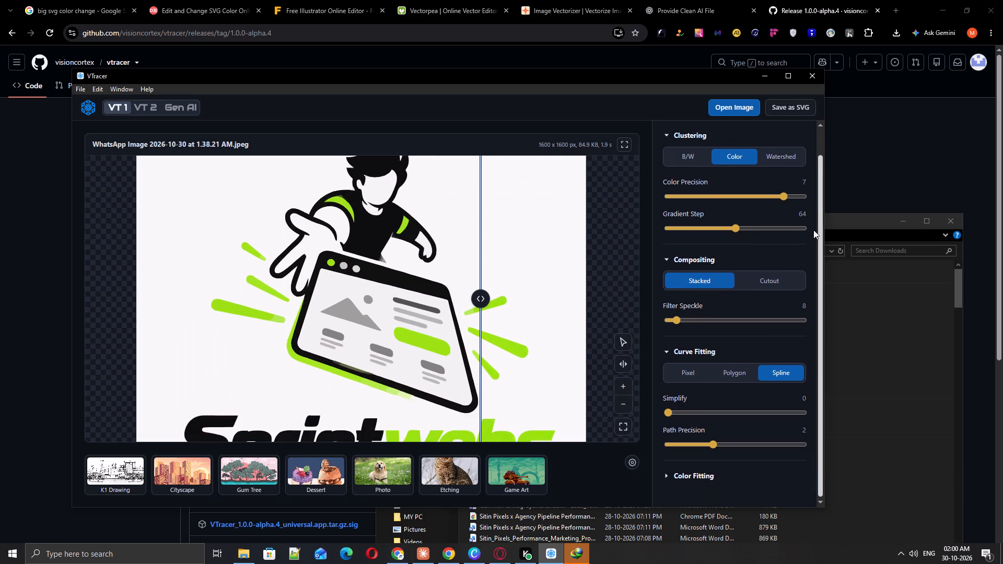
{"action": "left_click", "coordinate": [682, 472]}
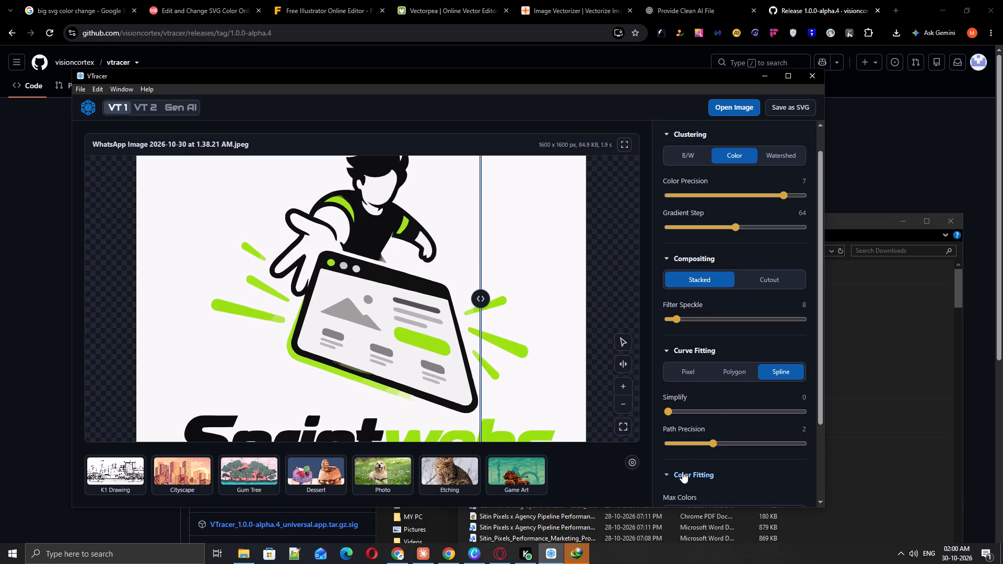
{"action": "scroll", "coordinate": [721, 454], "scroll_direction": "down", "scroll_amount": 4}
{"action": "left_click", "coordinate": [727, 417]}
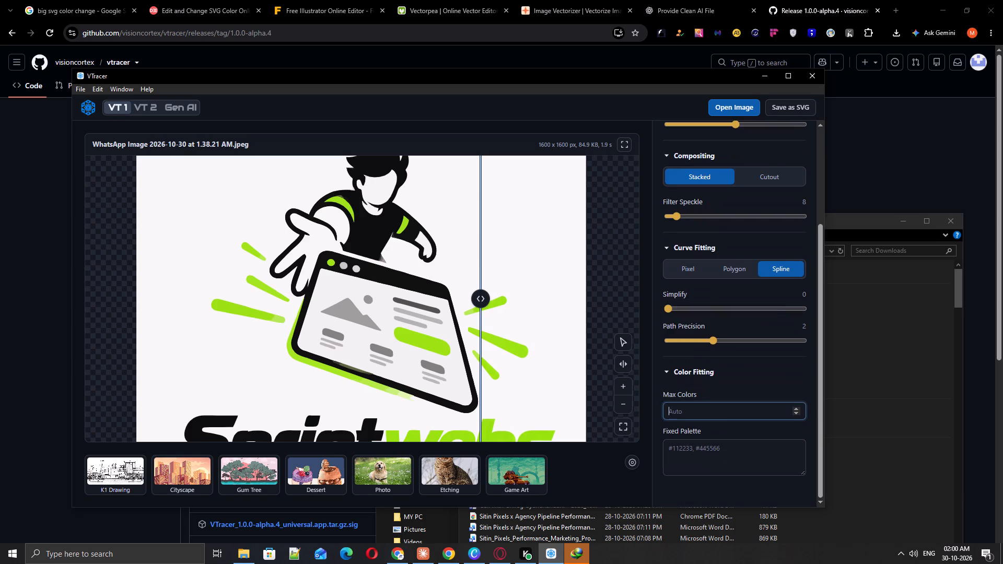
{"action": "left_click", "coordinate": [709, 456]}
{"action": "left_click", "coordinate": [769, 426]}
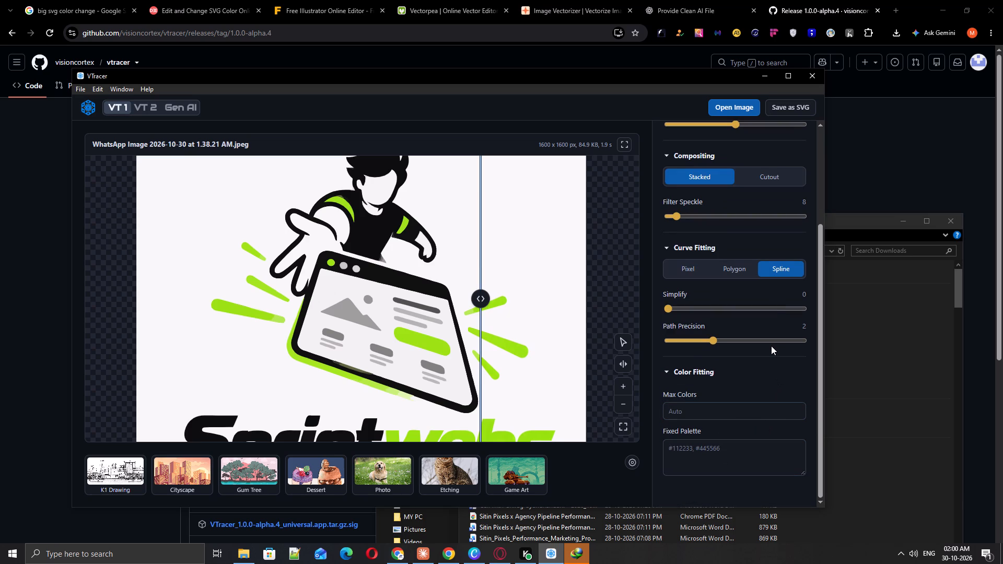
Examine the traced JPEG logo up close, checking edges and shapes of the browser window illustration against the source.
{"action": "scroll", "coordinate": [424, 346], "scroll_direction": "up", "scroll_amount": 3}
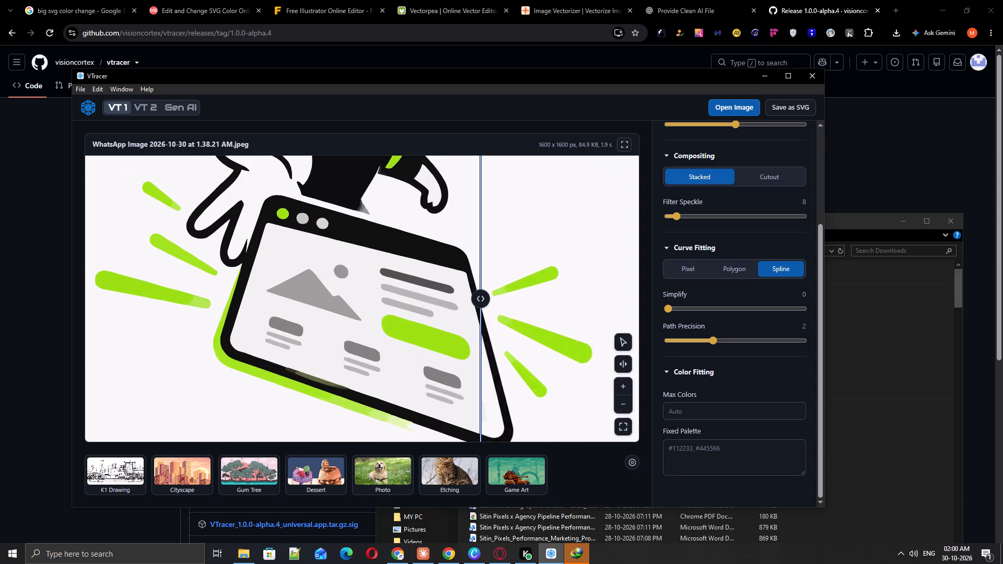
{"action": "scroll", "coordinate": [411, 350], "scroll_direction": "up", "scroll_amount": 5}
{"action": "scroll", "coordinate": [425, 358], "scroll_direction": "down", "scroll_amount": 3}
{"action": "scroll", "coordinate": [425, 358], "scroll_direction": "up", "scroll_amount": 3}
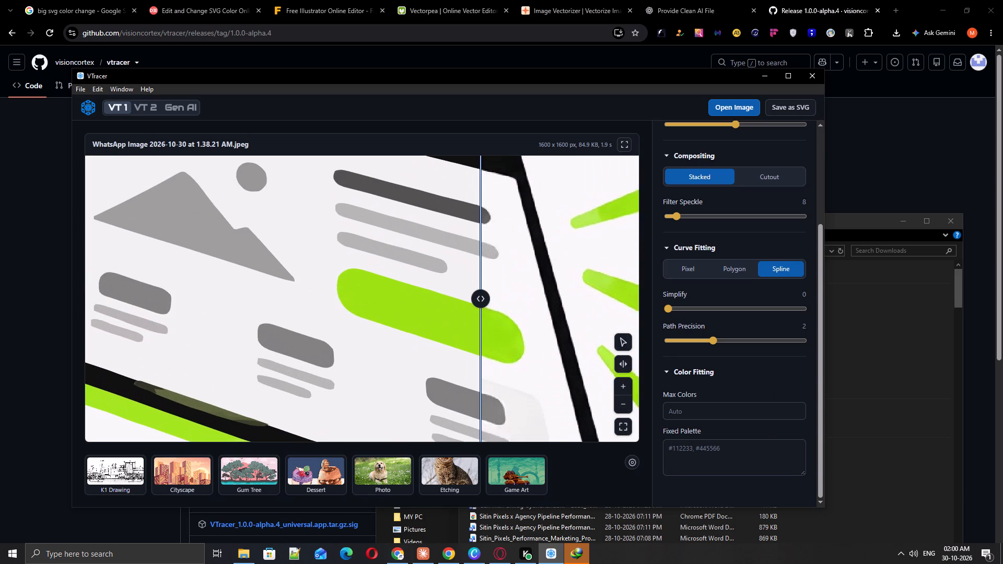
{"action": "scroll", "coordinate": [425, 358], "scroll_direction": "down", "scroll_amount": 2}
{"action": "scroll", "coordinate": [425, 358], "scroll_direction": "up", "scroll_amount": 1}
{"action": "scroll", "coordinate": [425, 358], "scroll_direction": "down", "scroll_amount": 1}
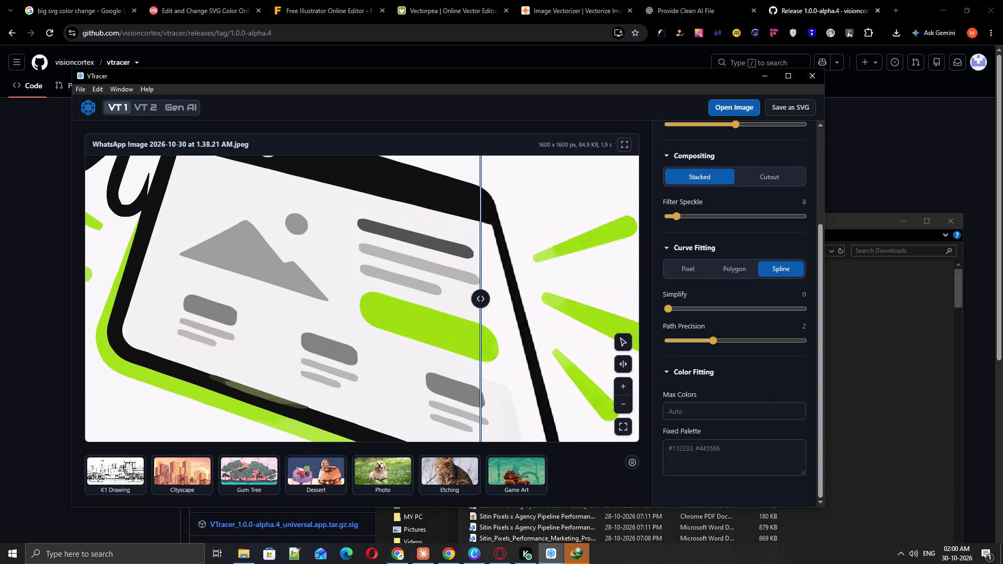
{"action": "scroll", "coordinate": [425, 358], "scroll_direction": "down", "scroll_amount": 6}
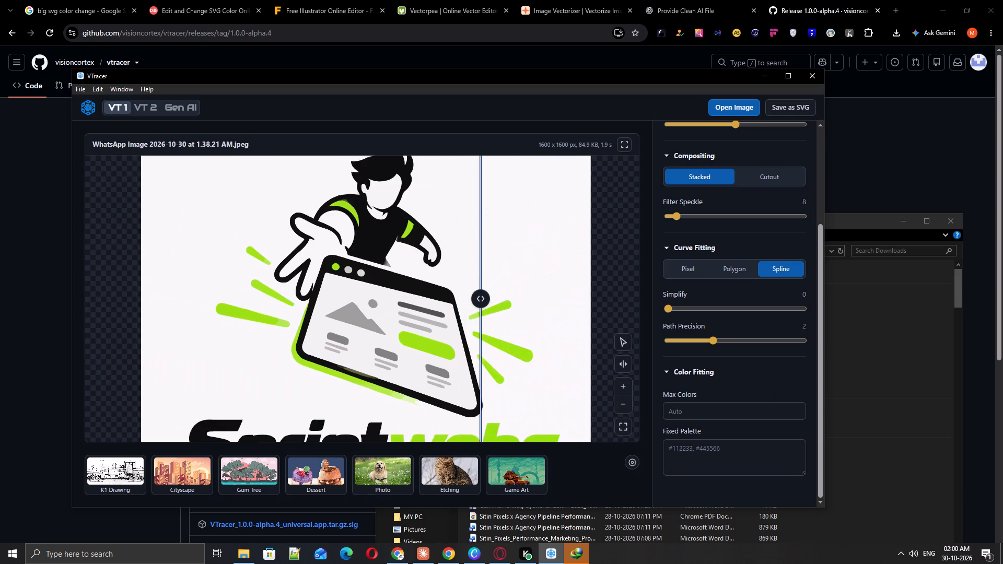
{"action": "scroll", "coordinate": [425, 358], "scroll_direction": "down", "scroll_amount": 3}
{"action": "scroll", "coordinate": [425, 358], "scroll_direction": "up", "scroll_amount": 2}
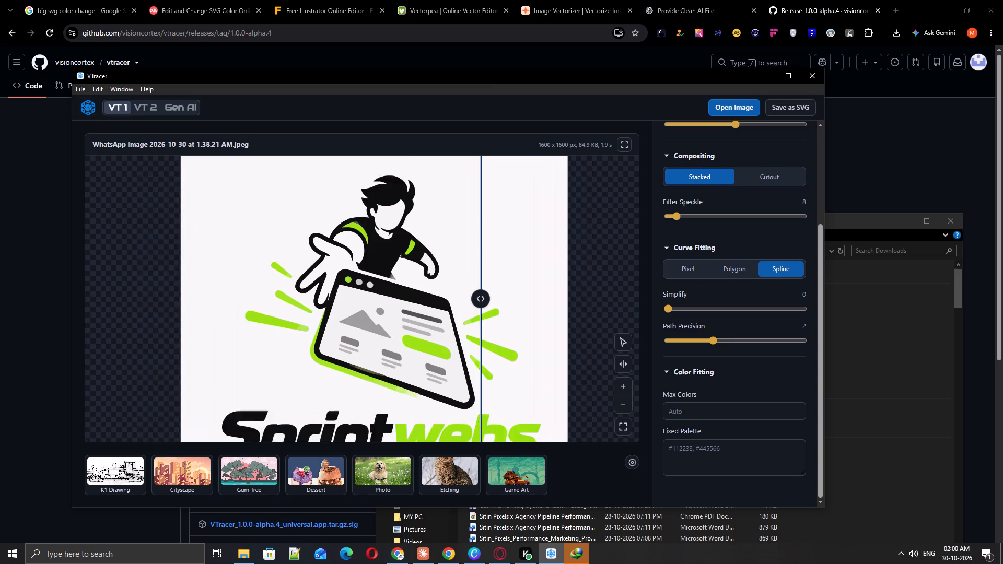
{"action": "scroll", "coordinate": [425, 358], "scroll_direction": "up", "scroll_amount": 1}
{"action": "scroll", "coordinate": [731, 330], "scroll_direction": "up", "scroll_amount": 6}
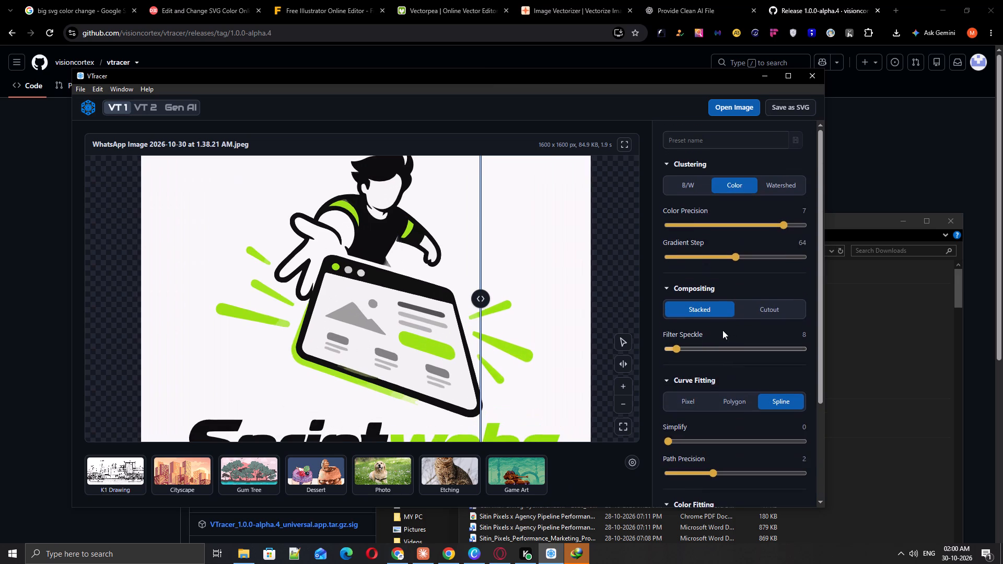
{"action": "left_click", "coordinate": [779, 145]}
Look over the VT 2 and Gen AI modes, and return to VT 1.
{"action": "left_click", "coordinate": [158, 107]}
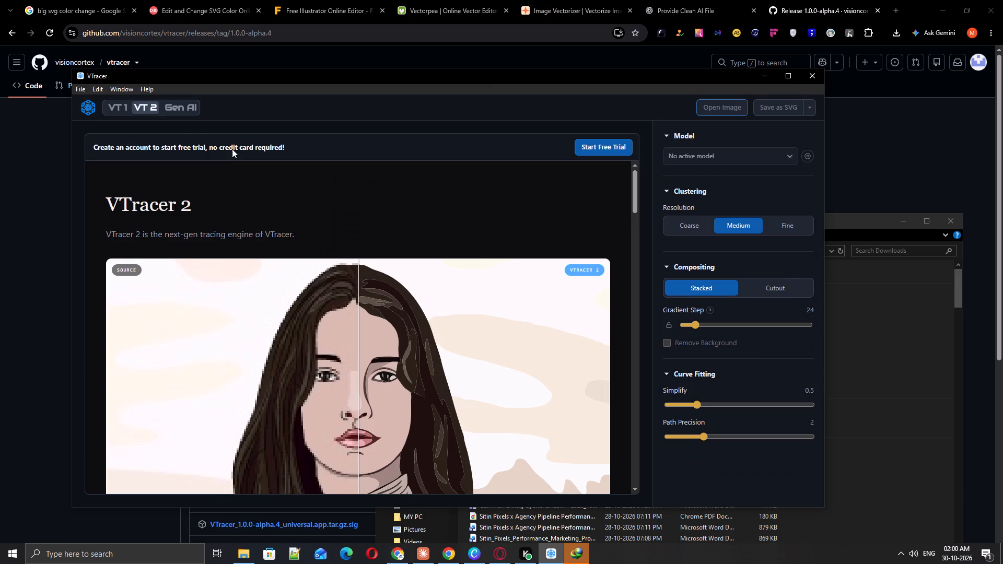
{"action": "scroll", "coordinate": [433, 324], "scroll_direction": "down", "scroll_amount": 3}
{"action": "scroll", "coordinate": [356, 285], "scroll_direction": "up", "scroll_amount": 1}
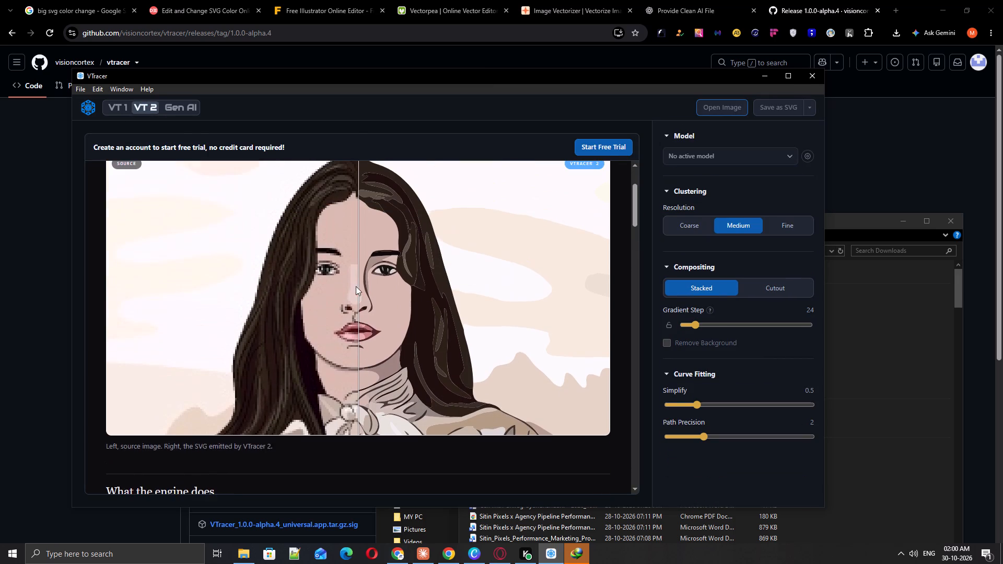
{"action": "scroll", "coordinate": [364, 245], "scroll_direction": "up", "scroll_amount": 2}
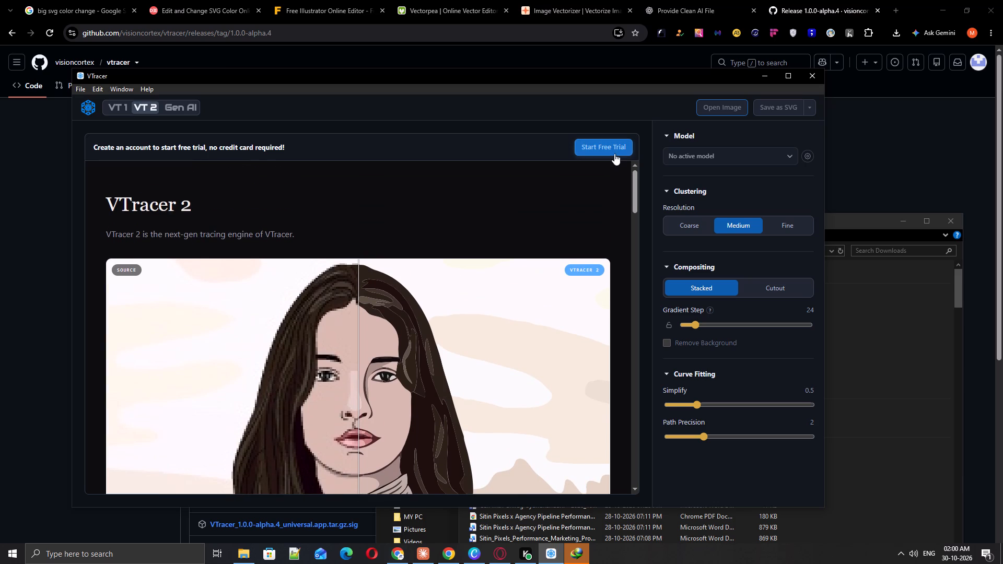
{"action": "left_click", "coordinate": [184, 100]}
{"action": "left_click", "coordinate": [188, 103]}
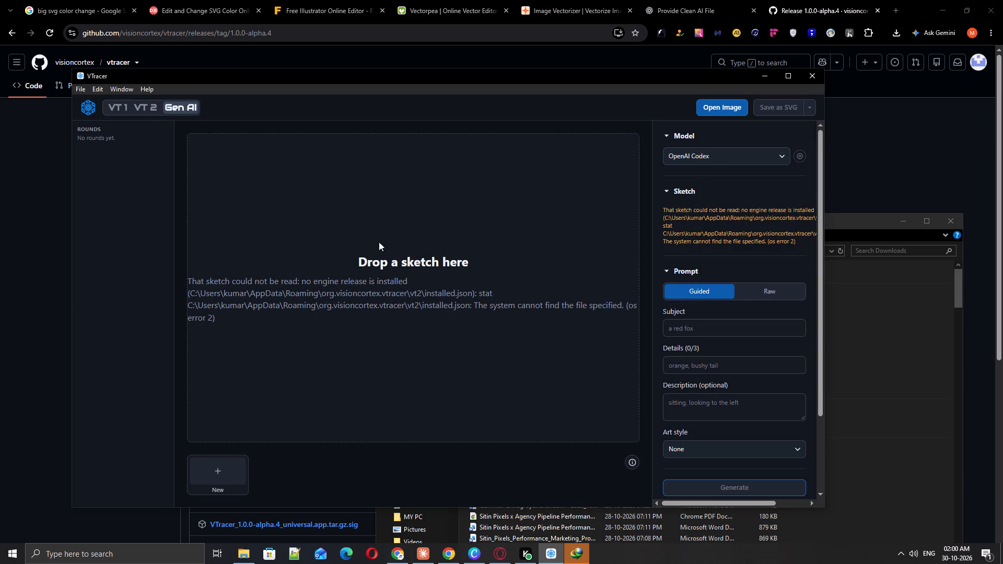
{"action": "left_click", "coordinate": [123, 105]}
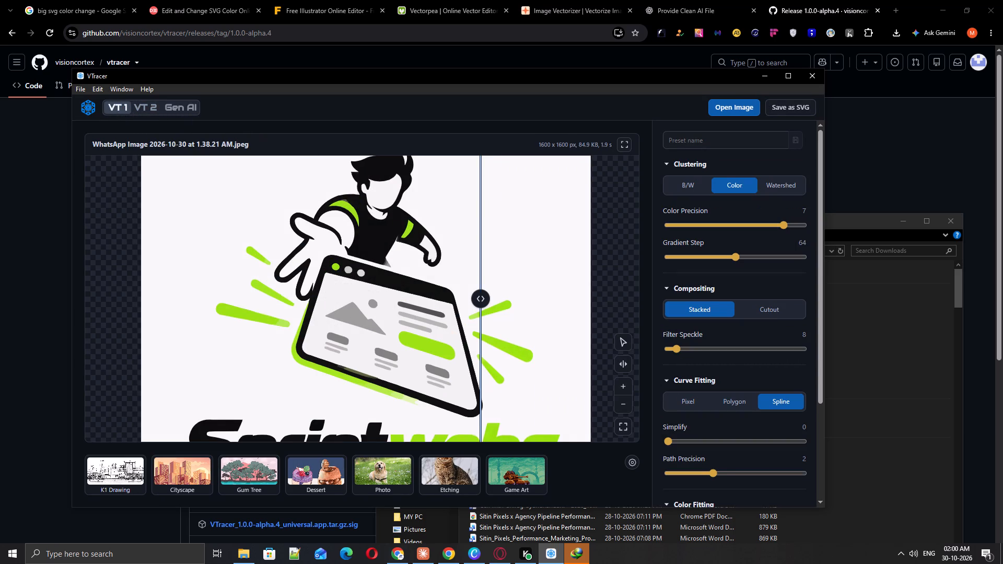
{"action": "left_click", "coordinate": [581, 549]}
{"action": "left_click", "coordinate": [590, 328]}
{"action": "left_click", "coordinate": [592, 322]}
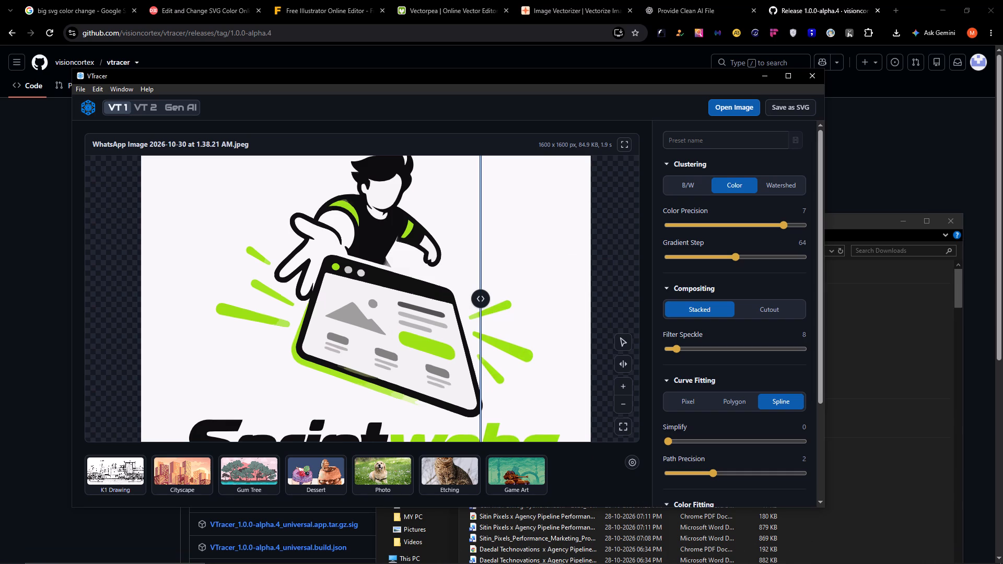
Compare the traced JPEG logo with its source across the illustration and the Sprintwebs wordmark.
{"action": "scroll", "coordinate": [582, 340], "scroll_direction": "down", "scroll_amount": 3}
{"action": "scroll", "coordinate": [582, 340], "scroll_direction": "up", "scroll_amount": 3}
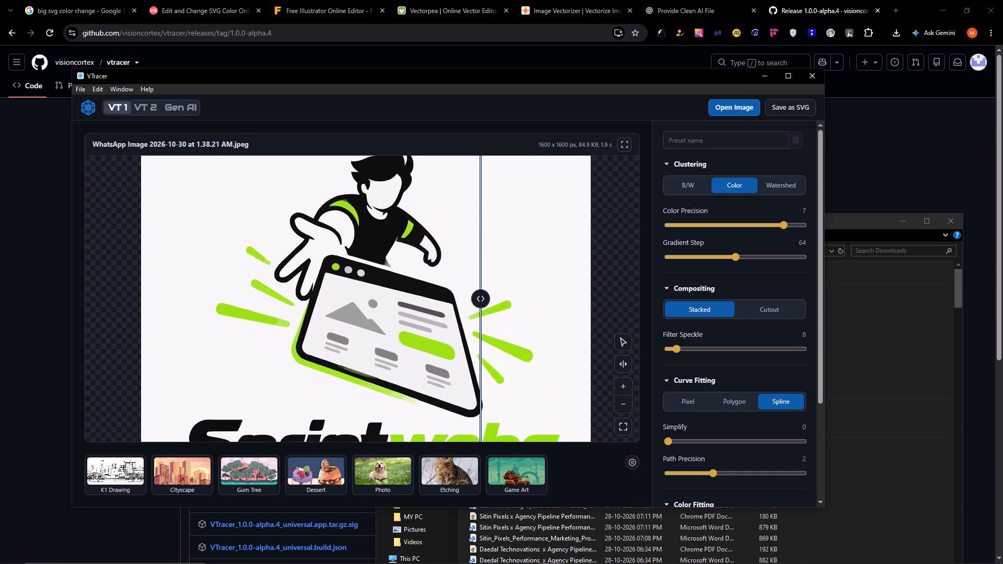
{"action": "scroll", "coordinate": [582, 340], "scroll_direction": "down", "scroll_amount": 3}
{"action": "left_click_drag", "start_coordinate": [477, 304], "coordinate": [528, 305]}
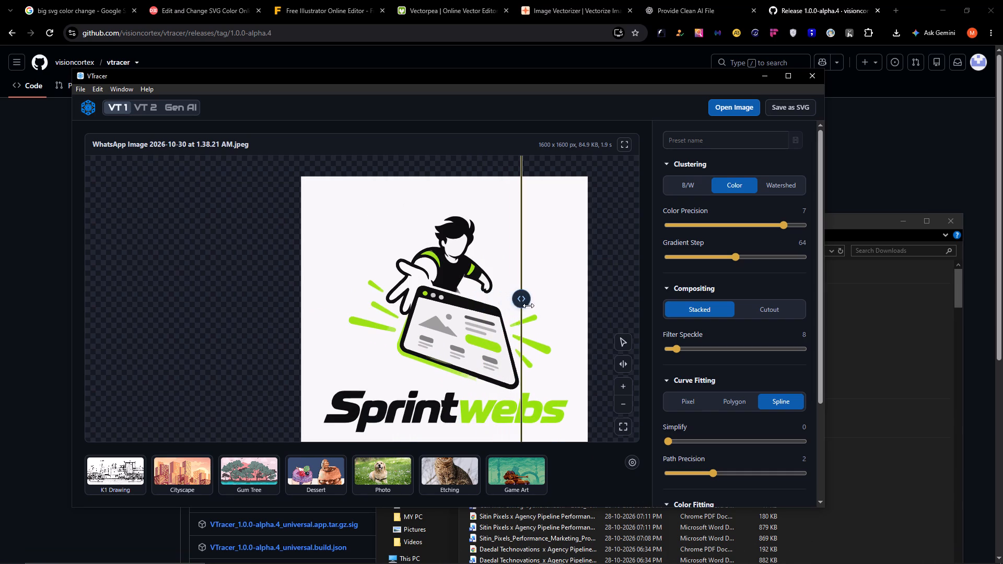
{"action": "left_click_drag", "start_coordinate": [528, 305], "coordinate": [552, 308]}
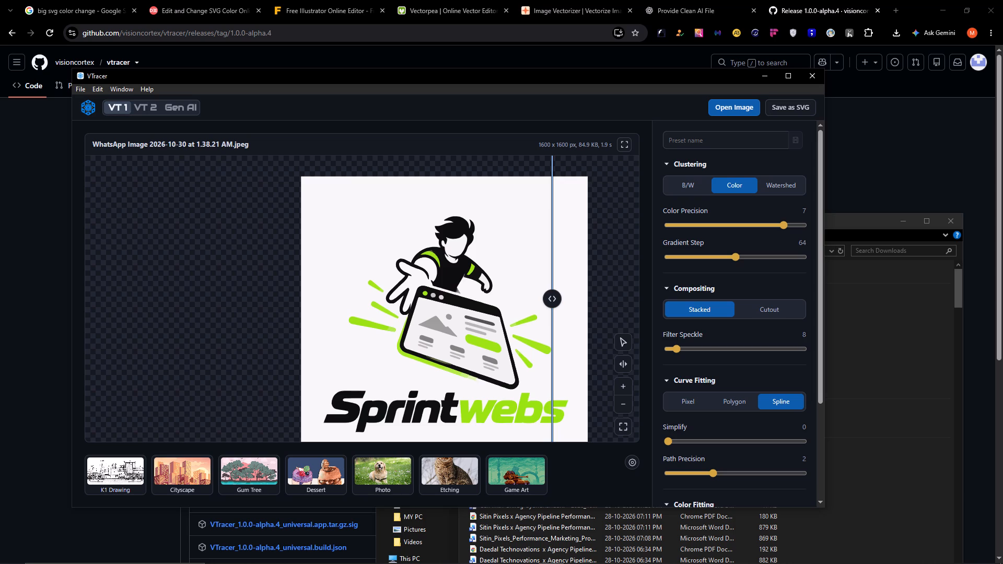
Save the traced logo as the SVG file "WhatsApp-Image-2026-10-30-at-1-38-21-AM.svg" in Downloads.
{"action": "left_click_drag", "start_coordinate": [561, 300], "coordinate": [582, 311]}
{"action": "left_click", "coordinate": [787, 114]}
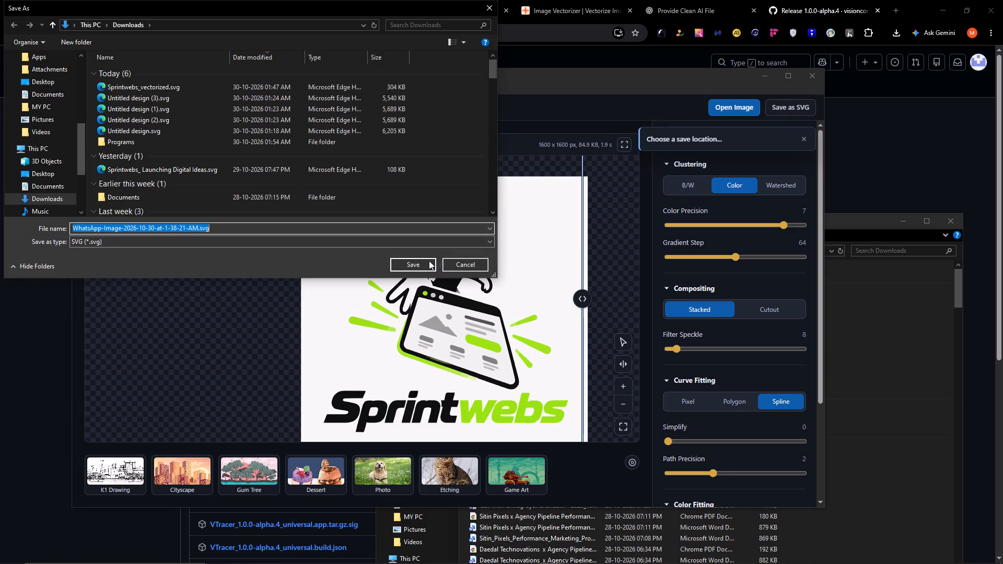
{"action": "left_click", "coordinate": [424, 261]}
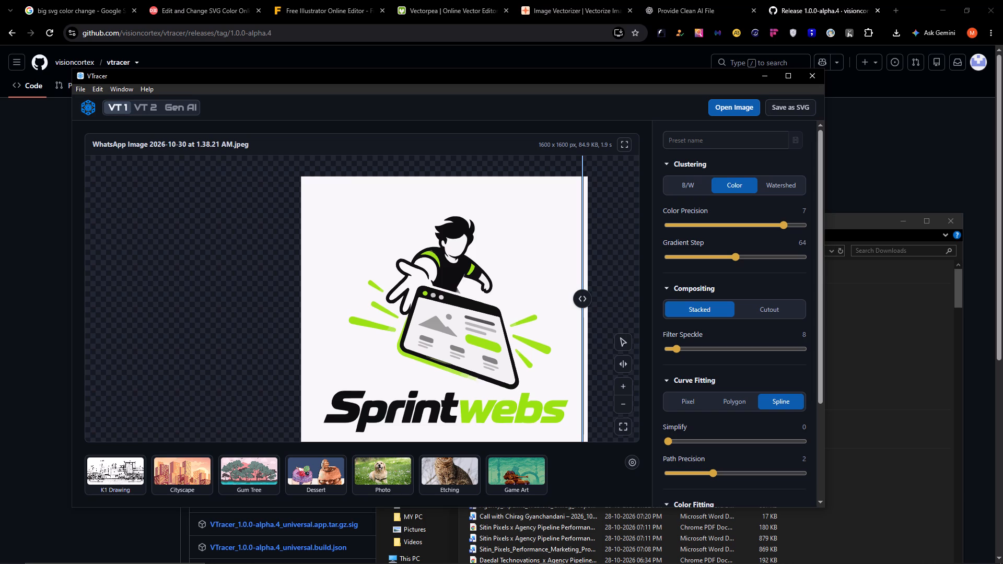
Switch to the Photopea editor in Chrome and open "WhatsApp-Image-2026-10-30-at-1-38-21-AM.svg" from Downloads.
{"action": "left_click", "coordinate": [847, 9]}
{"action": "left_click", "coordinate": [651, 0]}
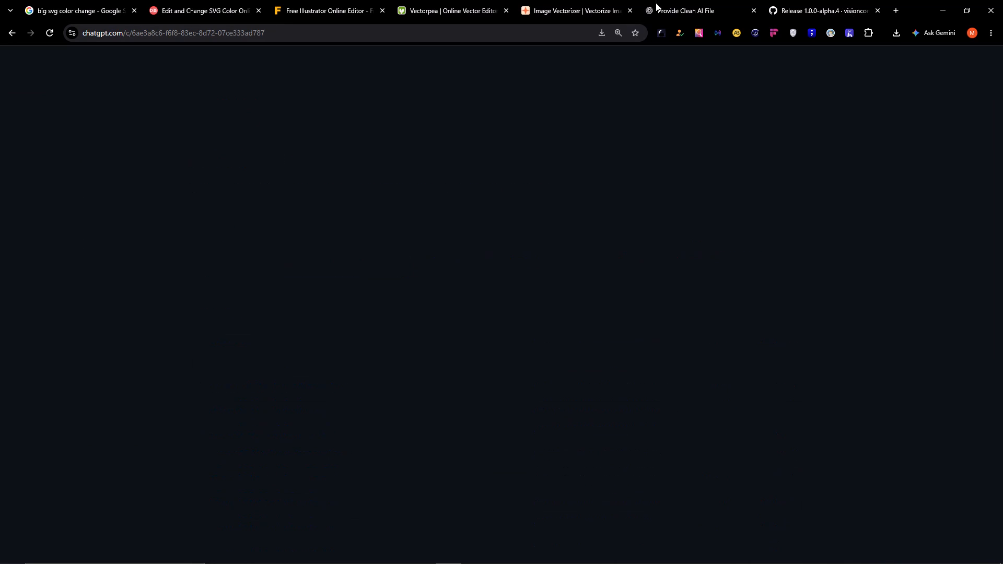
{"action": "left_click", "coordinate": [589, 15]}
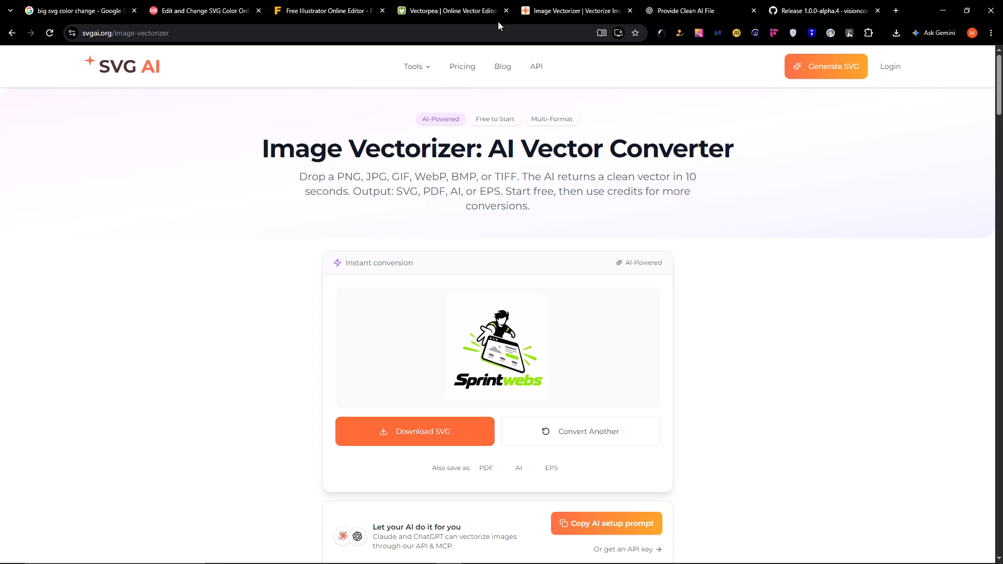
{"action": "left_click", "coordinate": [329, 0]}
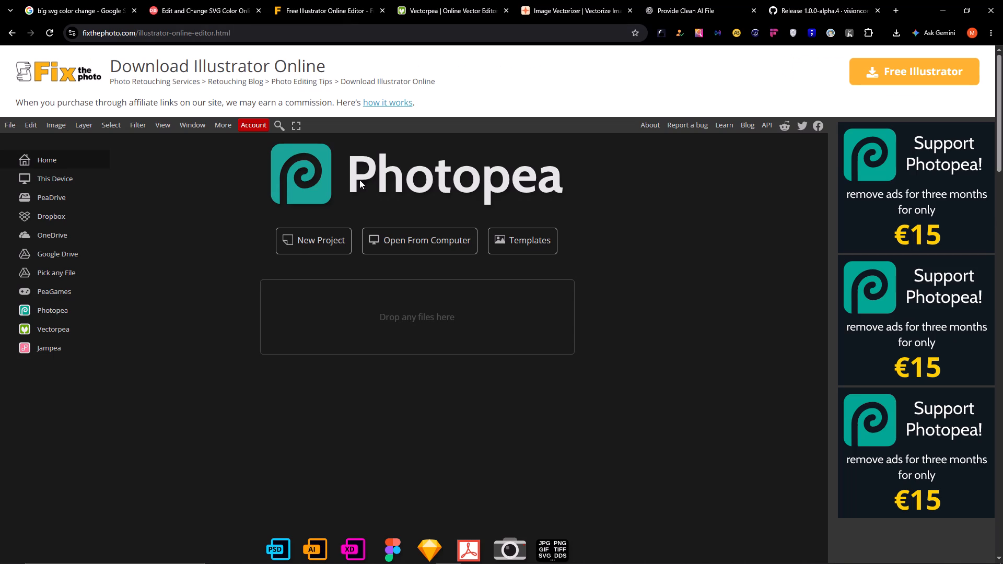
{"action": "left_click", "coordinate": [406, 238]}
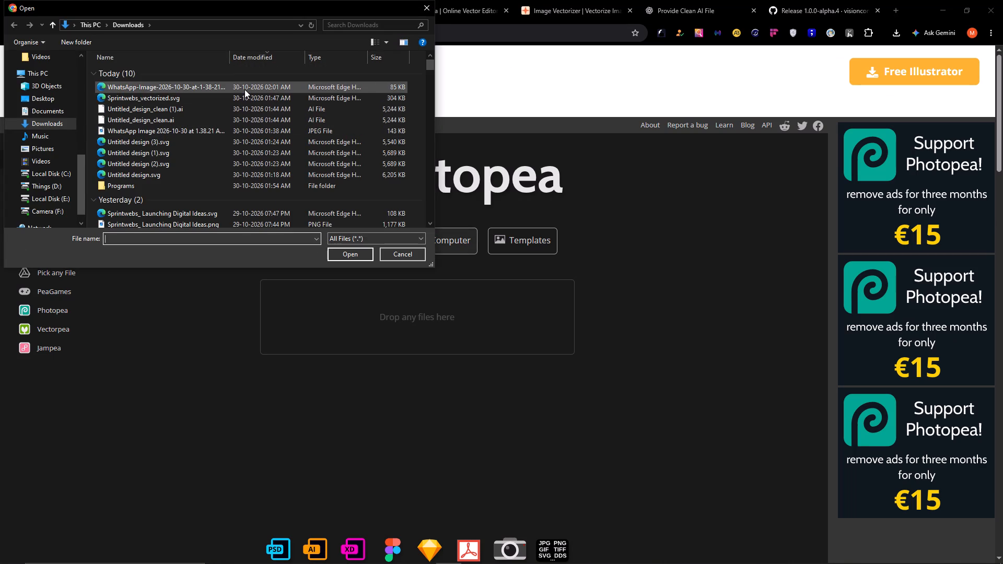
{"action": "double_click", "coordinate": [244, 89]}
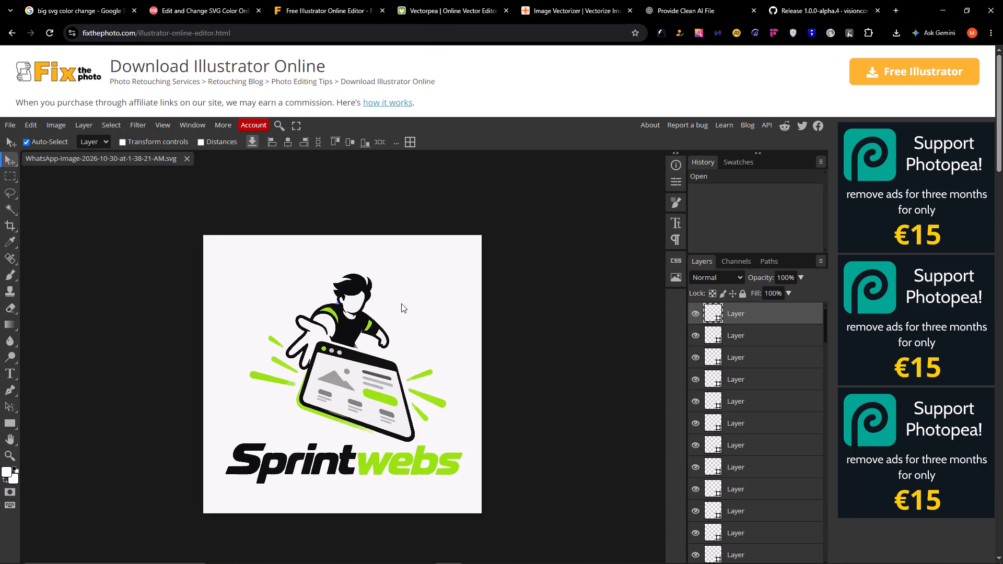
Look through the opened SVG's layer list and examine the logo artwork on the canvas.
{"action": "scroll", "coordinate": [790, 383], "scroll_direction": "down", "scroll_amount": 4}
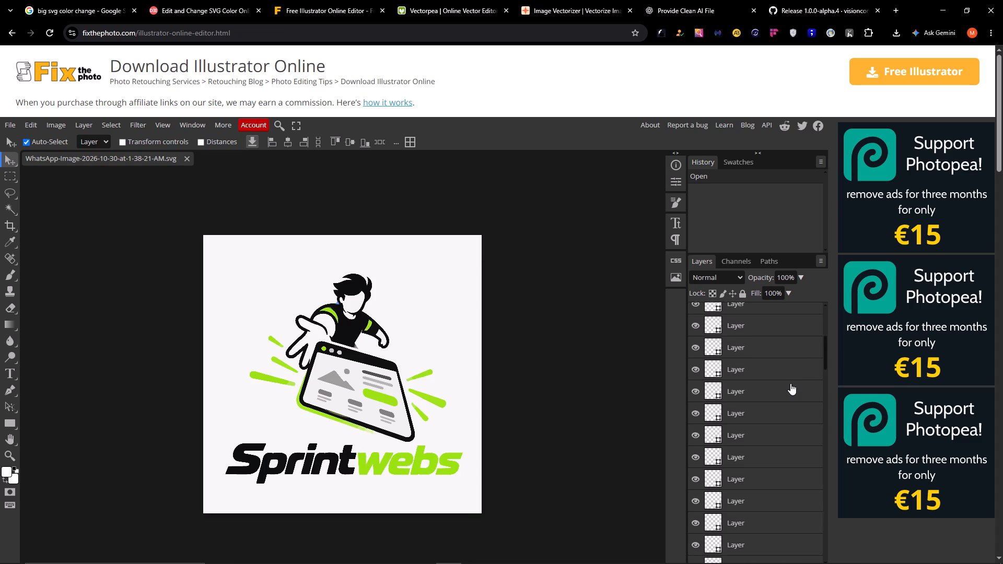
{"action": "scroll", "coordinate": [790, 383], "scroll_direction": "down", "scroll_amount": 18}
{"action": "scroll", "coordinate": [787, 409], "scroll_direction": "down", "scroll_amount": 6}
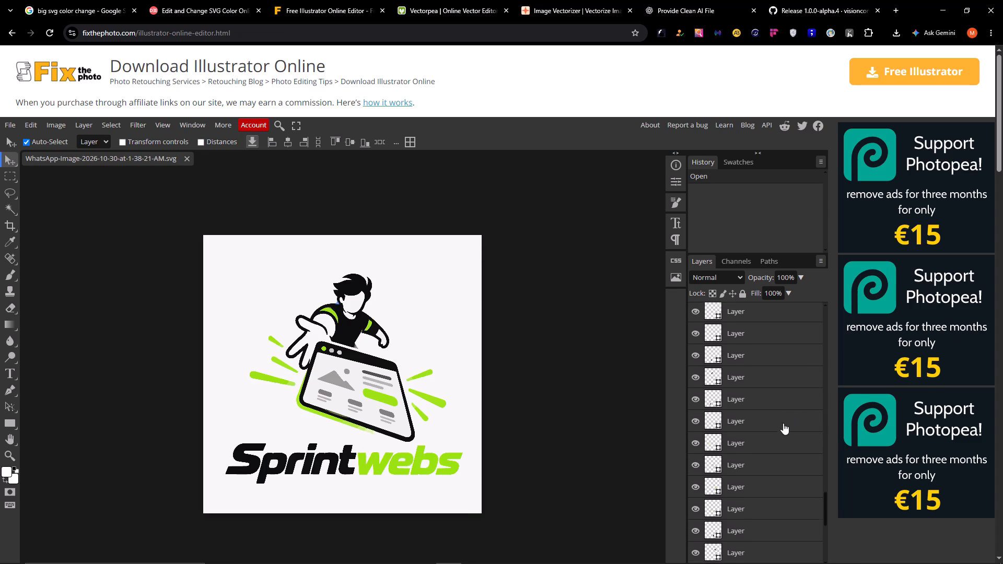
{"action": "scroll", "coordinate": [783, 423], "scroll_direction": "down", "scroll_amount": 6}
{"action": "scroll", "coordinate": [798, 391], "scroll_direction": "up", "scroll_amount": 4}
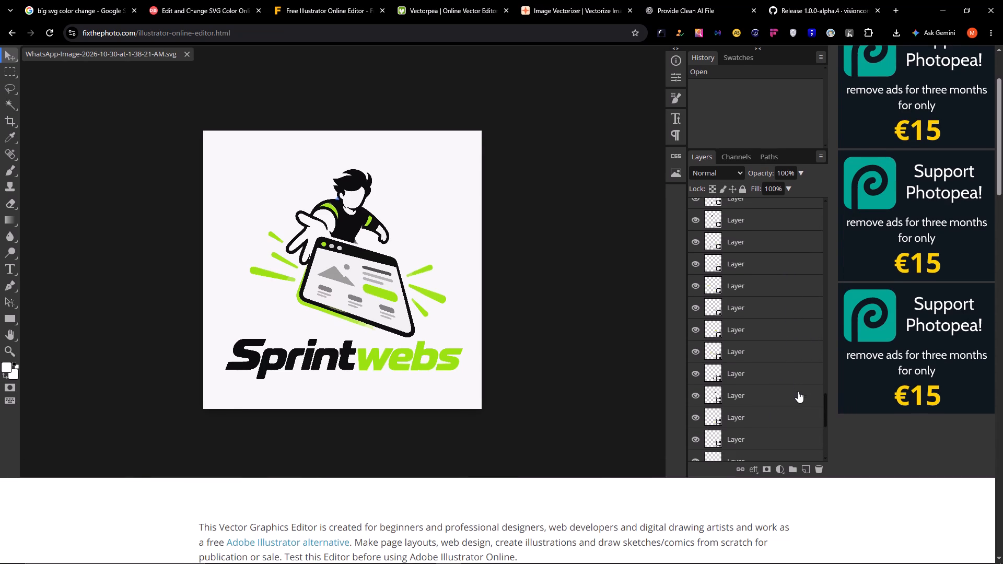
{"action": "scroll", "coordinate": [798, 391], "scroll_direction": "up", "scroll_amount": 17}
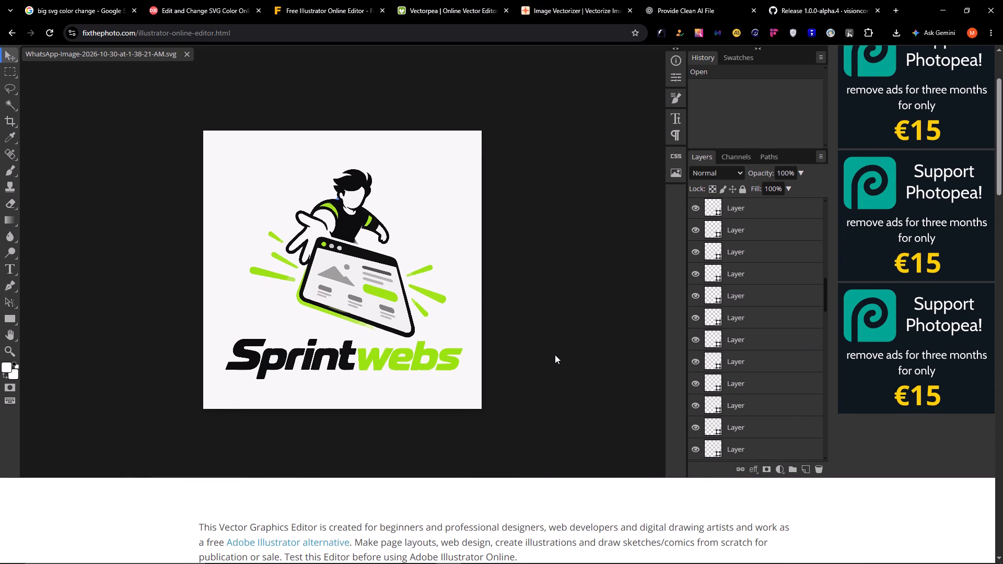
{"action": "scroll", "coordinate": [379, 317], "scroll_direction": "up", "scroll_amount": 4}
{"action": "scroll", "coordinate": [379, 317], "scroll_direction": "down", "scroll_amount": 3}
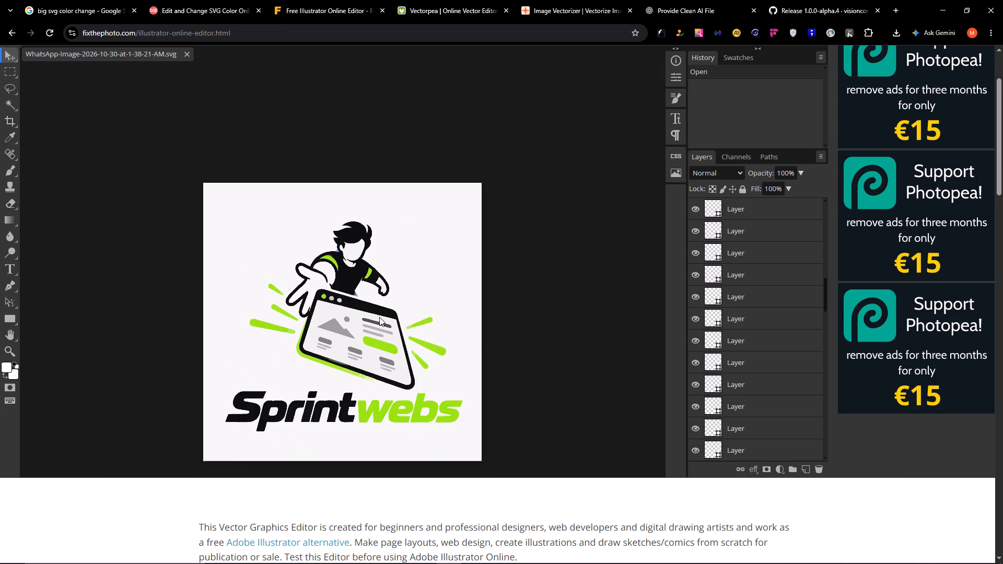
{"action": "scroll", "coordinate": [379, 317], "scroll_direction": "down", "scroll_amount": 2}
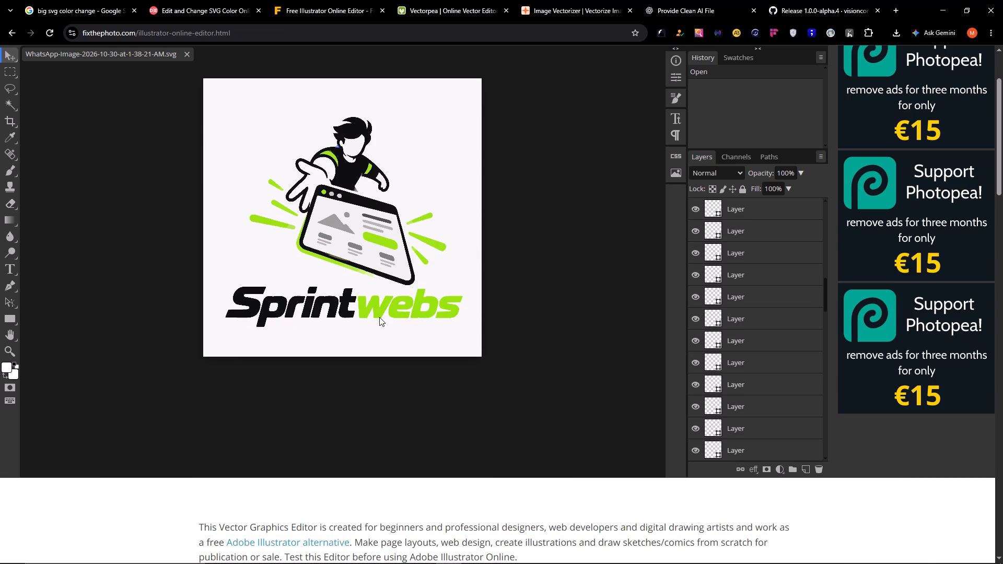
{"action": "scroll", "coordinate": [379, 317], "scroll_direction": "up", "scroll_amount": 3}
{"action": "scroll", "coordinate": [379, 317], "scroll_direction": "down", "scroll_amount": 2}
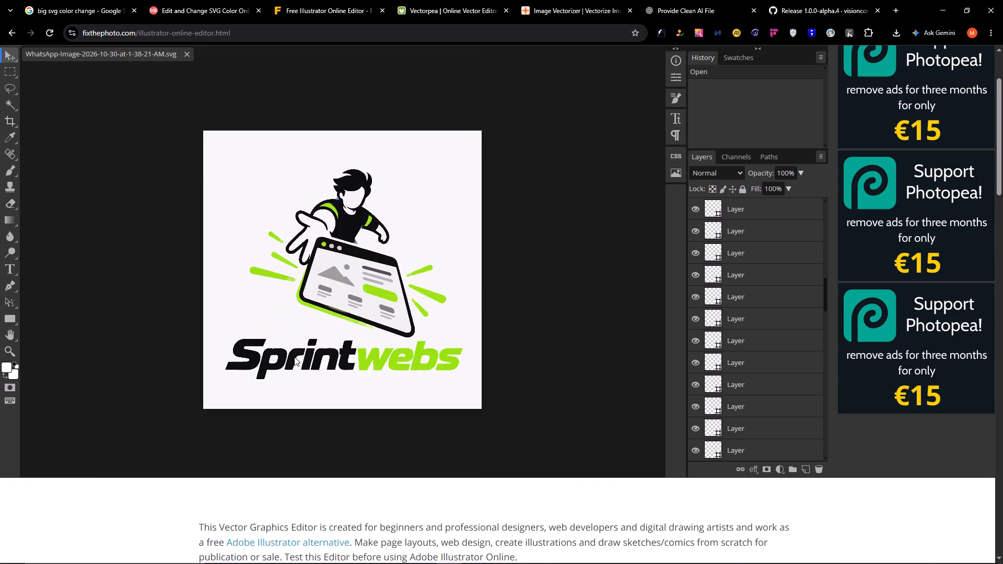
In Chrome's online vector editor, select individual letters of the Sprintwebs wordmark in the SVG to check how they are split into layers.
{"action": "double_click", "coordinate": [288, 361]}
{"action": "left_click", "coordinate": [324, 361]}
{"action": "left_click", "coordinate": [319, 361]}
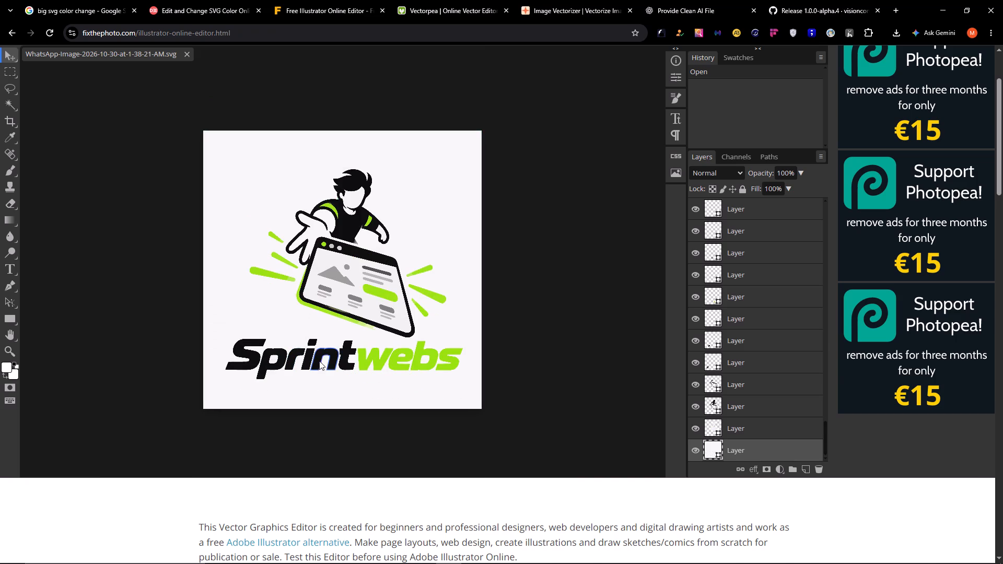
{"action": "left_click", "coordinate": [342, 352]}
{"action": "left_click", "coordinate": [309, 359]}
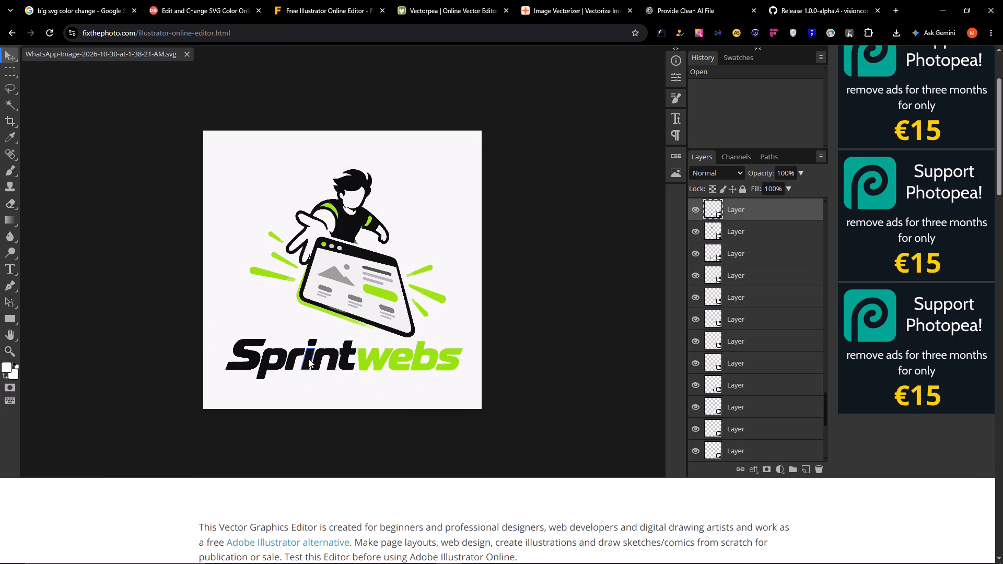
{"action": "left_click", "coordinate": [313, 337]}
{"action": "left_click", "coordinate": [313, 342]}
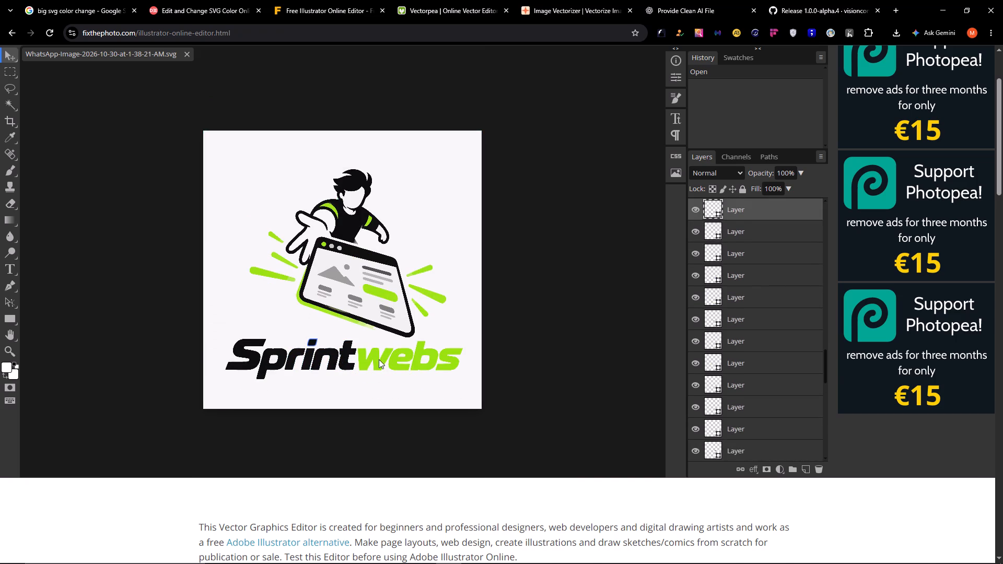
{"action": "left_click", "coordinate": [379, 359]}
{"action": "left_click", "coordinate": [406, 361]}
{"action": "left_click", "coordinate": [430, 363]}
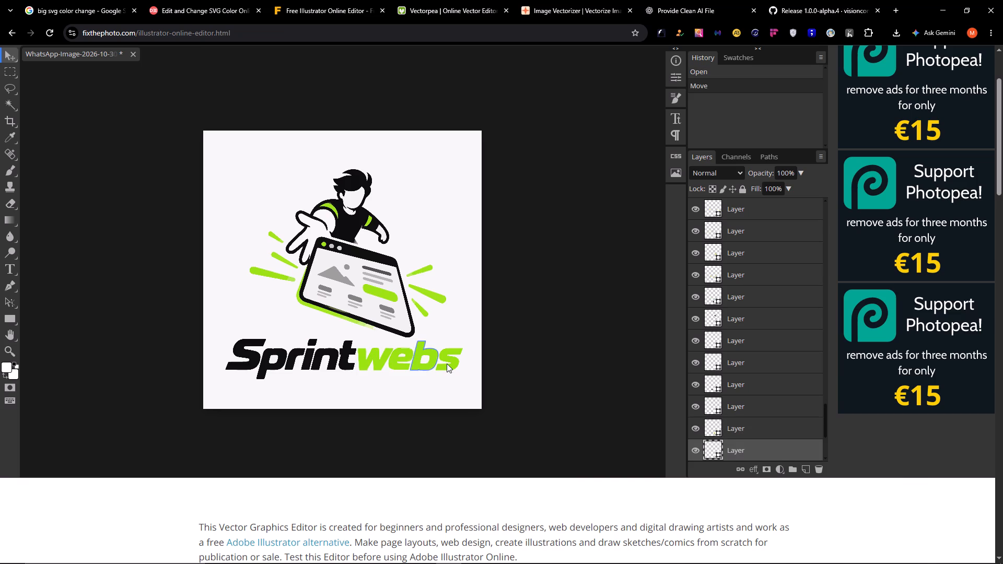
{"action": "left_click", "coordinate": [447, 363]}
{"action": "left_click", "coordinate": [449, 366]}
{"action": "left_click", "coordinate": [254, 367]}
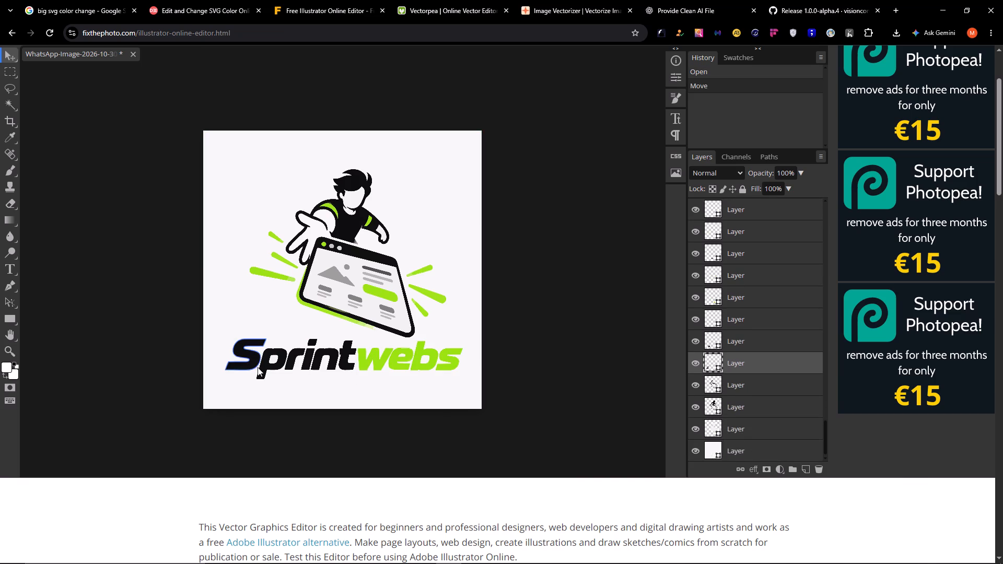
Select the separate shapes along the browser window's lower frame, ending with the thin strip on its bottom edge, to check their layers.
{"action": "left_click", "coordinate": [268, 366]}
{"action": "left_click", "coordinate": [329, 313]}
{"action": "left_click", "coordinate": [354, 316]}
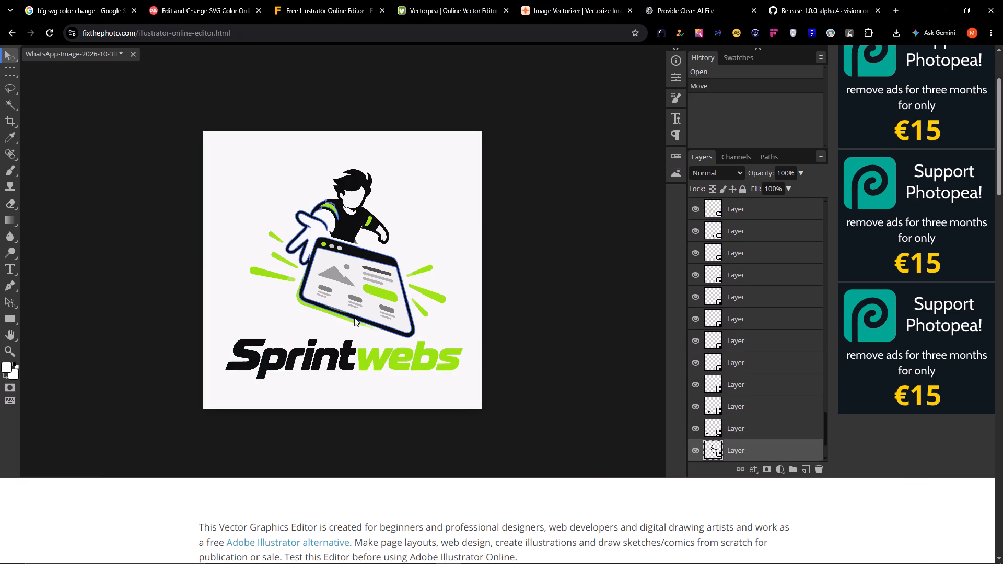
{"action": "left_click", "coordinate": [341, 311]}
{"action": "left_click", "coordinate": [339, 308]}
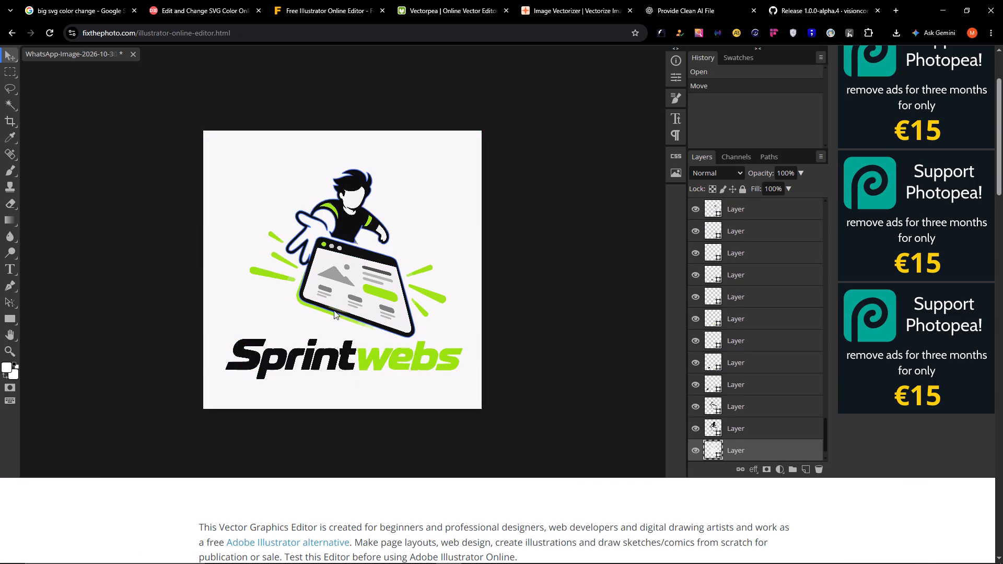
{"action": "left_click", "coordinate": [336, 310]}
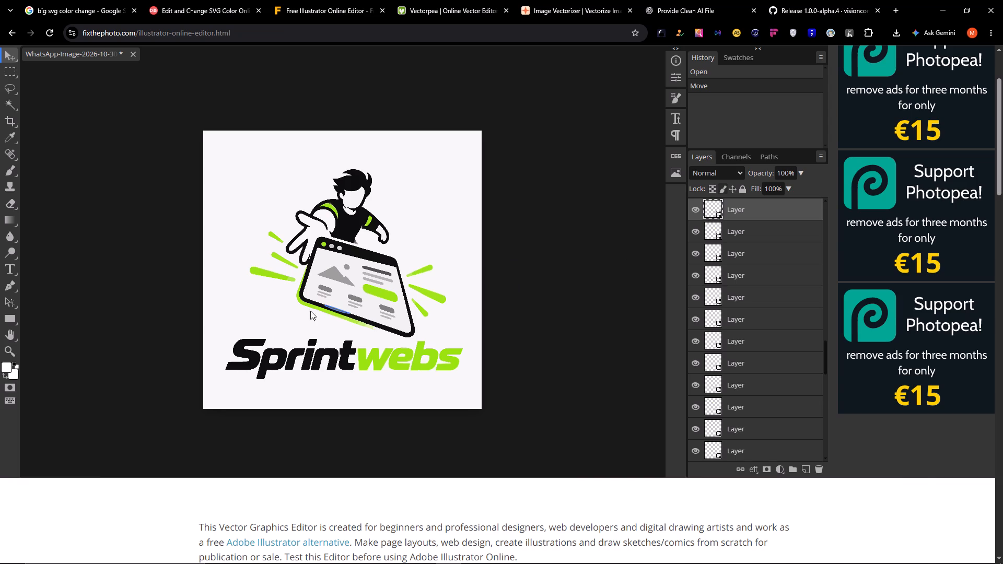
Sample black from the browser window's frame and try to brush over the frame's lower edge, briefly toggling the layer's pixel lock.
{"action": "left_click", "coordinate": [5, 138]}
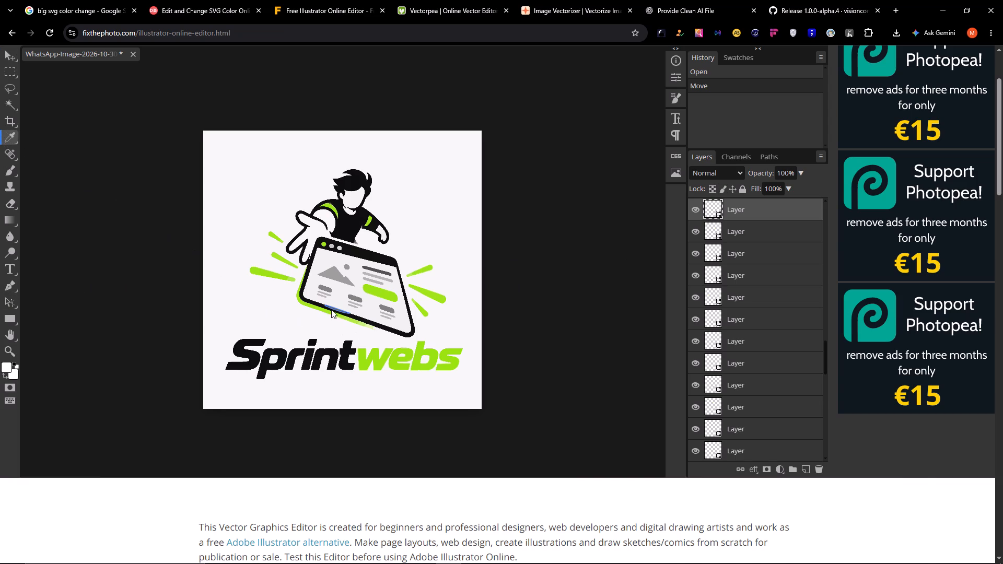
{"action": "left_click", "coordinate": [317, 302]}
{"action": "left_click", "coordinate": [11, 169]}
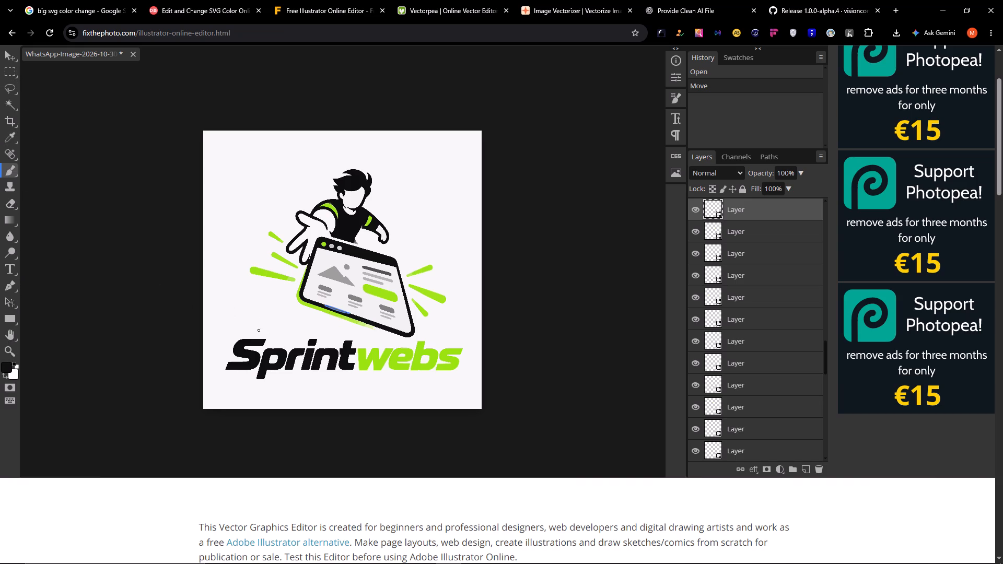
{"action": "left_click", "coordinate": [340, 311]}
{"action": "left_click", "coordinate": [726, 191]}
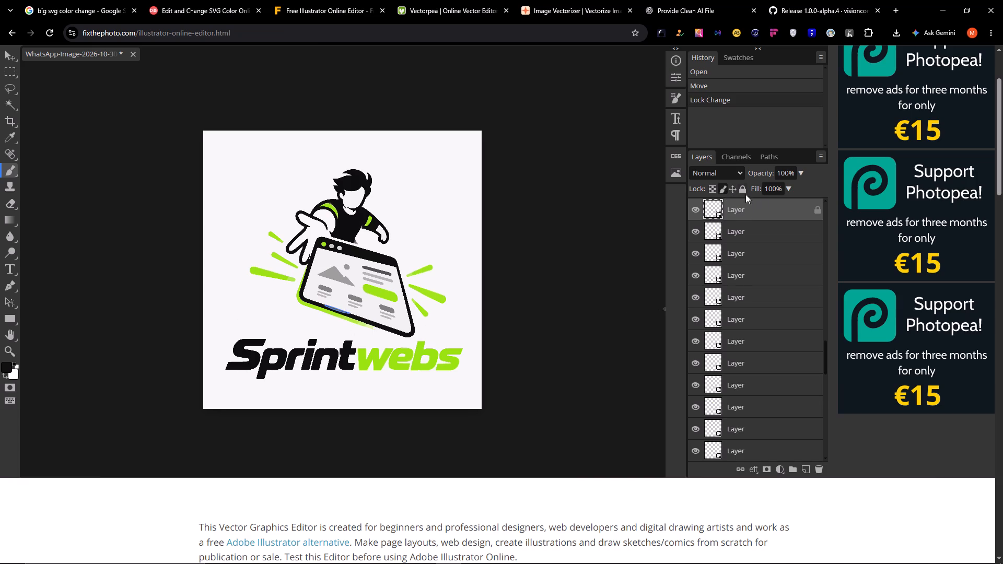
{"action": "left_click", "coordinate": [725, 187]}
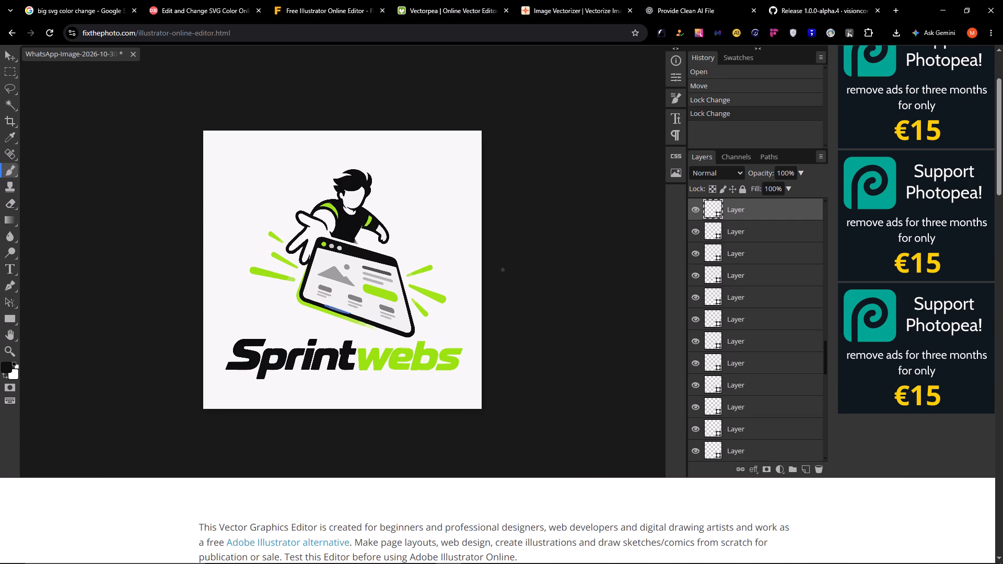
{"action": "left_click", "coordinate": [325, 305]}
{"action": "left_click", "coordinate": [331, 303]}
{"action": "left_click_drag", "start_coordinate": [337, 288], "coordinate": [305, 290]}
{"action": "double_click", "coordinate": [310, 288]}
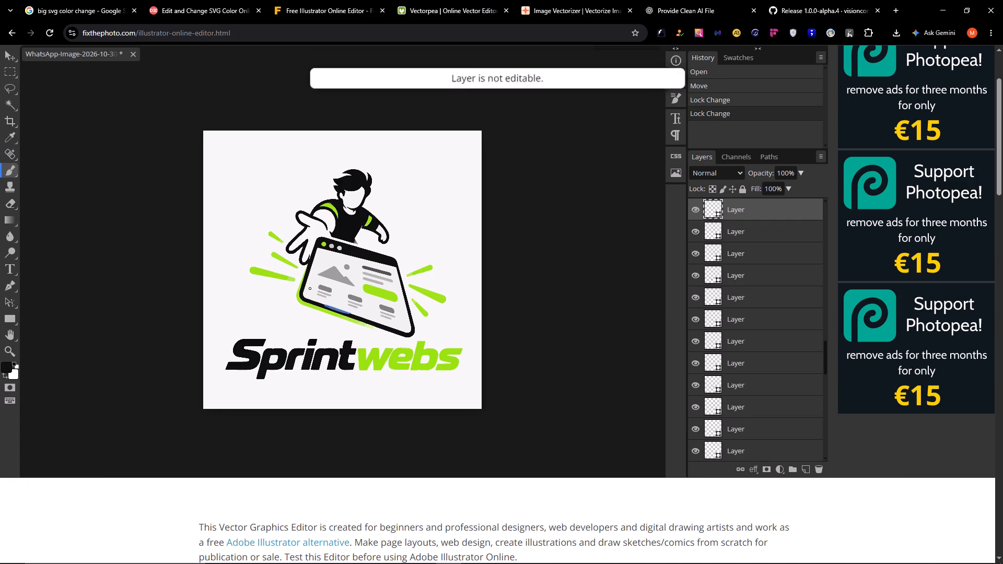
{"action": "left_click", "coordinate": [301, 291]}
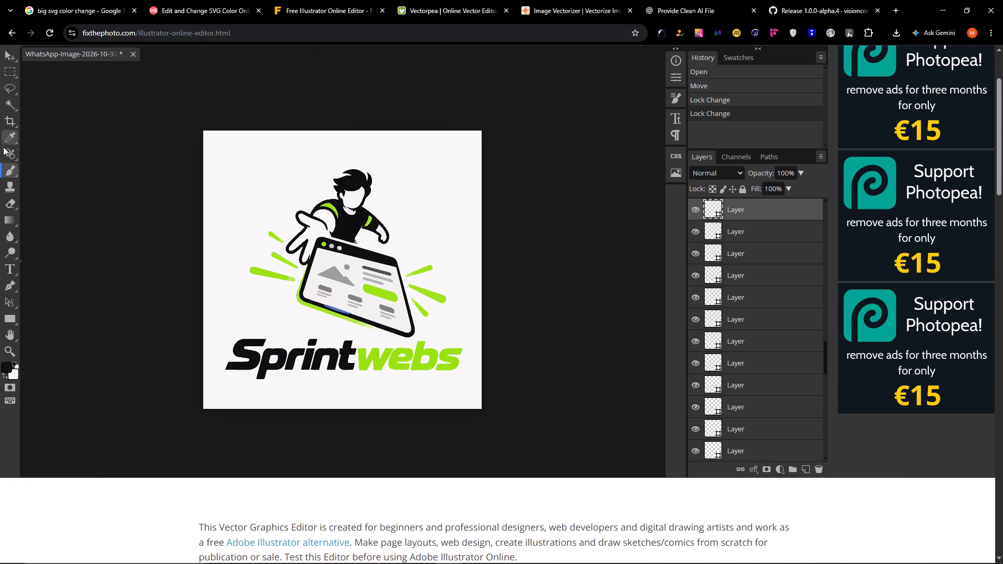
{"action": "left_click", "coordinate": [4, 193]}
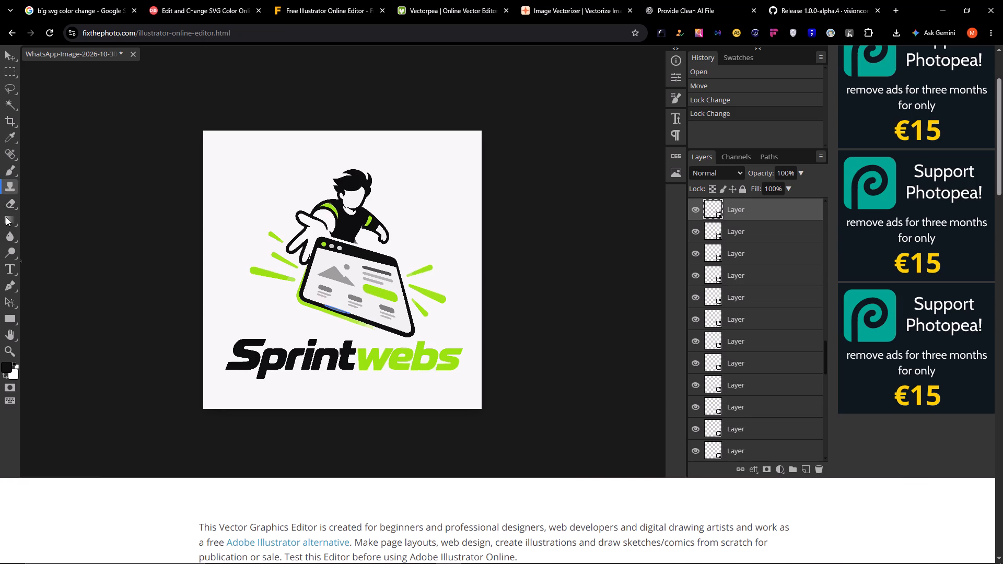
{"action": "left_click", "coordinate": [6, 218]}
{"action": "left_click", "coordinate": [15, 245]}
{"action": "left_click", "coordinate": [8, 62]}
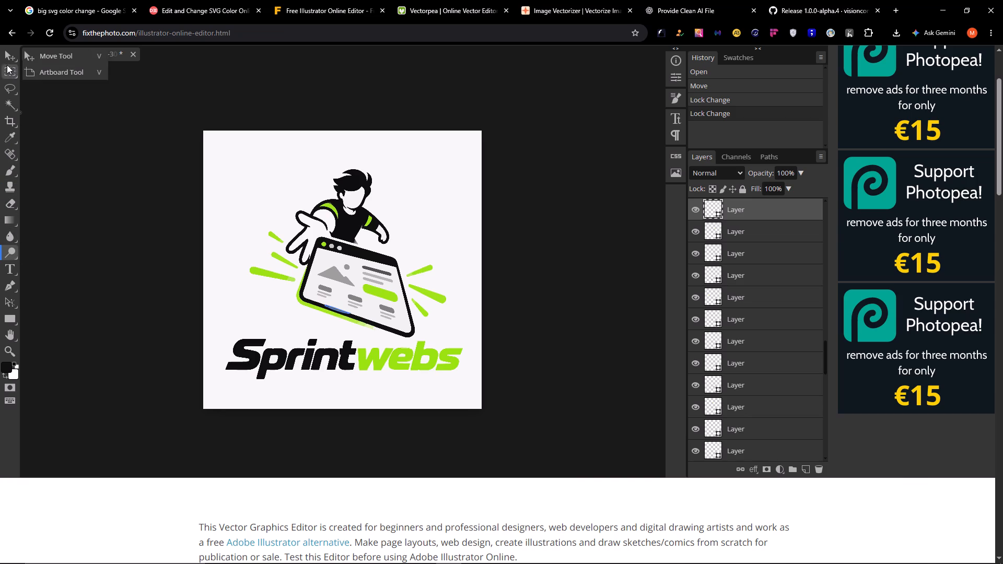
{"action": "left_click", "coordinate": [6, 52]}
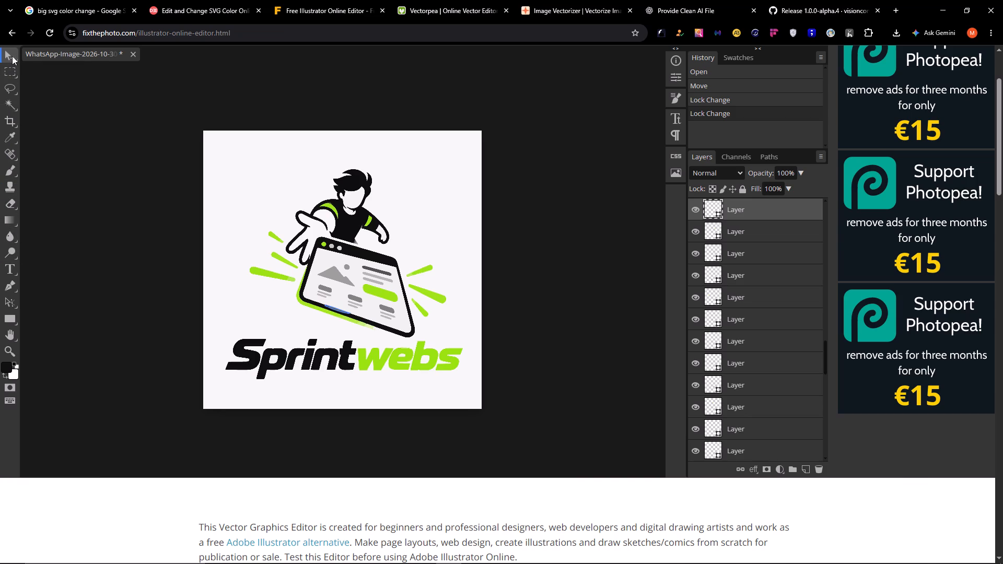
Use Quick Selection to select the thin strip on the browser window frame's lower edge.
{"action": "left_click", "coordinate": [9, 103]}
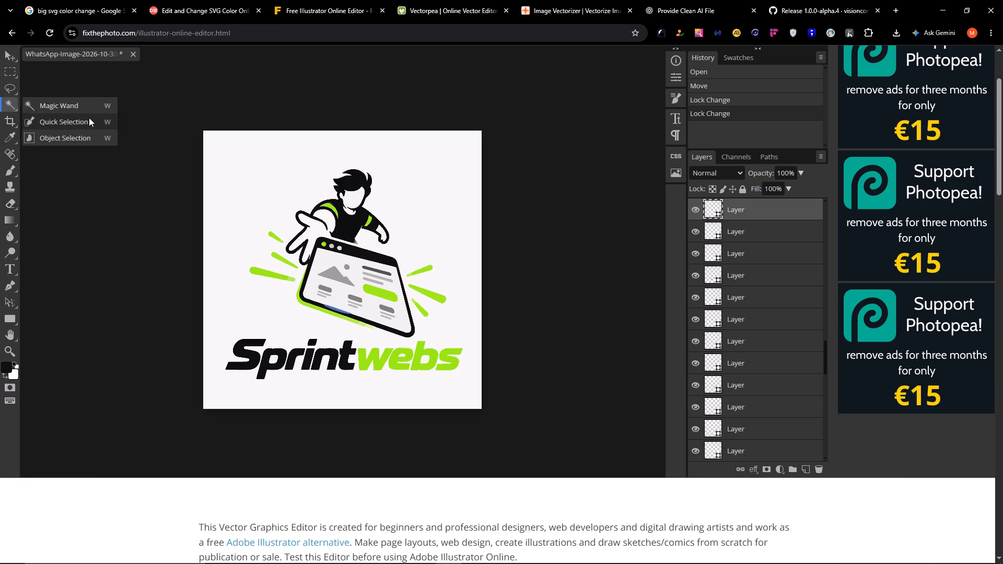
{"action": "left_click", "coordinate": [89, 118]}
{"action": "left_click", "coordinate": [343, 312]}
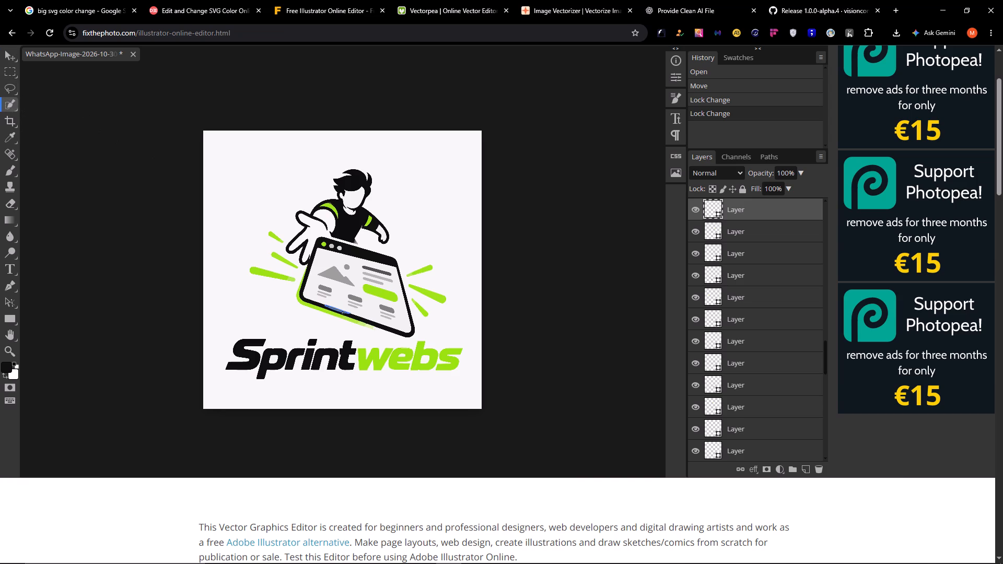
{"action": "left_click", "coordinate": [334, 307]}
{"action": "left_click", "coordinate": [332, 308]}
{"action": "left_click_drag", "start_coordinate": [336, 311], "coordinate": [365, 301]}
{"action": "left_click_drag", "start_coordinate": [327, 310], "coordinate": [332, 343]}
{"action": "left_click_drag", "start_coordinate": [336, 311], "coordinate": [328, 310]}
{"action": "left_click", "coordinate": [331, 309]}
{"action": "triple_click", "coordinate": [335, 309]}
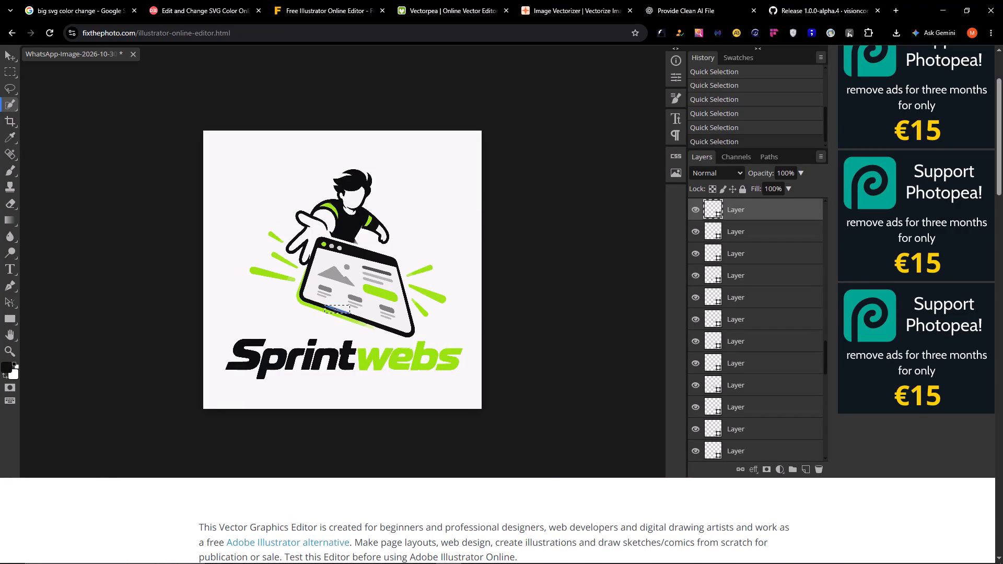
{"action": "left_click_drag", "start_coordinate": [335, 309], "coordinate": [307, 261]}
{"action": "left_click", "coordinate": [250, 295]}
{"action": "left_click", "coordinate": [248, 321]}
Look through the layer list to examine the separate shapes that make up the traced logo.
{"action": "scroll", "coordinate": [526, 354], "scroll_direction": "up", "scroll_amount": 4}
{"action": "scroll", "coordinate": [527, 356], "scroll_direction": "down", "scroll_amount": 4}
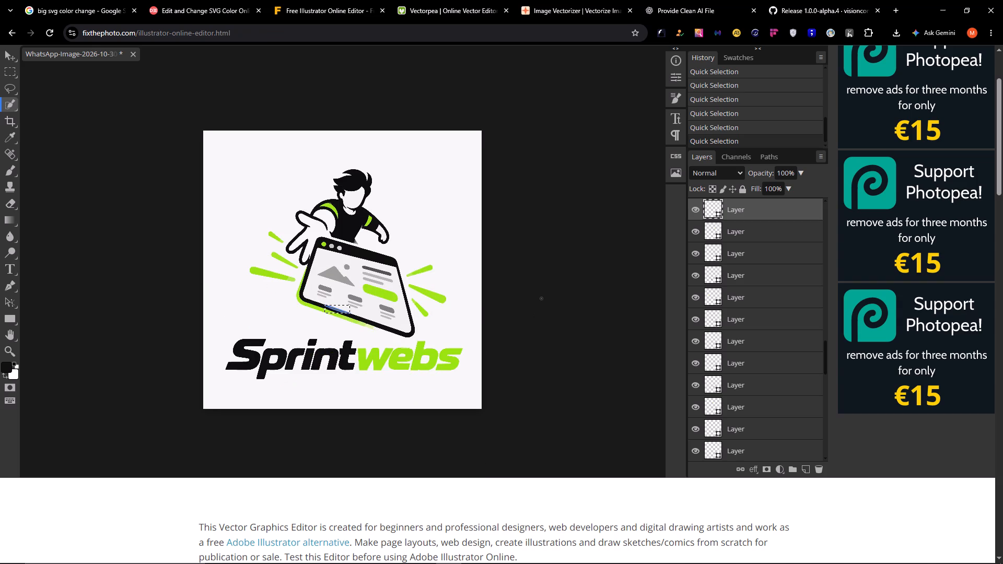
{"action": "scroll", "coordinate": [779, 274], "scroll_direction": "down", "scroll_amount": 9}
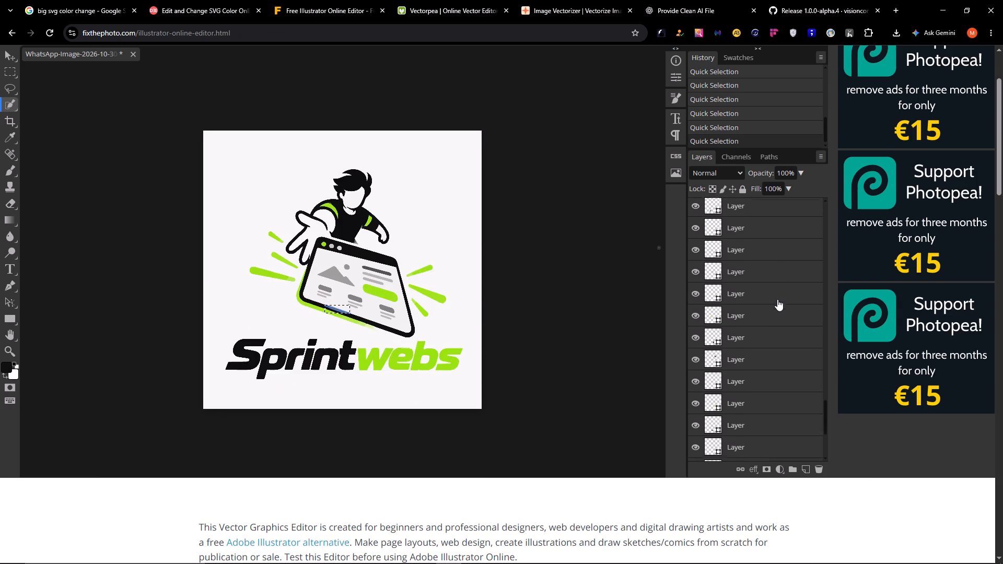
{"action": "scroll", "coordinate": [777, 299], "scroll_direction": "down", "scroll_amount": 8}
{"action": "scroll", "coordinate": [772, 308], "scroll_direction": "up", "scroll_amount": 20}
{"action": "scroll", "coordinate": [778, 288], "scroll_direction": "up", "scroll_amount": 18}
{"action": "scroll", "coordinate": [782, 280], "scroll_direction": "up", "scroll_amount": 4}
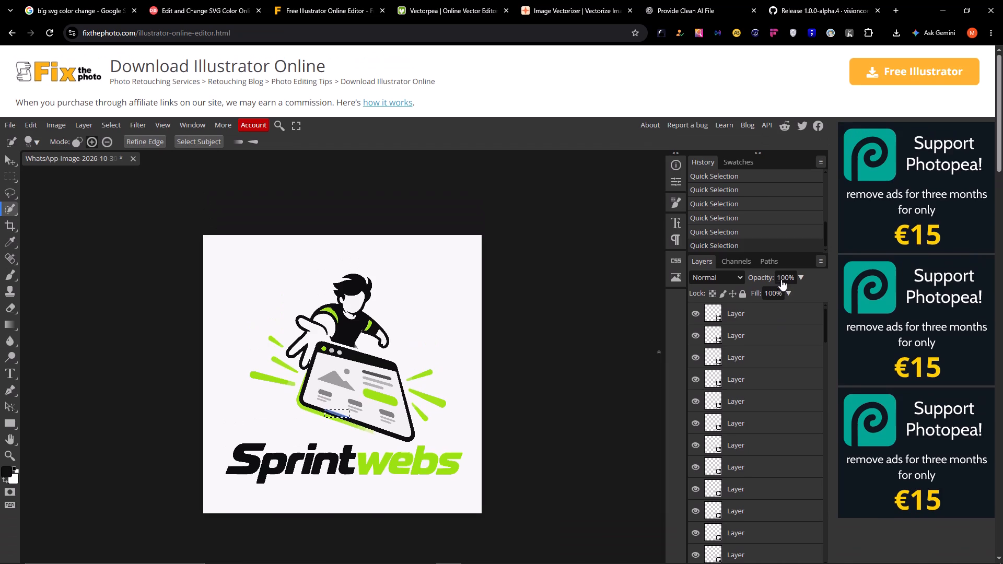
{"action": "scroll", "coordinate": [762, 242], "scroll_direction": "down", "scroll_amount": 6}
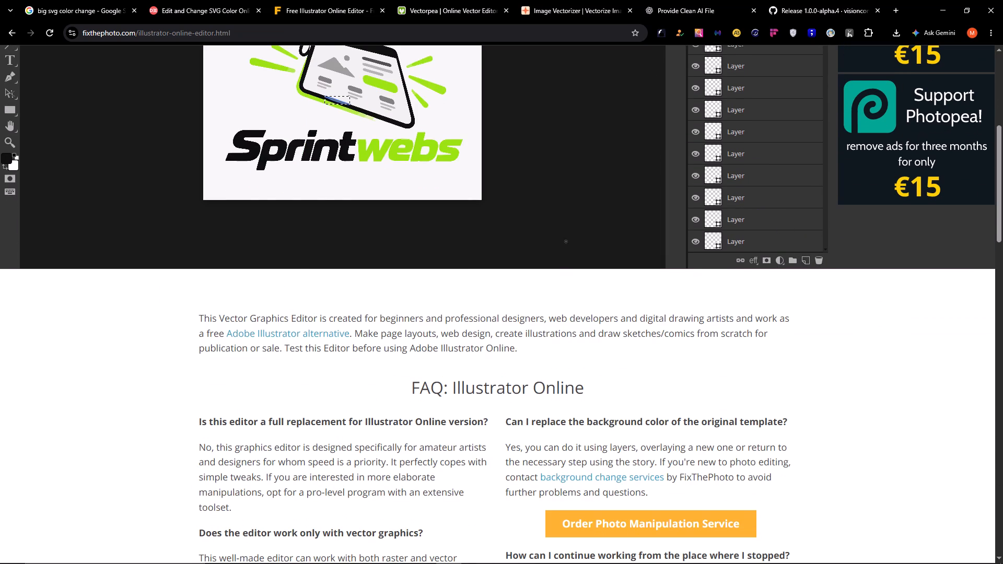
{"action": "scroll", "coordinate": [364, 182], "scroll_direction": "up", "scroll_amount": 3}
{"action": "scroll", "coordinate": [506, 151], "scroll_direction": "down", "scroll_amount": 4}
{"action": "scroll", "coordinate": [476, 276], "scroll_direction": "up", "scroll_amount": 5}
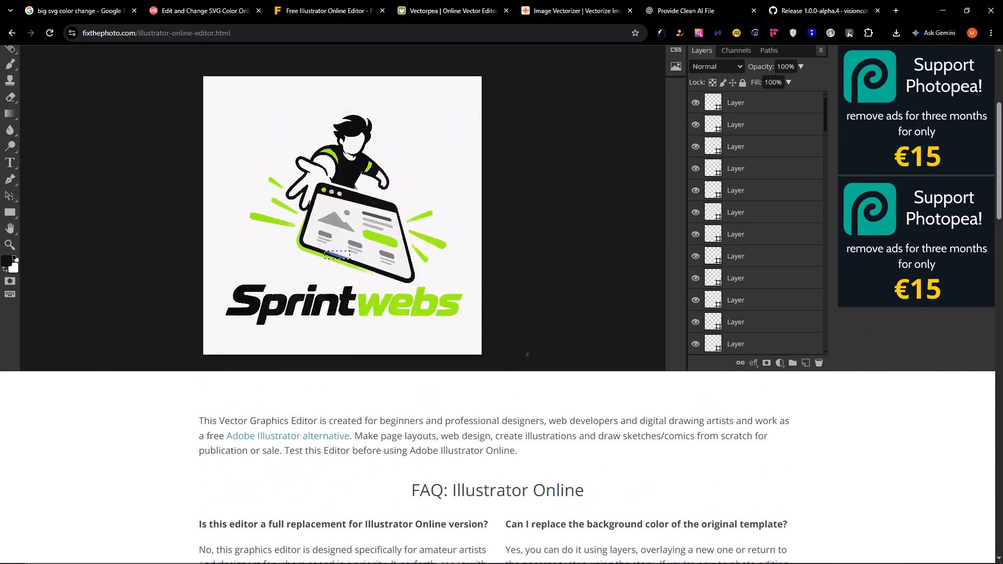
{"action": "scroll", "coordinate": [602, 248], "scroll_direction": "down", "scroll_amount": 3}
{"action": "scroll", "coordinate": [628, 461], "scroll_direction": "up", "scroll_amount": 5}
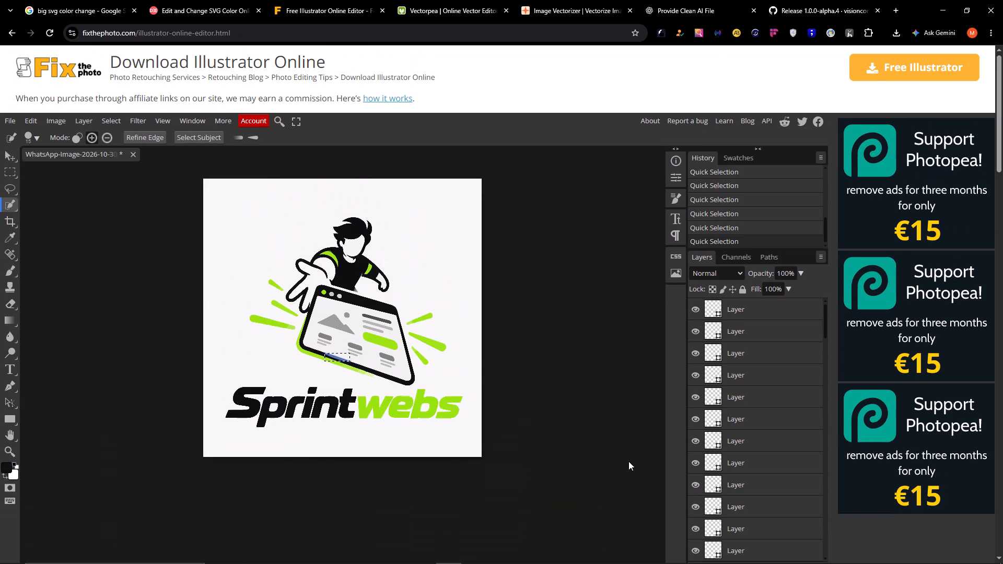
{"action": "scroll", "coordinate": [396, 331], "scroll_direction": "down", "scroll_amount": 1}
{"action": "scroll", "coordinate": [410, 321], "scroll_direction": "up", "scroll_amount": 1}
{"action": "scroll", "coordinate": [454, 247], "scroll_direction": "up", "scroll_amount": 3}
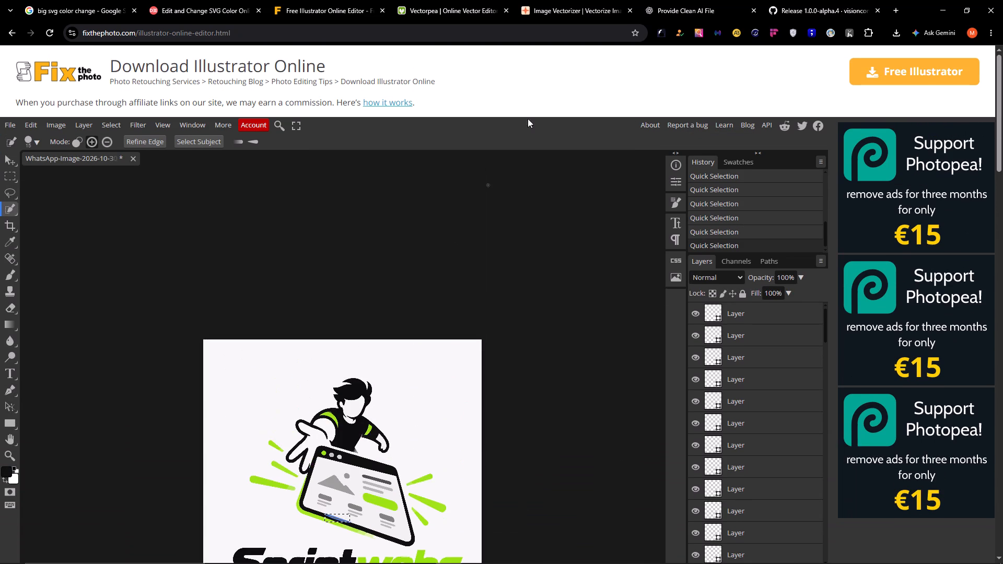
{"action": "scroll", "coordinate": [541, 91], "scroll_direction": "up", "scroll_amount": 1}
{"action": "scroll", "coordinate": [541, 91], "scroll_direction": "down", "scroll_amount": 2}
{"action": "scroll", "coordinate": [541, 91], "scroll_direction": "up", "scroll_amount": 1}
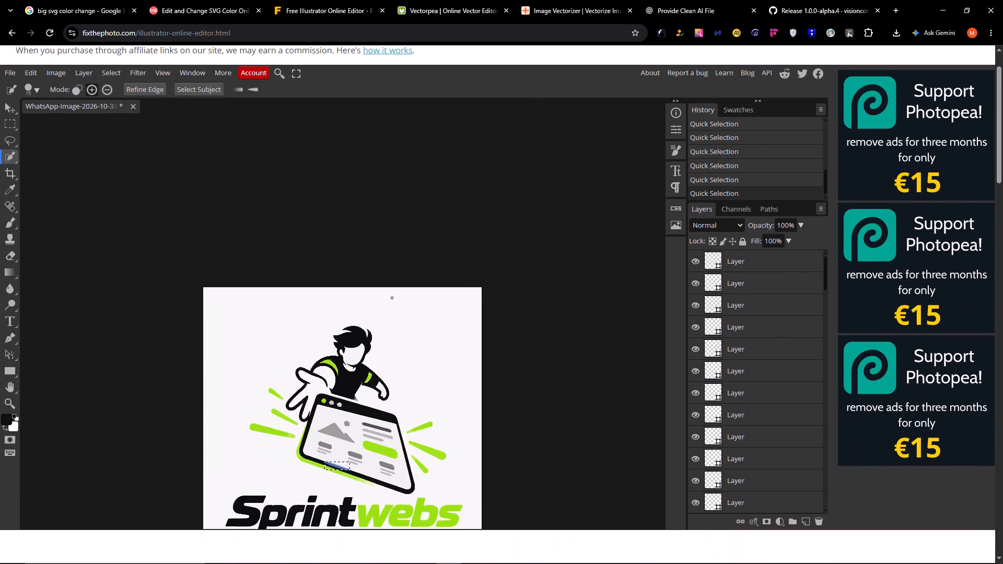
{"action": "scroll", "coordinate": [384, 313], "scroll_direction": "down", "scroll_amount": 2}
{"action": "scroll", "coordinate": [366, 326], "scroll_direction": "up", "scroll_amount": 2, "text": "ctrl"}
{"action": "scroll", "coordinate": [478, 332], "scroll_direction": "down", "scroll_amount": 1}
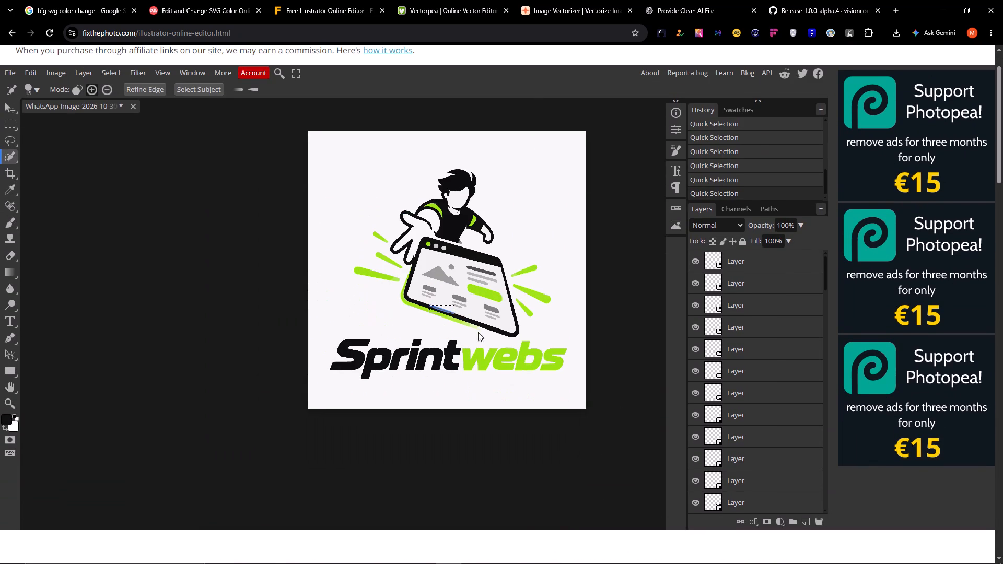
Move the full-size off-white background shape slightly down and to the right within the artwork.
{"action": "scroll", "coordinate": [478, 332], "scroll_direction": "up", "scroll_amount": 5, "text": "alt"}
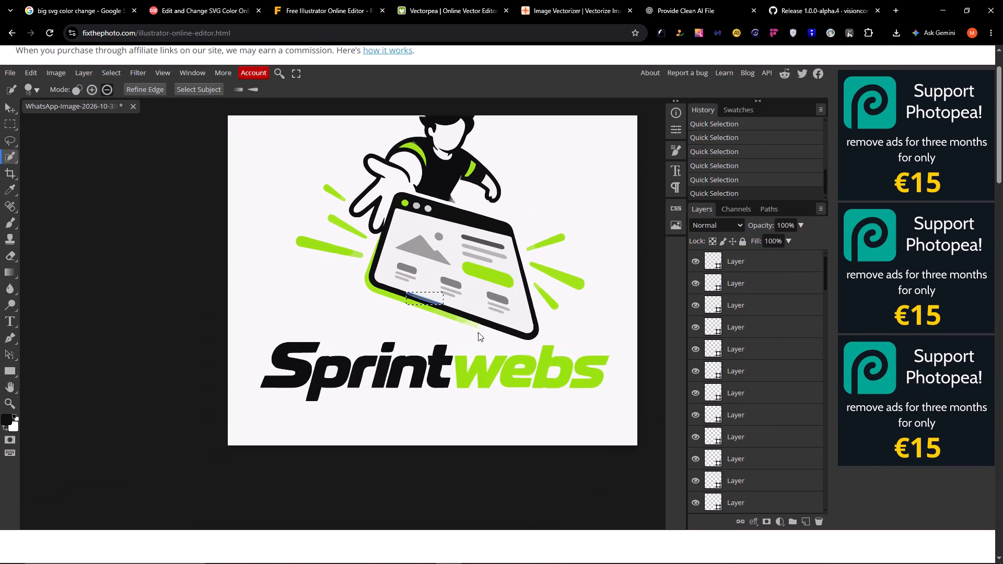
{"action": "scroll", "coordinate": [478, 332], "scroll_direction": "down", "scroll_amount": 2, "text": "ctrl"}
{"action": "left_click_drag", "start_coordinate": [396, 218], "coordinate": [429, 261]}
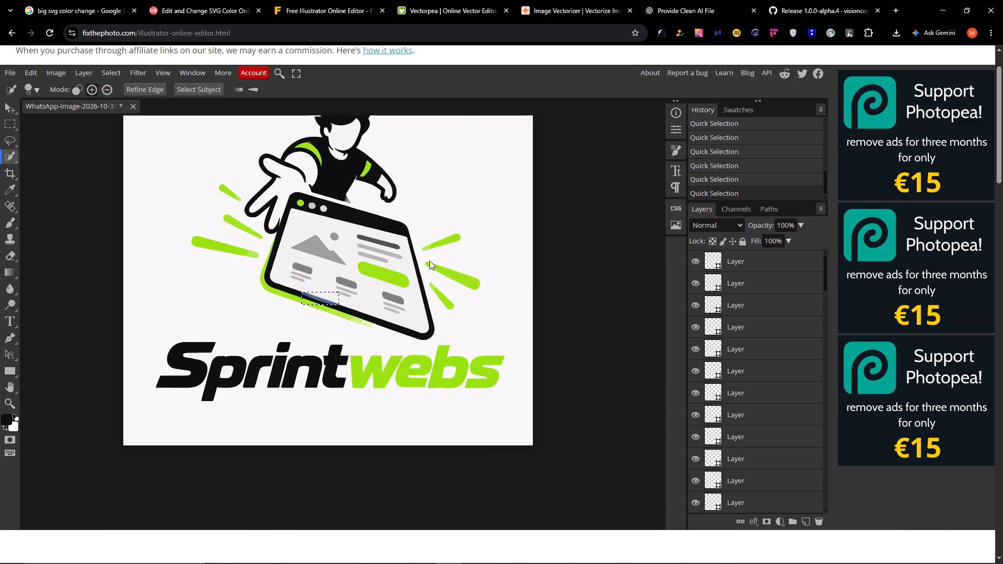
{"action": "left_click_drag", "start_coordinate": [429, 261], "coordinate": [440, 283], "text": "ctrl"}
{"action": "left_click_drag", "start_coordinate": [434, 272], "coordinate": [466, 328]}
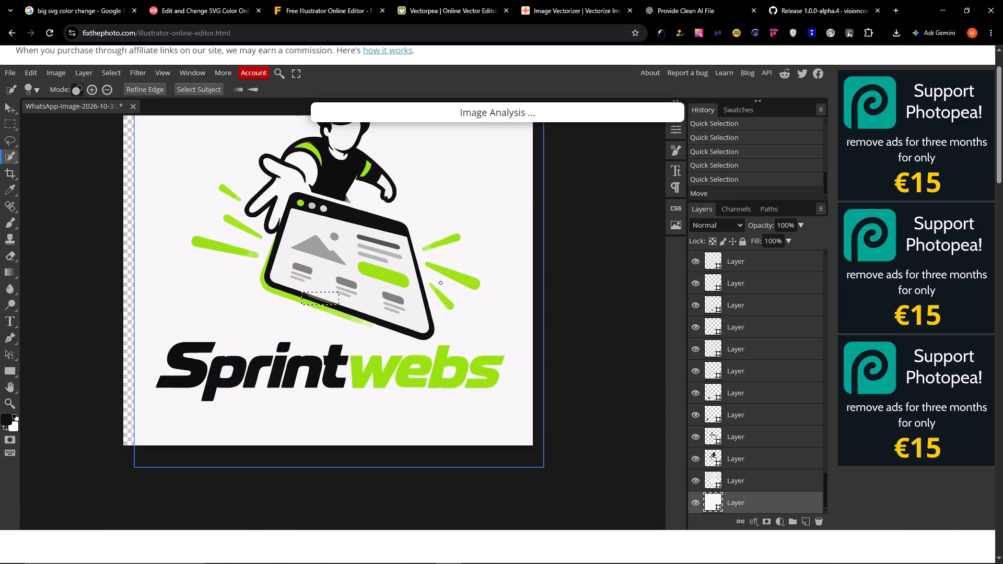
Move the pale backing silhouette of the character and browser window off the illustration, down and left over the word Sprint.
{"action": "left_click_drag", "start_coordinate": [409, 308], "coordinate": [384, 298], "text": "ctrl"}
{"action": "left_click_drag", "start_coordinate": [372, 302], "coordinate": [356, 304]}
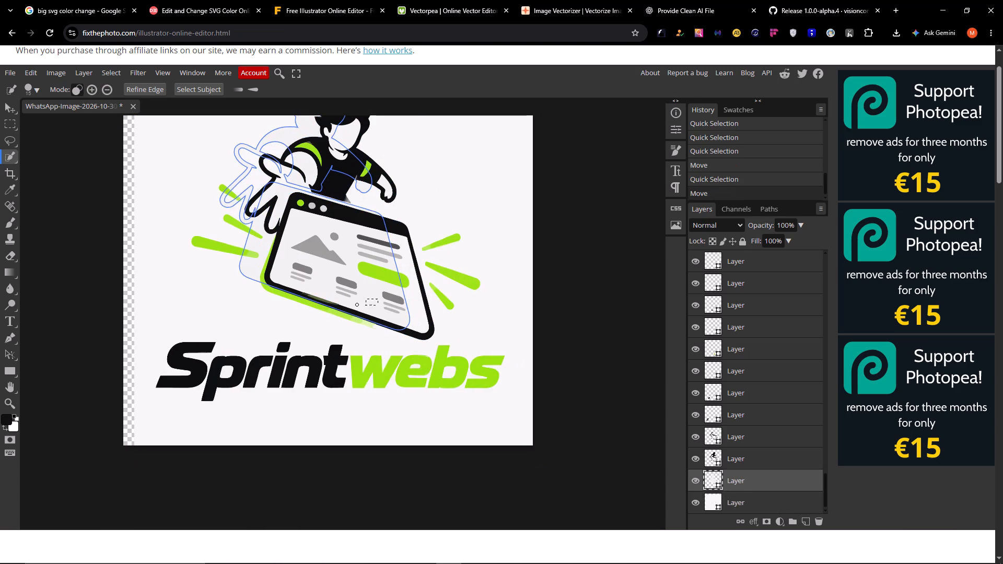
{"action": "left_click_drag", "start_coordinate": [356, 304], "coordinate": [356, 304]}
{"action": "left_click_drag", "start_coordinate": [356, 271], "coordinate": [400, 266]}
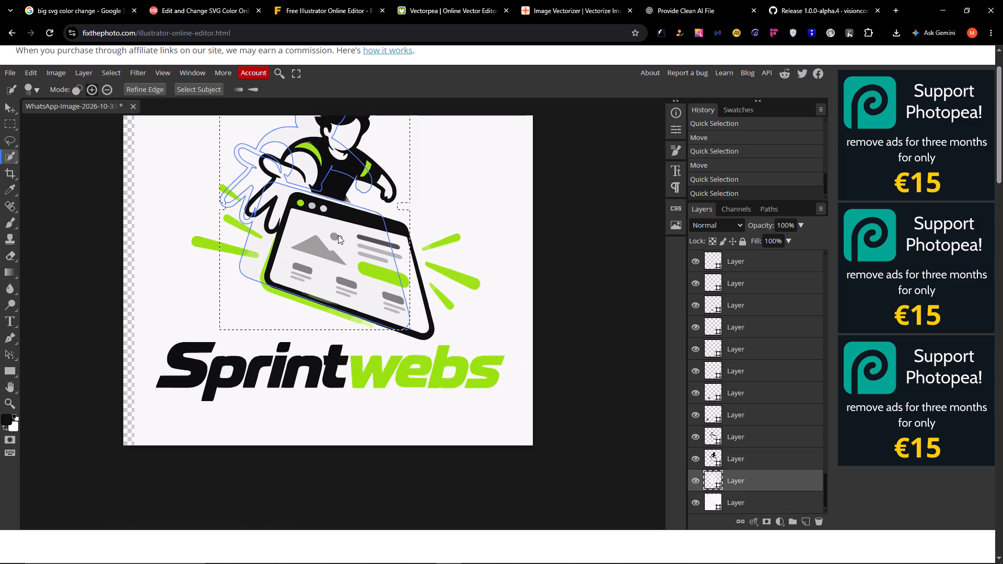
{"action": "left_click_drag", "start_coordinate": [338, 235], "coordinate": [241, 346], "text": "ctrl"}
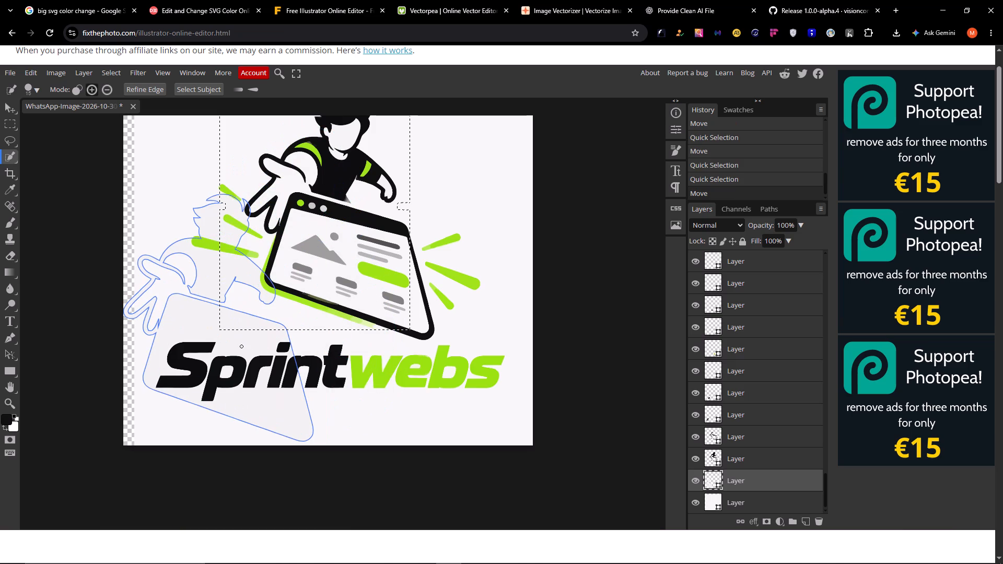
{"action": "left_click", "coordinate": [496, 260]}
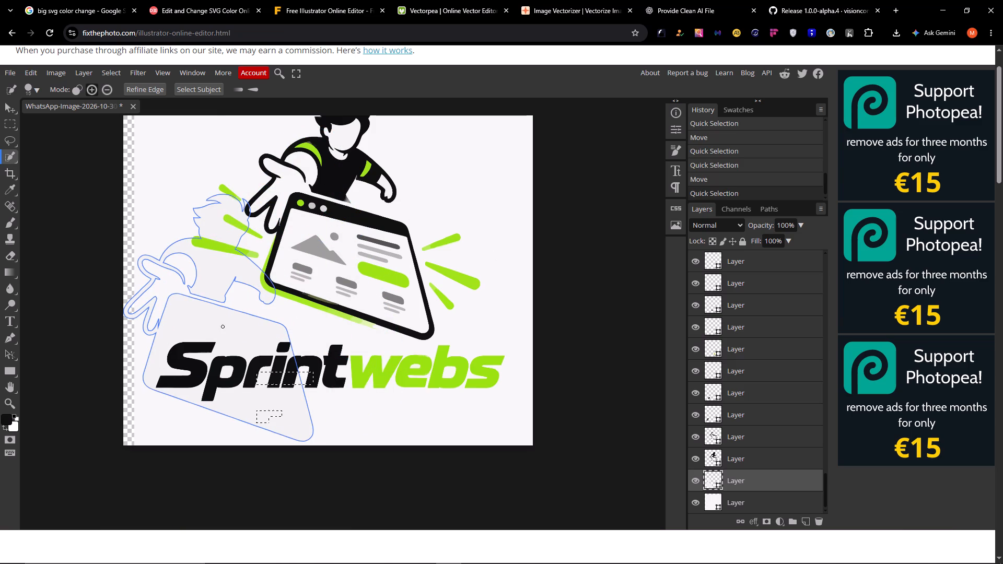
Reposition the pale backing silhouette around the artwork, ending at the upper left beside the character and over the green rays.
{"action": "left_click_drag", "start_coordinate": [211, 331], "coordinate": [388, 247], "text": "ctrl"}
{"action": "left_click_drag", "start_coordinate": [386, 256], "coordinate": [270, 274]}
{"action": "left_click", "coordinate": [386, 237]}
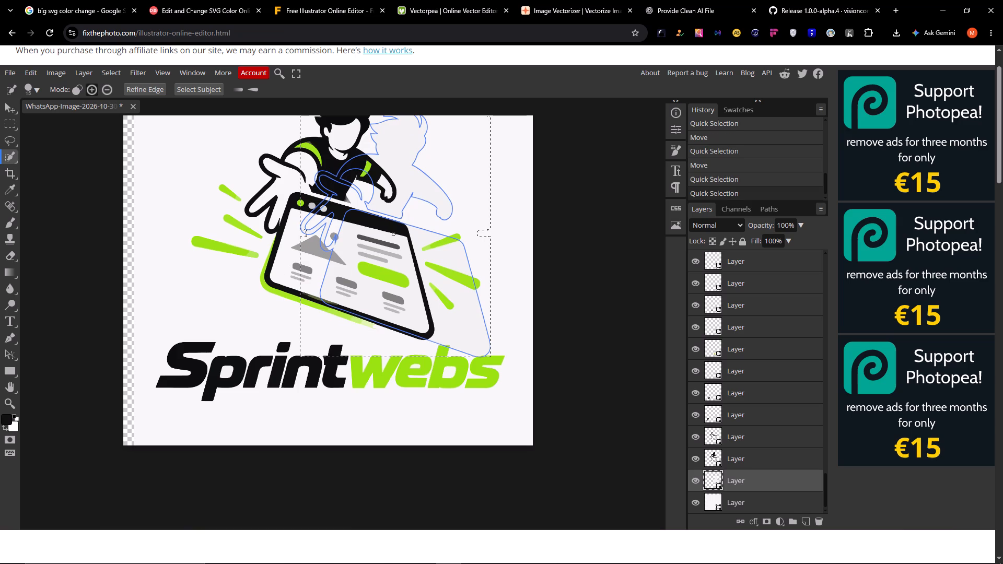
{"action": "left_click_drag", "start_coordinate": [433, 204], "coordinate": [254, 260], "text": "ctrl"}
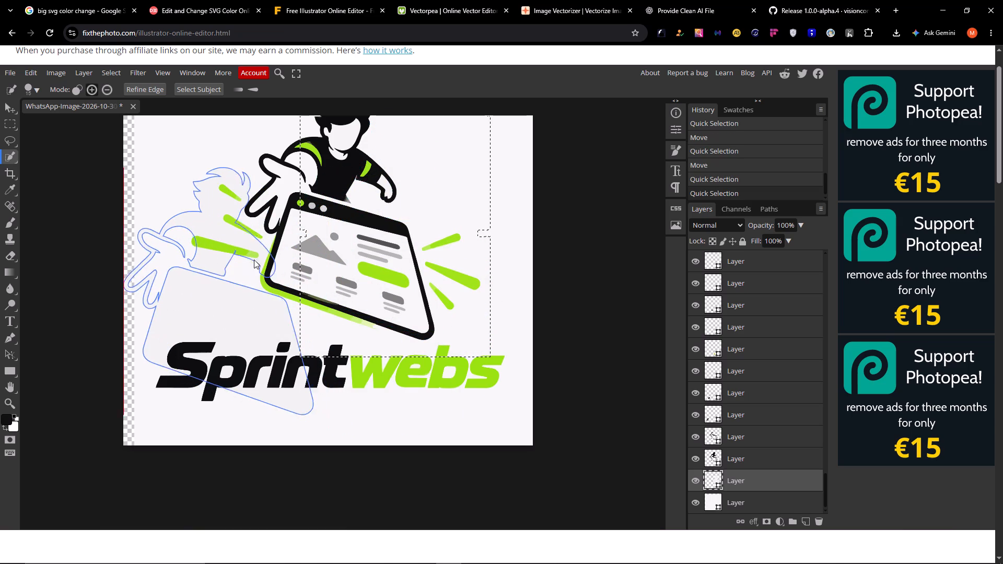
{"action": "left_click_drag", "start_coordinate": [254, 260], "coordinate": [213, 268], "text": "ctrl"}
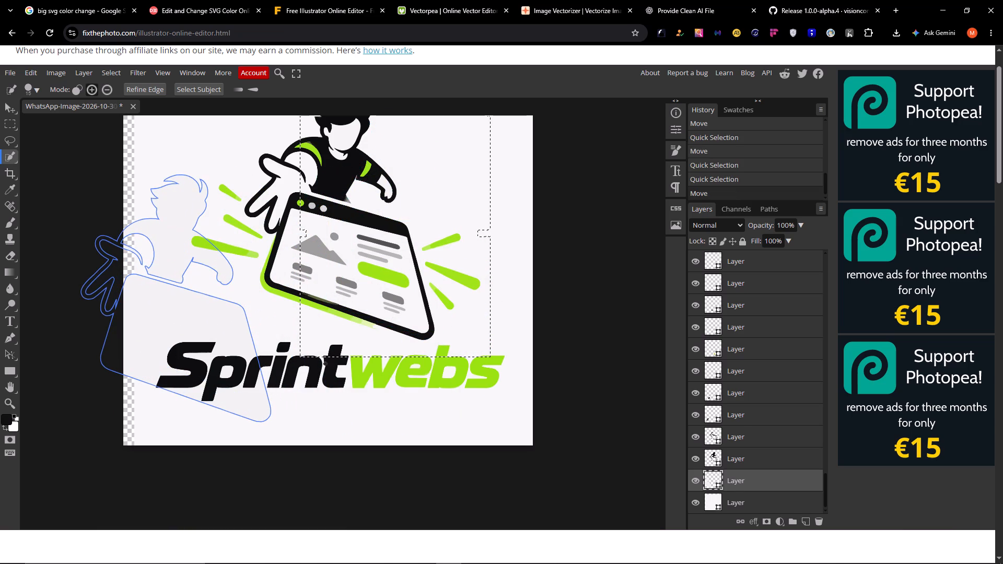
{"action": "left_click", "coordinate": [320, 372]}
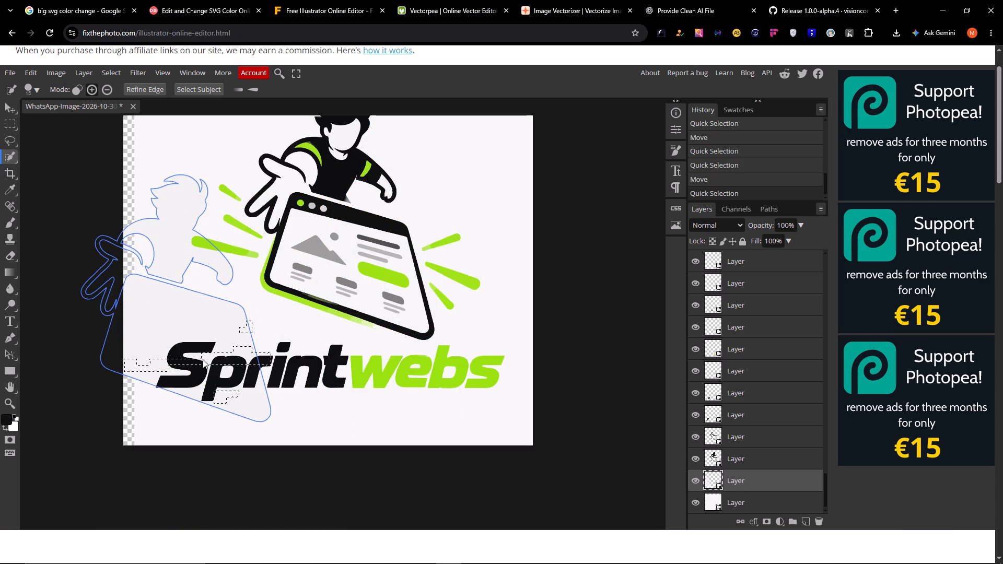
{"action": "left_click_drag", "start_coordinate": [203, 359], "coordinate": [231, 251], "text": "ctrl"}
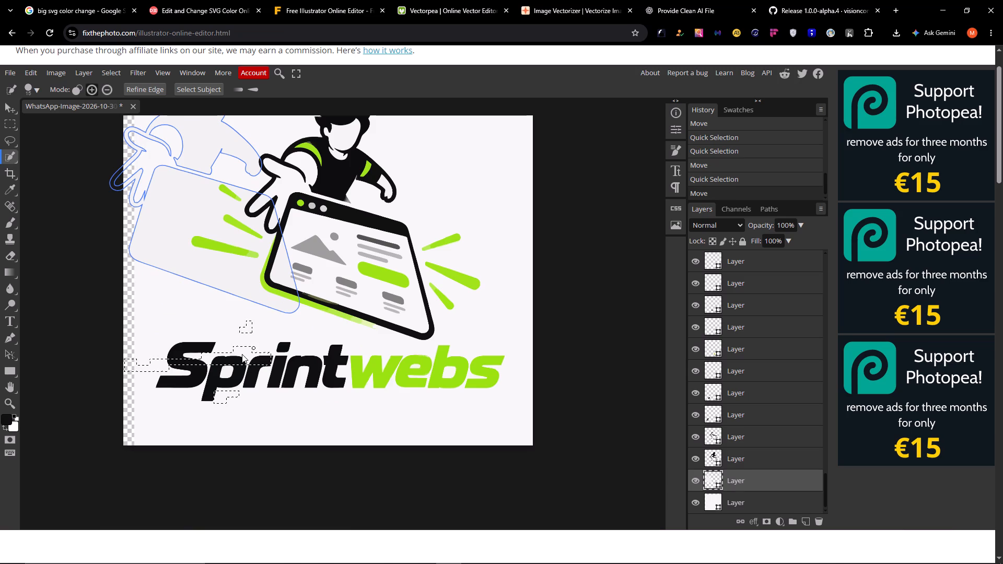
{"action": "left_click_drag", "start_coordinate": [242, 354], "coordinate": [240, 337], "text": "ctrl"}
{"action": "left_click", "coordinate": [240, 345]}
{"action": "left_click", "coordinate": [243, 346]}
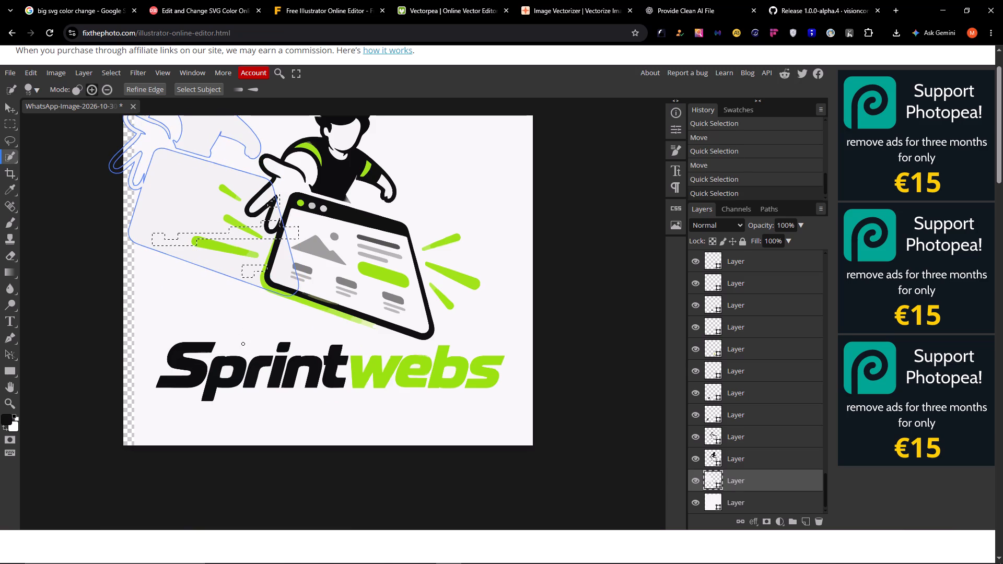
Use Quick Selection to select the full-size off-white background shape, and try to brush over the pale silhouette.
{"action": "left_click", "coordinate": [288, 354], "text": "ctrl"}
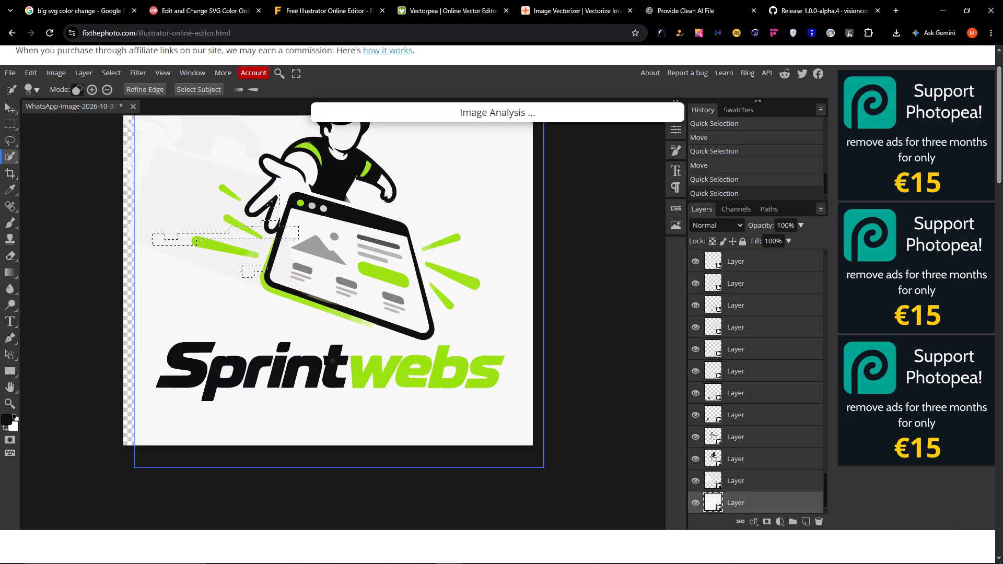
{"action": "left_click", "coordinate": [205, 235]}
{"action": "left_click", "coordinate": [182, 194]}
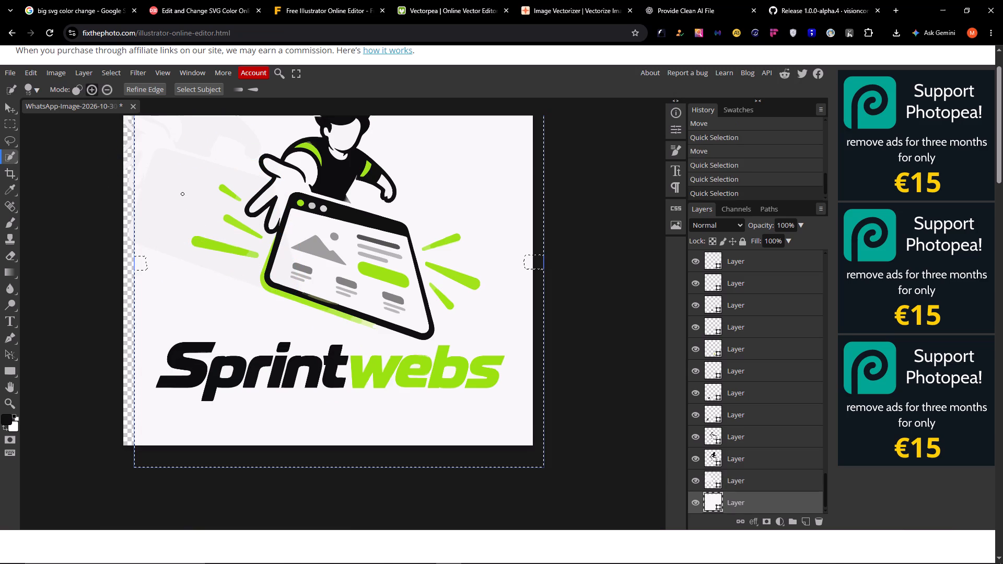
{"action": "left_click", "coordinate": [186, 197]}
{"action": "left_click_drag", "start_coordinate": [190, 180], "coordinate": [183, 250]}
{"action": "left_click_drag", "start_coordinate": [183, 250], "coordinate": [181, 254]}
{"action": "left_click_drag", "start_coordinate": [243, 177], "coordinate": [184, 220]}
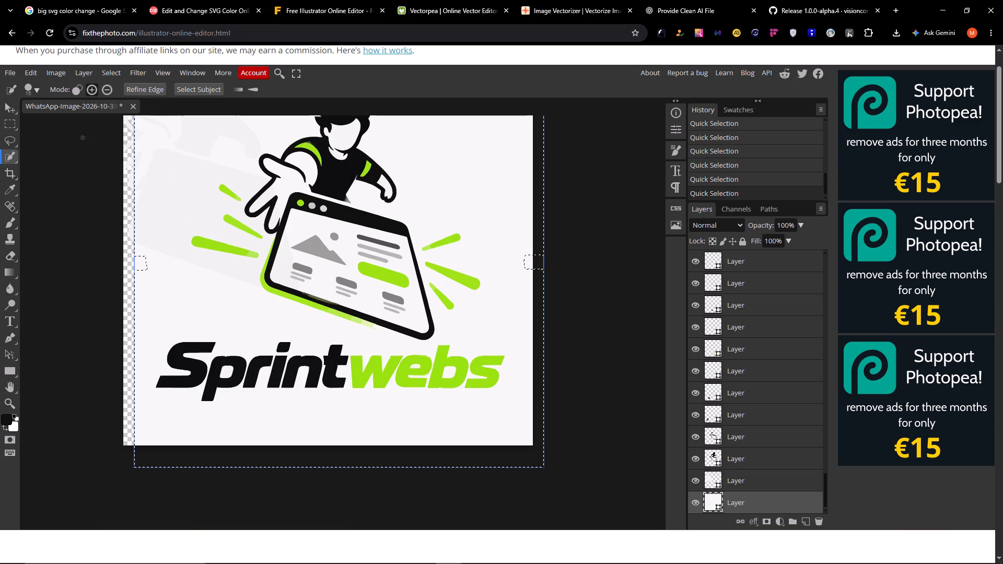
Use the Move tool to move the full-size off-white background shape completely off the artwork, past its right edge.
{"action": "left_click", "coordinate": [10, 88]}
{"action": "left_click", "coordinate": [10, 88]}
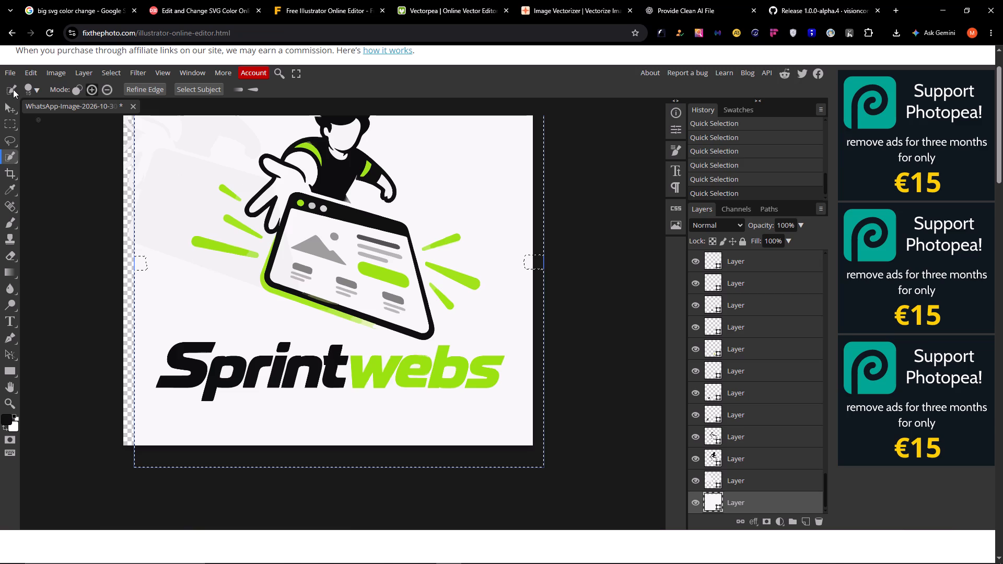
{"action": "left_click", "coordinate": [13, 89]}
{"action": "left_click", "coordinate": [13, 89]}
{"action": "left_click", "coordinate": [9, 110]}
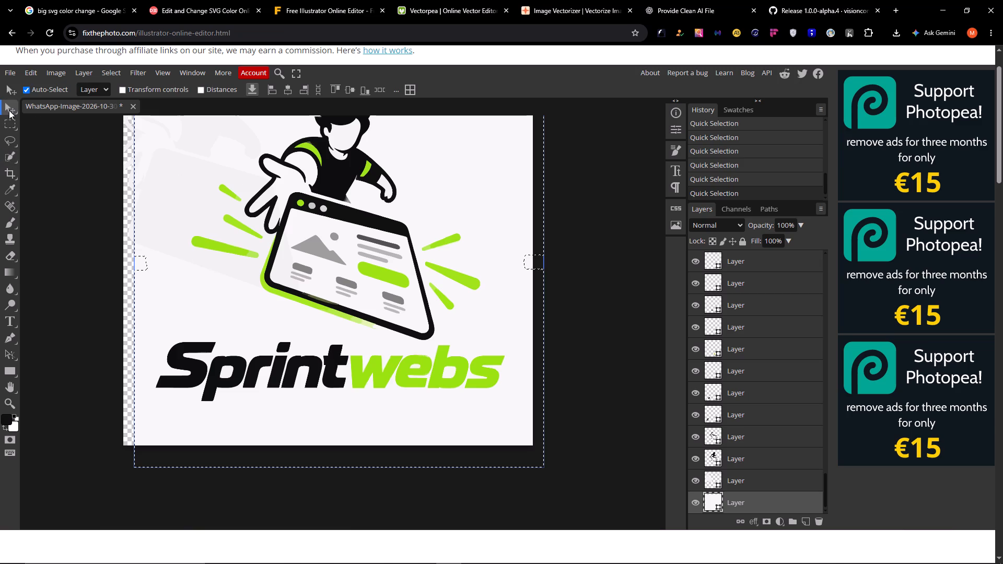
{"action": "left_click", "coordinate": [216, 207]}
{"action": "left_click_drag", "start_coordinate": [178, 184], "coordinate": [240, 254], "text": "ctrl"}
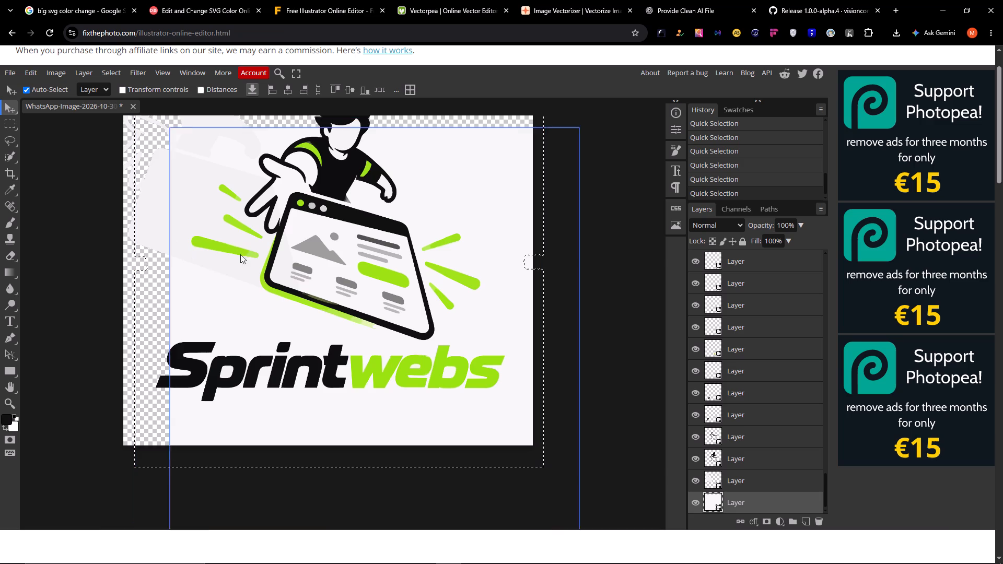
{"action": "left_click_drag", "start_coordinate": [240, 254], "coordinate": [223, 242], "text": "ctrl"}
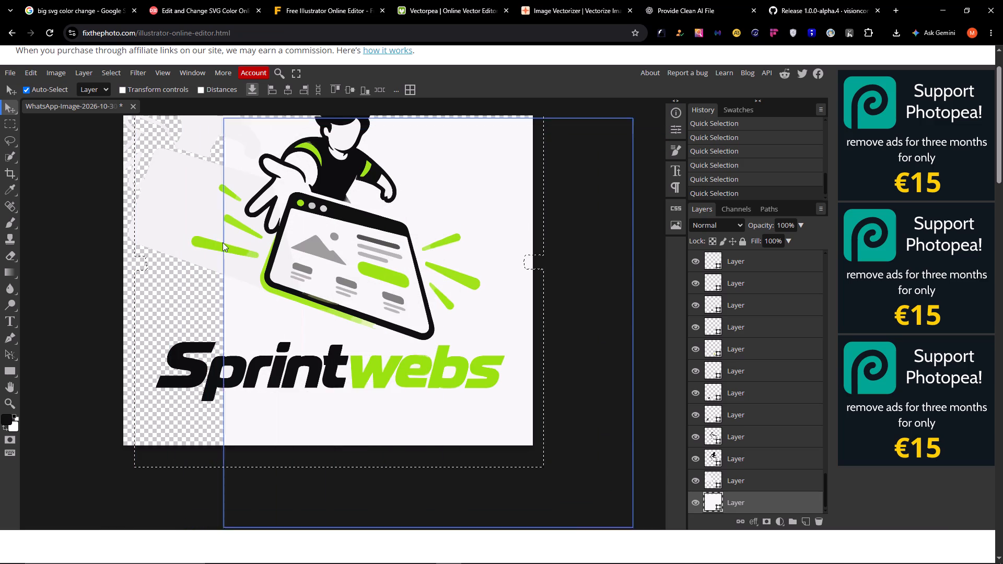
{"action": "left_click_drag", "start_coordinate": [223, 242], "coordinate": [416, 294], "text": "ctrl"}
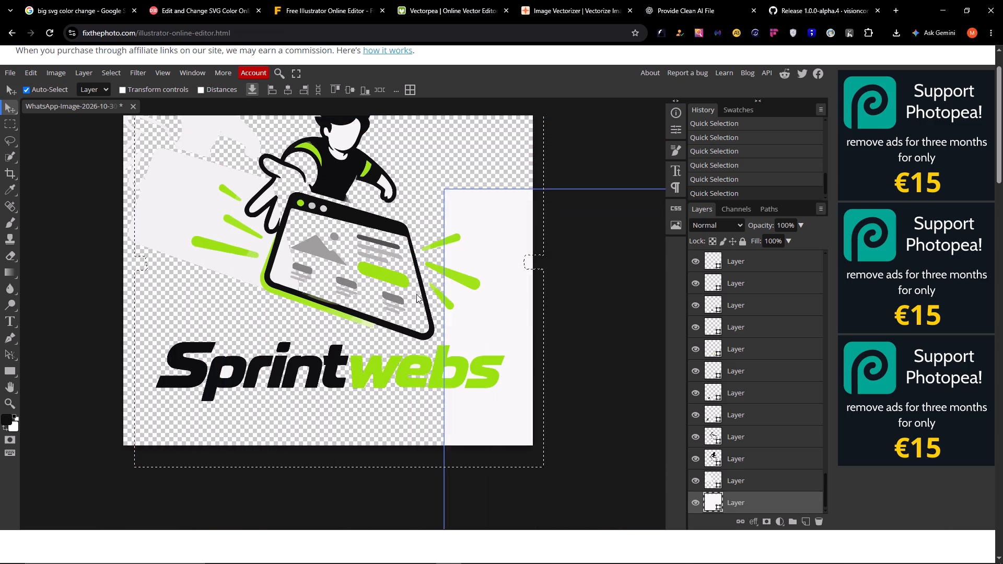
{"action": "left_click_drag", "start_coordinate": [416, 294], "coordinate": [170, 190], "text": "ctrl"}
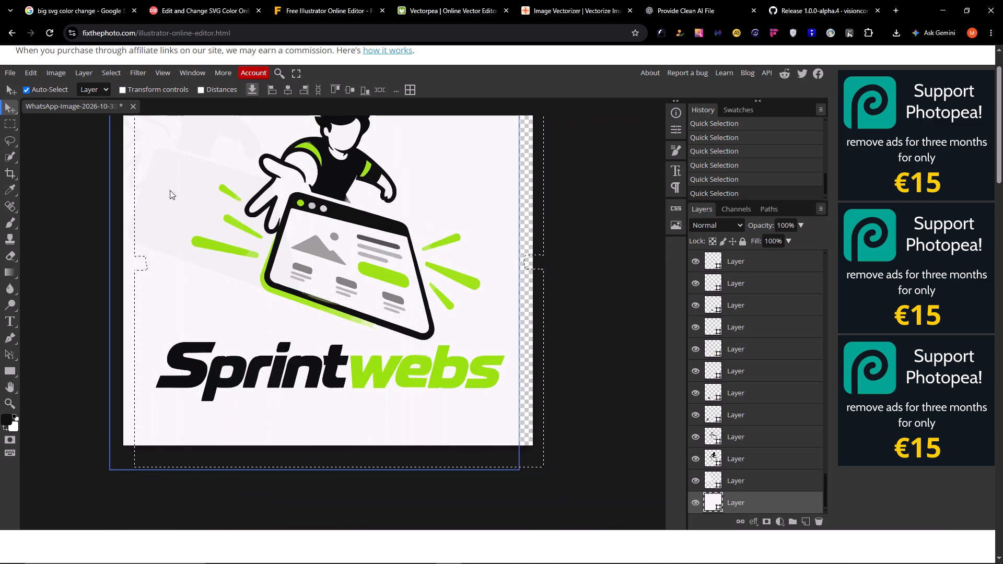
{"action": "left_click_drag", "start_coordinate": [170, 190], "coordinate": [206, 169], "text": "ctrl"}
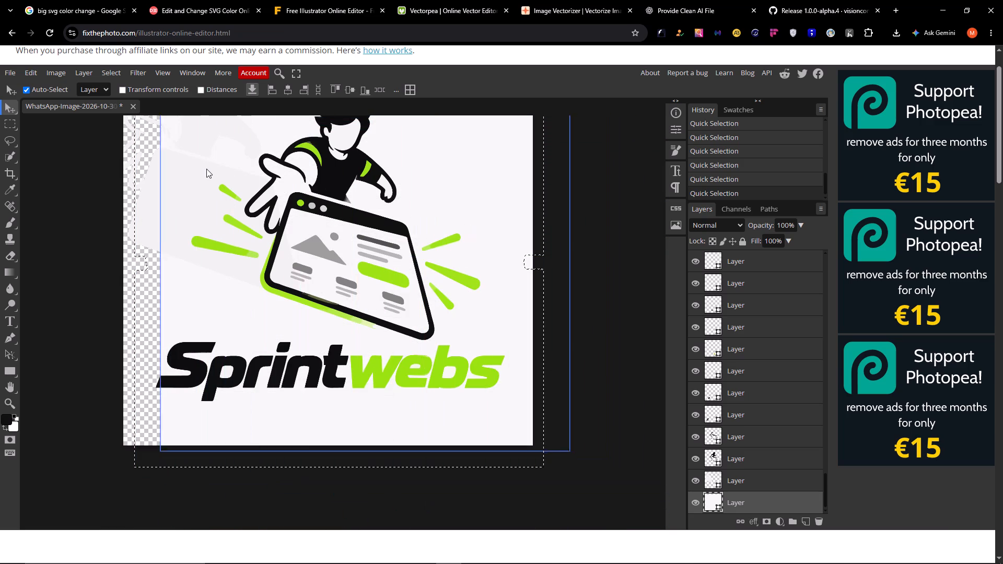
{"action": "left_click_drag", "start_coordinate": [206, 169], "coordinate": [422, 242], "text": "ctrl"}
{"action": "left_click_drag", "start_coordinate": [180, 192], "coordinate": [176, 208]}
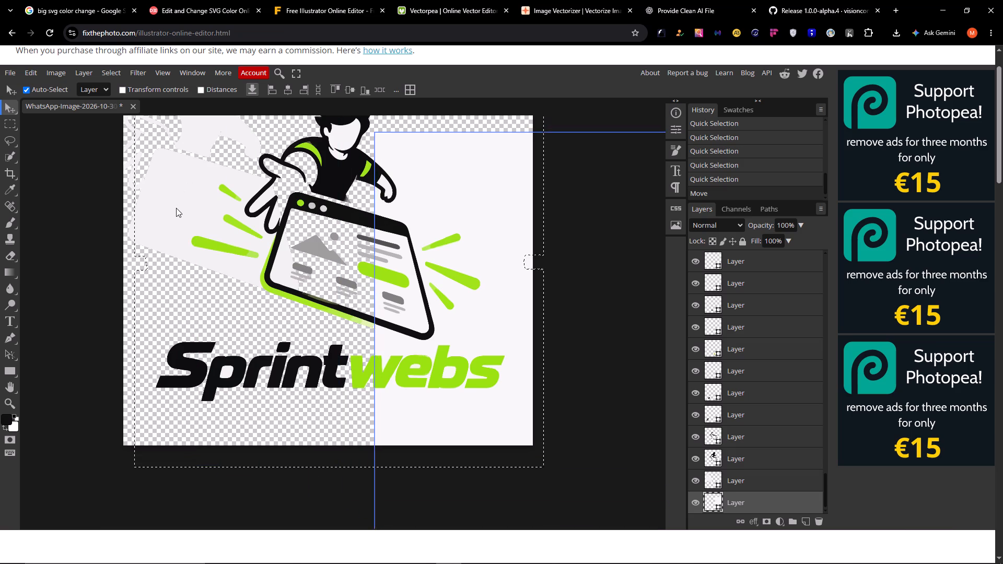
{"action": "left_click_drag", "start_coordinate": [176, 208], "coordinate": [207, 214]}
{"action": "left_click", "coordinate": [156, 184]}
{"action": "left_click_drag", "start_coordinate": [156, 185], "coordinate": [282, 261]}
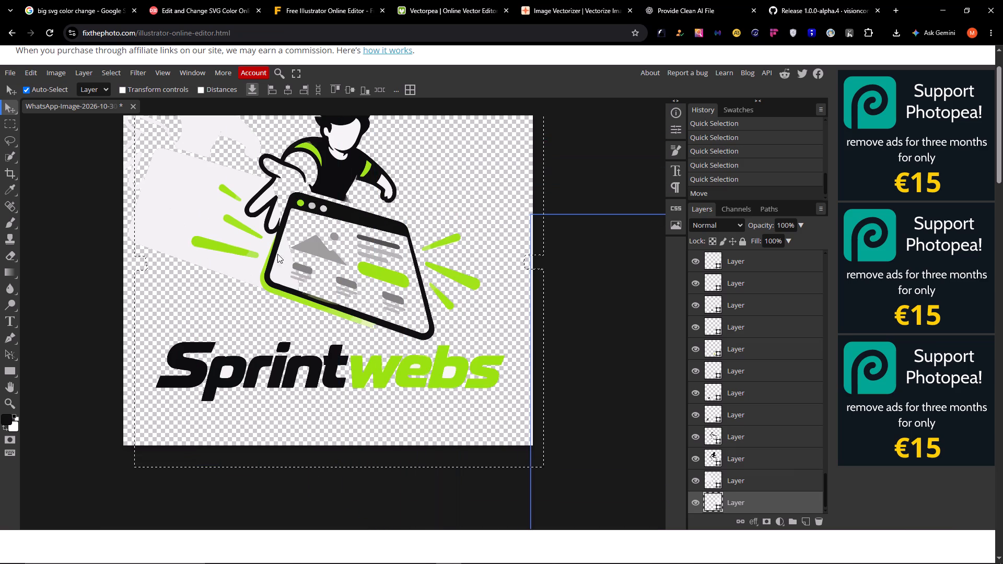
{"action": "left_click", "coordinate": [206, 220]}
{"action": "left_click", "coordinate": [159, 215]}
{"action": "left_click_drag", "start_coordinate": [141, 142], "coordinate": [156, 179]}
{"action": "left_click_drag", "start_coordinate": [567, 255], "coordinate": [602, 201]}
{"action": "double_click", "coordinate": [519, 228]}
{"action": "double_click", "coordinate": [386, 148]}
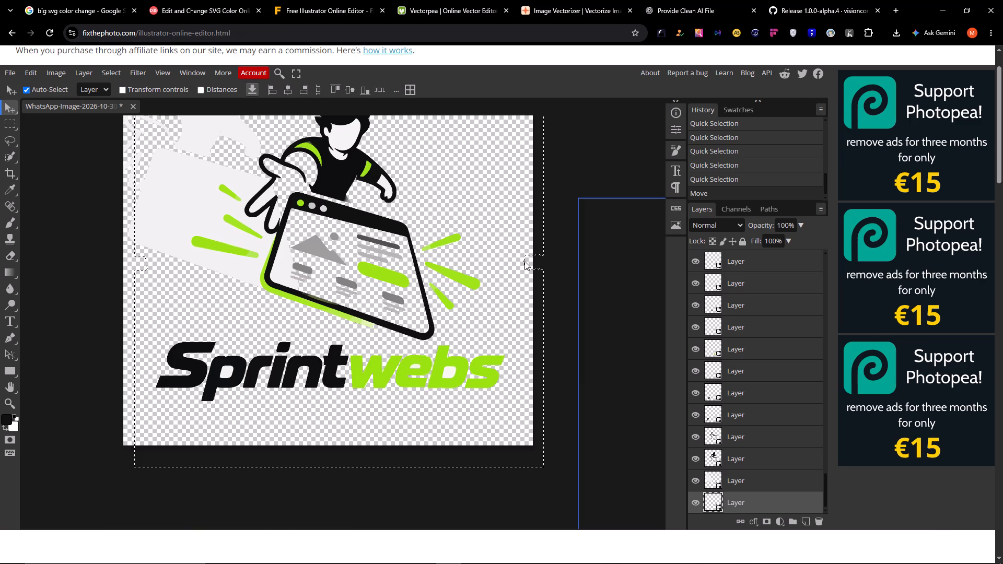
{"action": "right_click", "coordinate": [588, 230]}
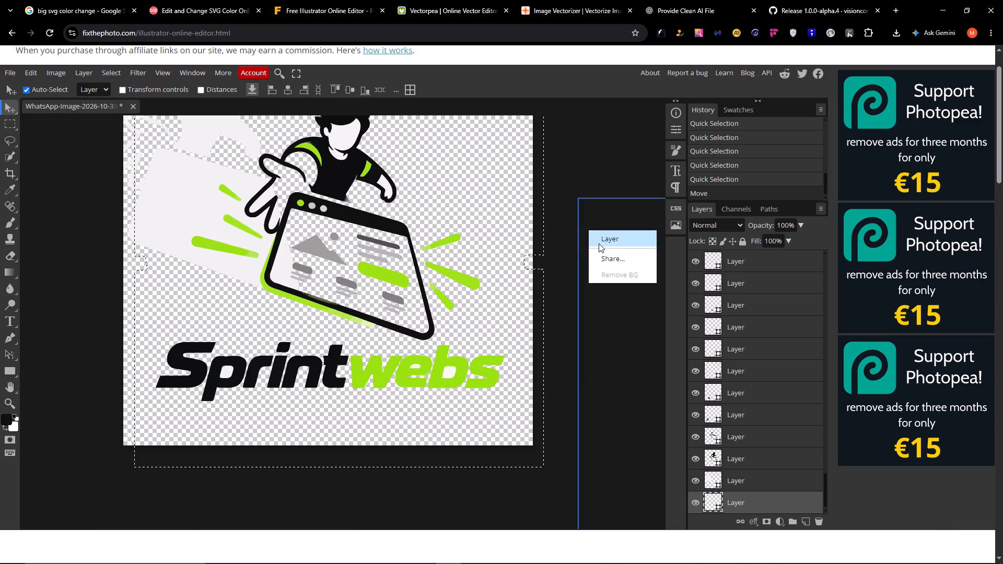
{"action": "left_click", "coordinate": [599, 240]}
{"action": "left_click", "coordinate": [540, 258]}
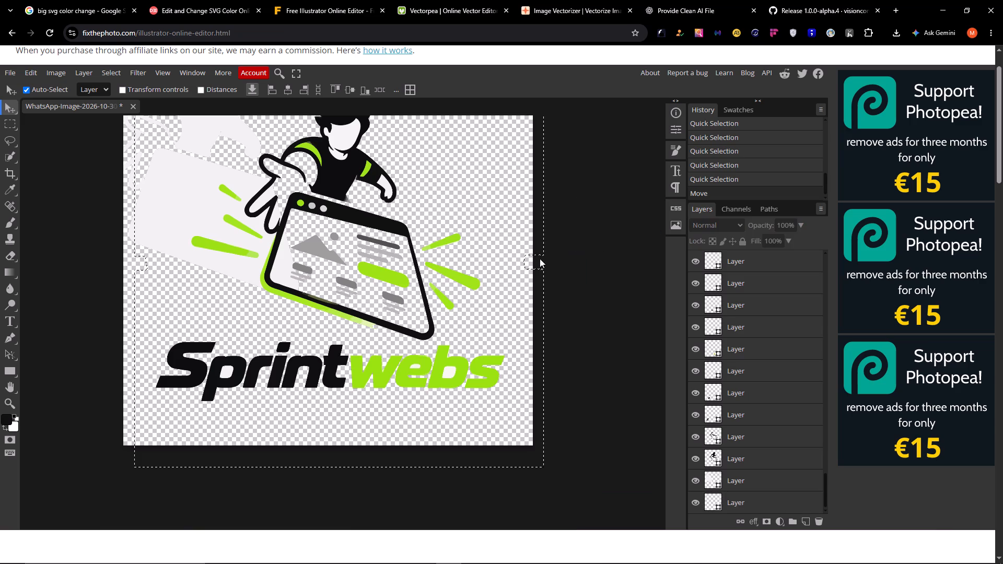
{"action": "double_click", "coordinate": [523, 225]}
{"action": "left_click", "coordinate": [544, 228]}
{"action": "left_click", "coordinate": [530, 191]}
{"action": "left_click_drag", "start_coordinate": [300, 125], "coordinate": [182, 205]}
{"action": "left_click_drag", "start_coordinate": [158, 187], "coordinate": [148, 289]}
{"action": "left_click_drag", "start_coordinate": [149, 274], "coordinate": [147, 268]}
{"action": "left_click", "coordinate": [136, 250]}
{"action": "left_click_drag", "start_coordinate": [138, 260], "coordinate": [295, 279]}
Look through the layers to examine the wordmark letters and the illustration's black outline and character as separate shapes.
{"action": "left_click", "coordinate": [736, 417]}
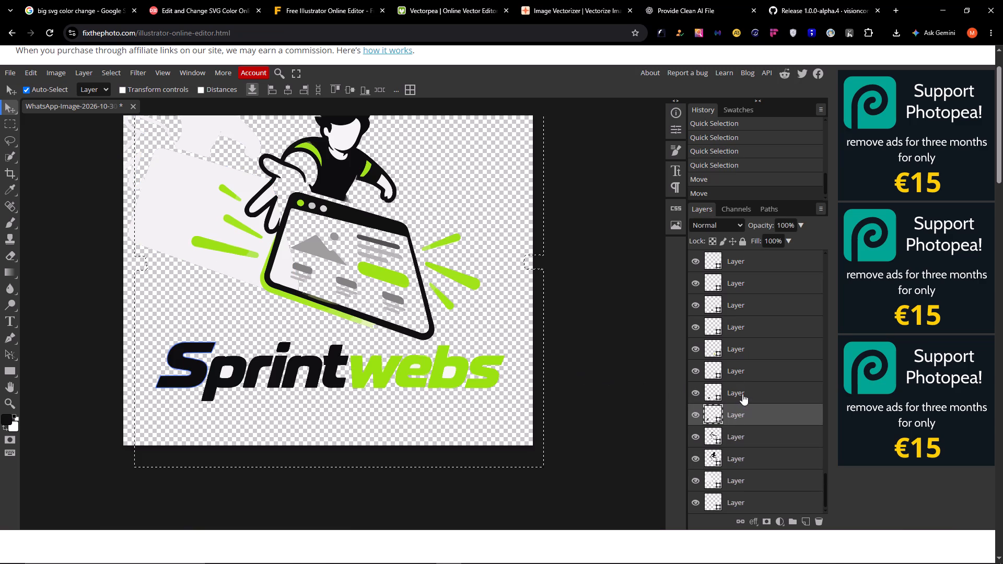
{"action": "left_click", "coordinate": [742, 394]}
{"action": "left_click", "coordinate": [741, 368]}
{"action": "left_click", "coordinate": [737, 353]}
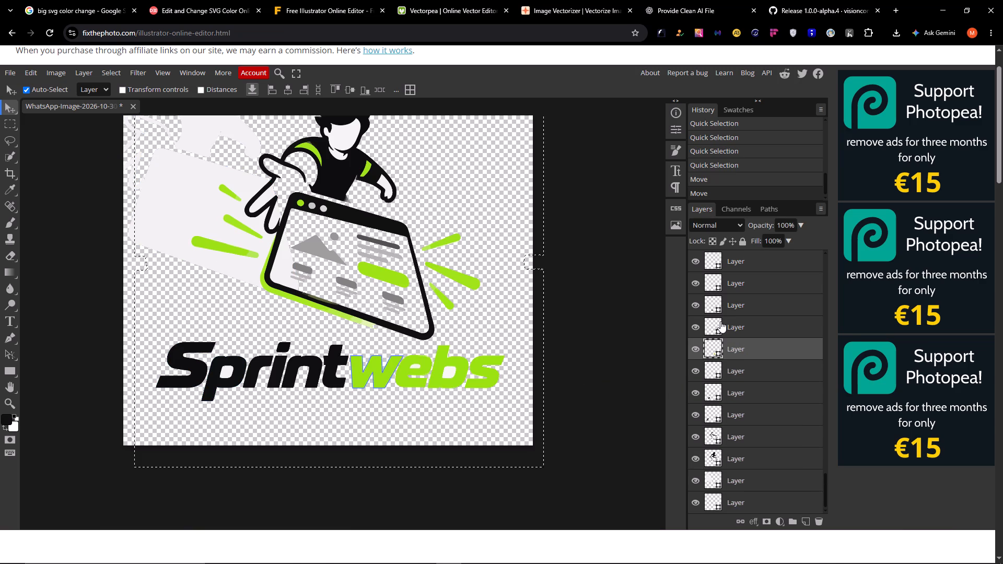
{"action": "left_click", "coordinate": [720, 321]}
{"action": "left_click", "coordinate": [724, 289]}
{"action": "left_click", "coordinate": [724, 268]}
{"action": "scroll", "coordinate": [724, 254], "scroll_direction": "up", "scroll_amount": 3}
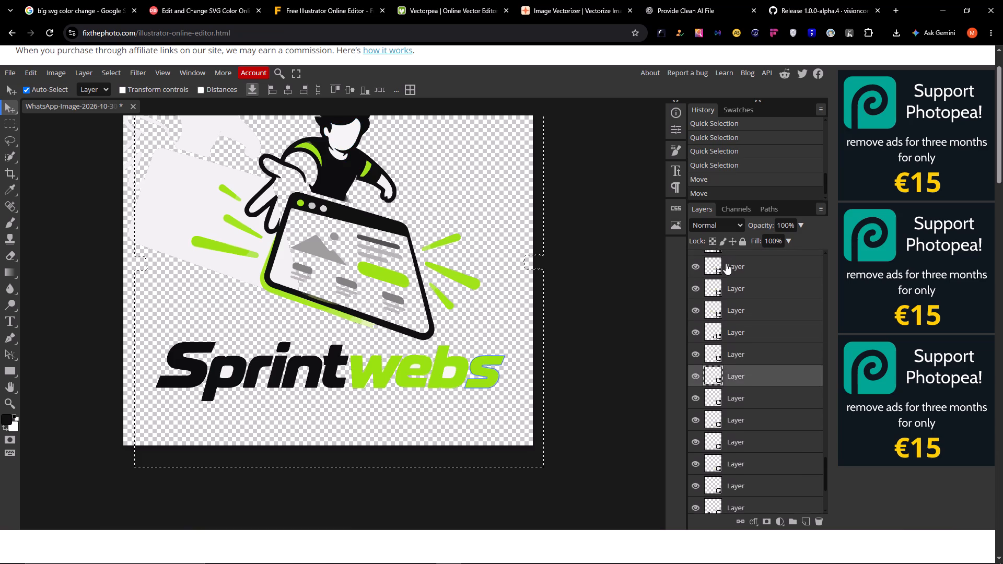
{"action": "scroll", "coordinate": [733, 291], "scroll_direction": "down", "scroll_amount": 5}
{"action": "scroll", "coordinate": [737, 303], "scroll_direction": "up", "scroll_amount": 1}
{"action": "scroll", "coordinate": [737, 313], "scroll_direction": "down", "scroll_amount": 4}
{"action": "left_click_drag", "start_coordinate": [759, 443], "coordinate": [758, 448]}
{"action": "left_click", "coordinate": [755, 456]}
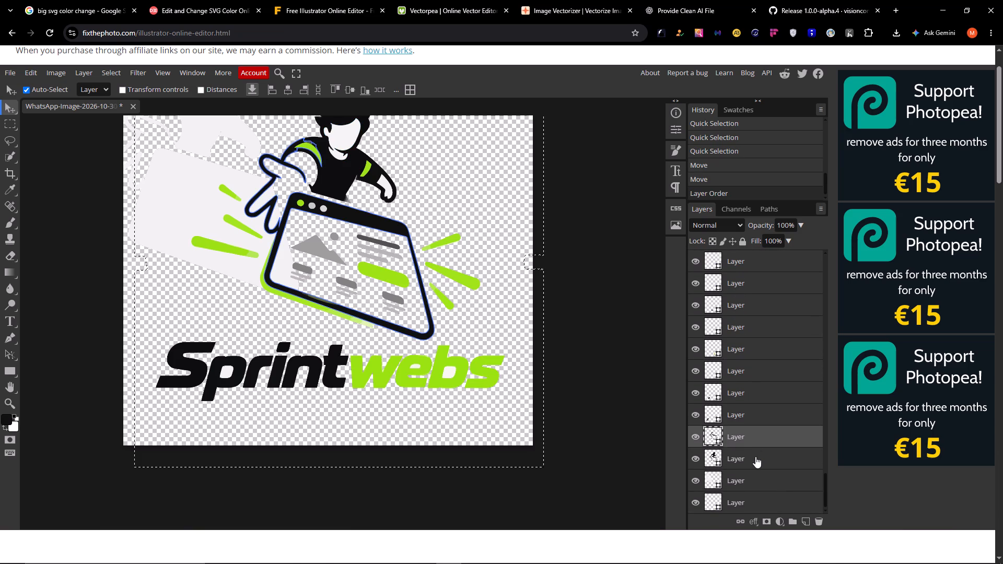
{"action": "left_click", "coordinate": [752, 468]}
Move the pale backing silhouette of the character and browser window off the artwork, past its right edge.
{"action": "left_click", "coordinate": [752, 481]}
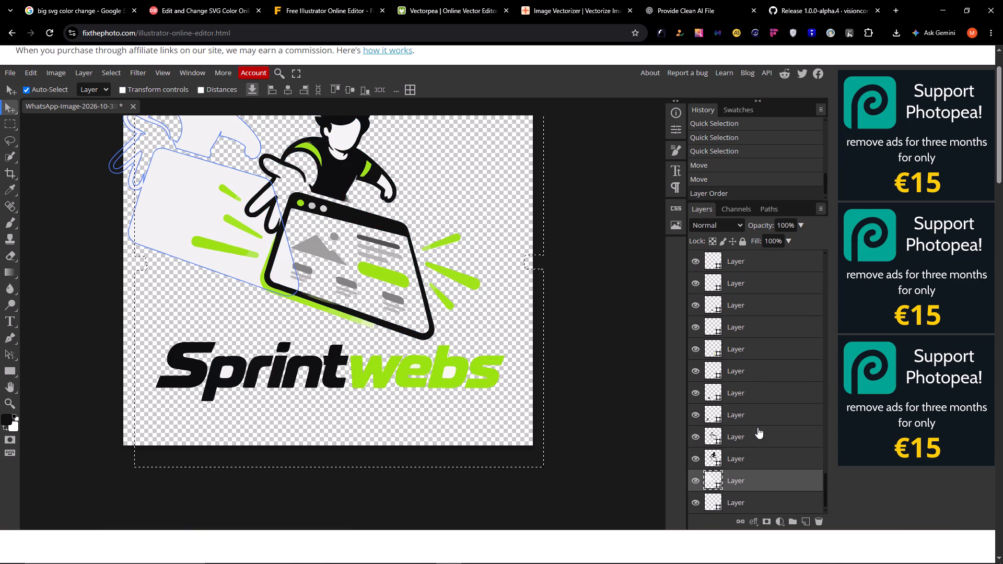
{"action": "left_click_drag", "start_coordinate": [232, 268], "coordinate": [267, 282]}
{"action": "left_click_drag", "start_coordinate": [267, 282], "coordinate": [335, 338]}
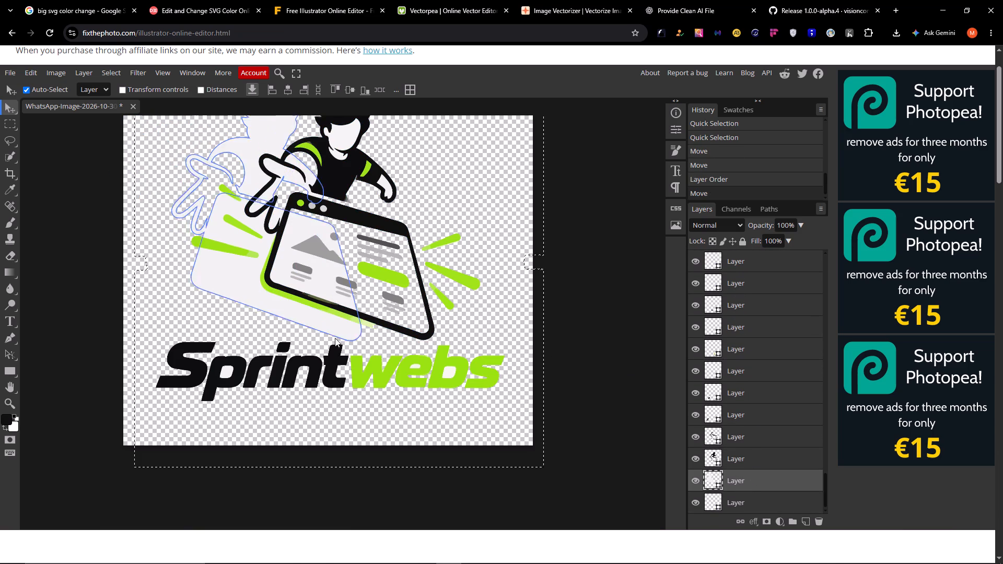
{"action": "left_click_drag", "start_coordinate": [335, 338], "coordinate": [635, 426]}
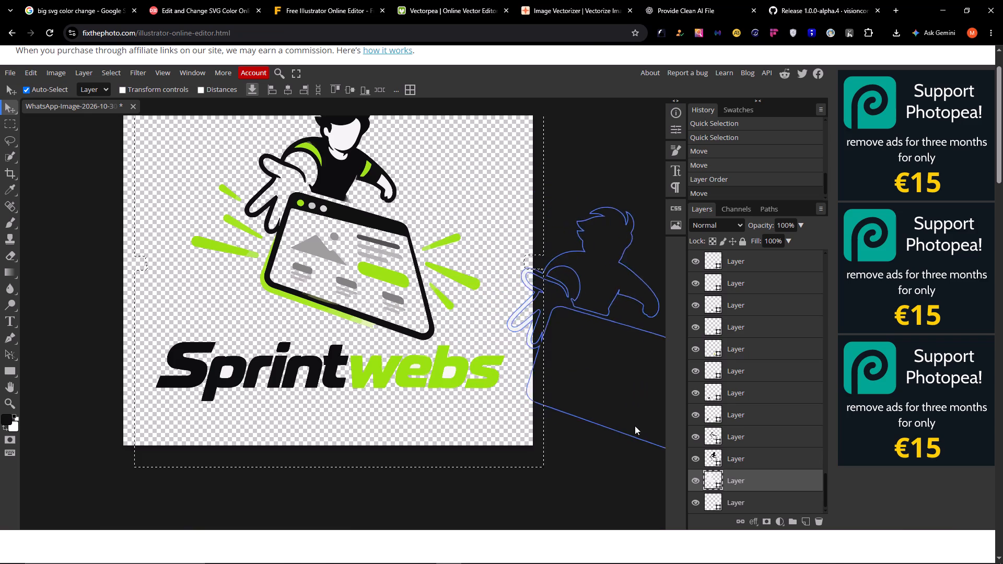
{"action": "left_click_drag", "start_coordinate": [635, 426], "coordinate": [665, 413]}
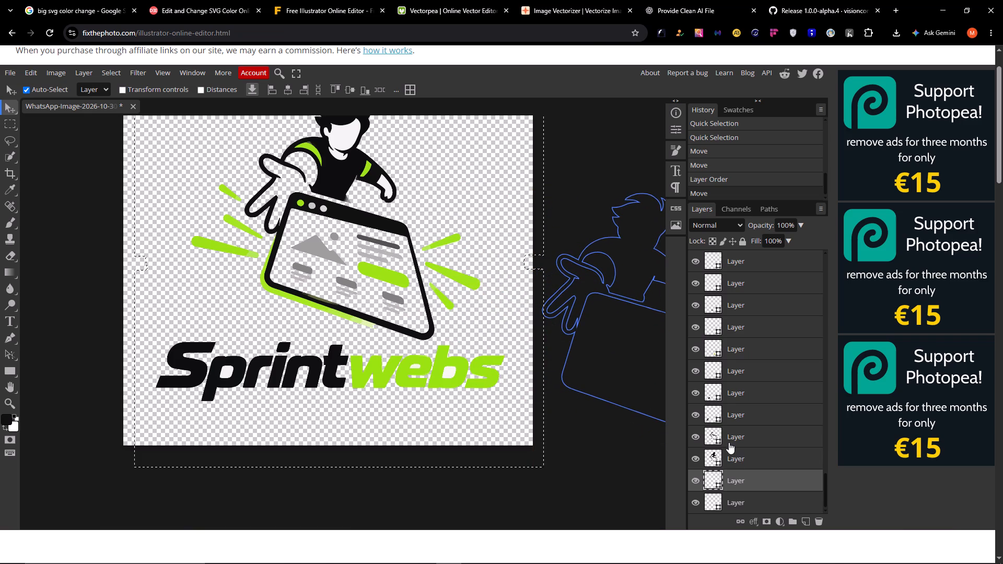
Look through the layers to examine the black outline, the character and the wordmark's S and p as separate shapes.
{"action": "left_click", "coordinate": [729, 442]}
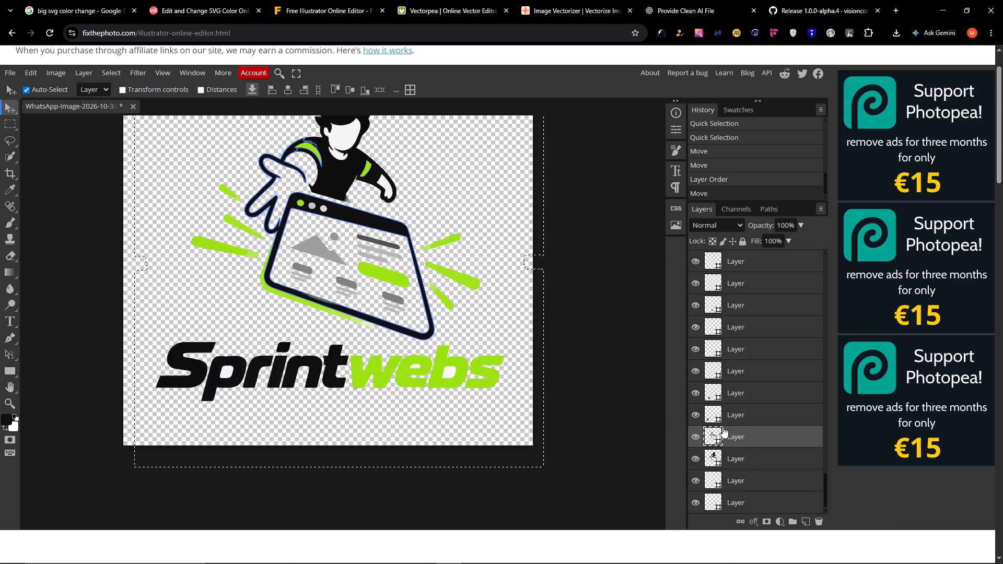
{"action": "left_click", "coordinate": [738, 449]}
{"action": "left_click", "coordinate": [743, 432]}
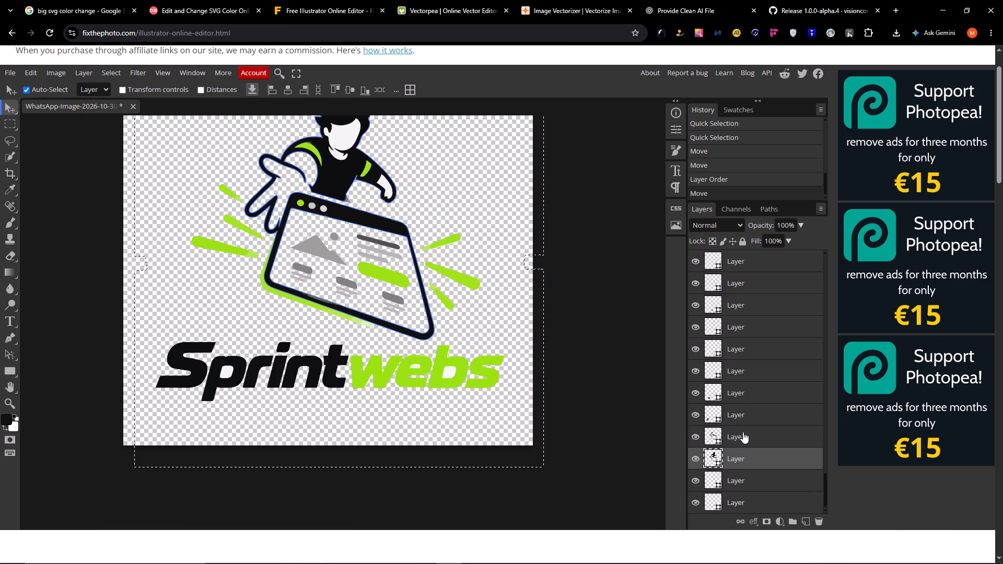
{"action": "left_click", "coordinate": [747, 417]}
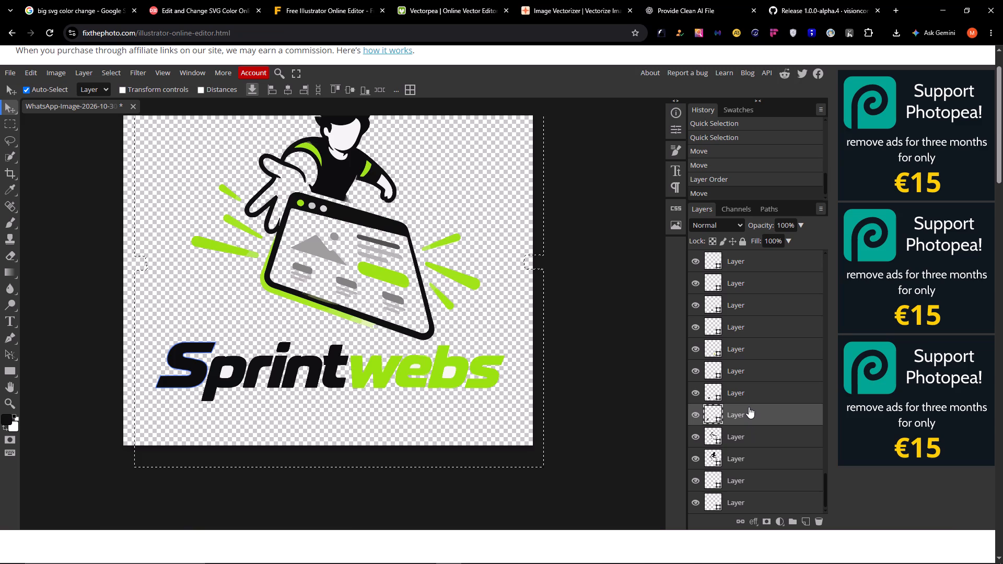
{"action": "left_click", "coordinate": [752, 397]}
{"action": "left_click", "coordinate": [754, 413]}
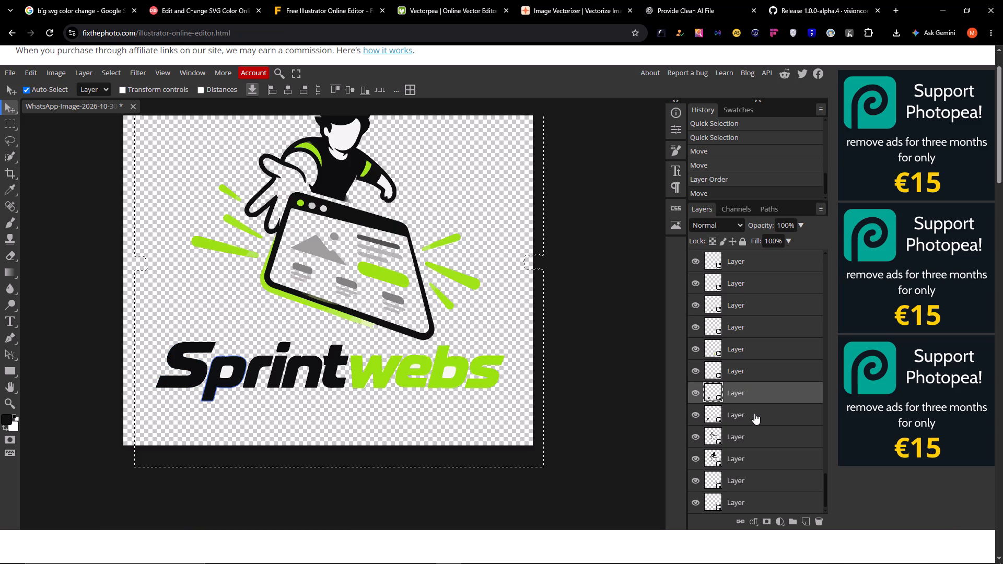
Select the illustration's black outline layer, set the foreground colour to off-white #eff6f6, and try it on the character's face and hand.
{"action": "left_click", "coordinate": [757, 437]}
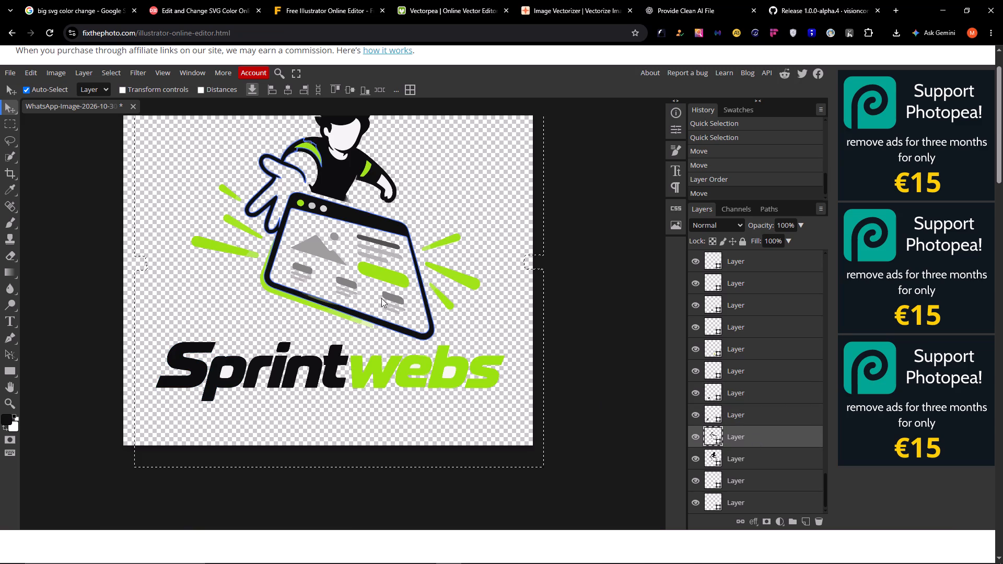
{"action": "left_click", "coordinate": [3, 420]}
{"action": "left_click", "coordinate": [89, 170]}
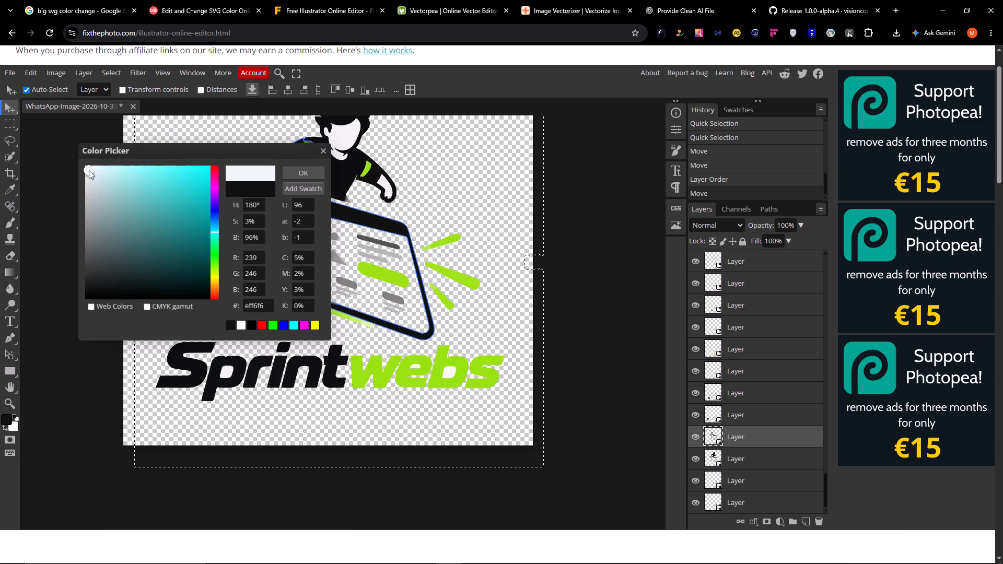
{"action": "left_click", "coordinate": [293, 176]}
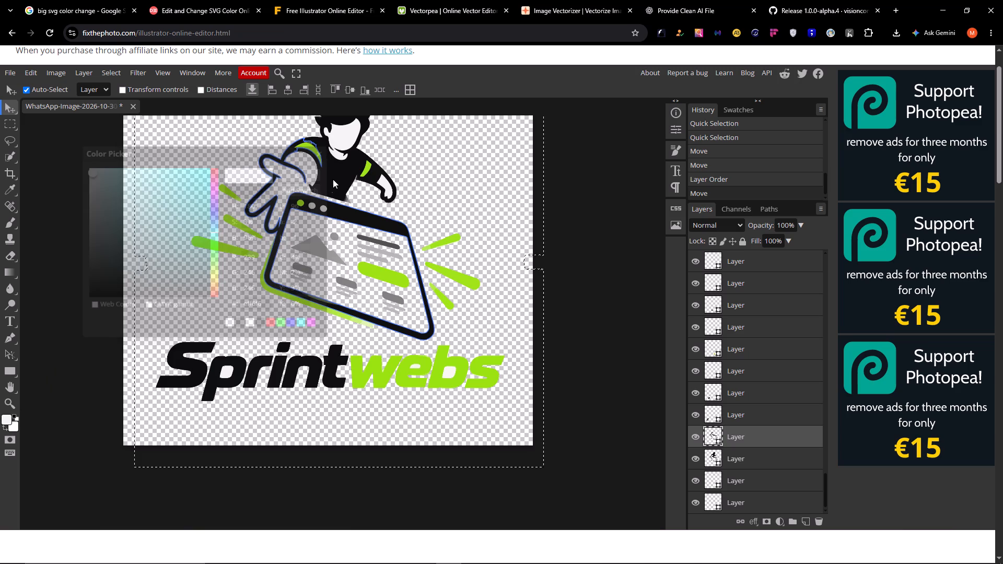
{"action": "left_click", "coordinate": [339, 170]}
{"action": "left_click", "coordinate": [272, 176]}
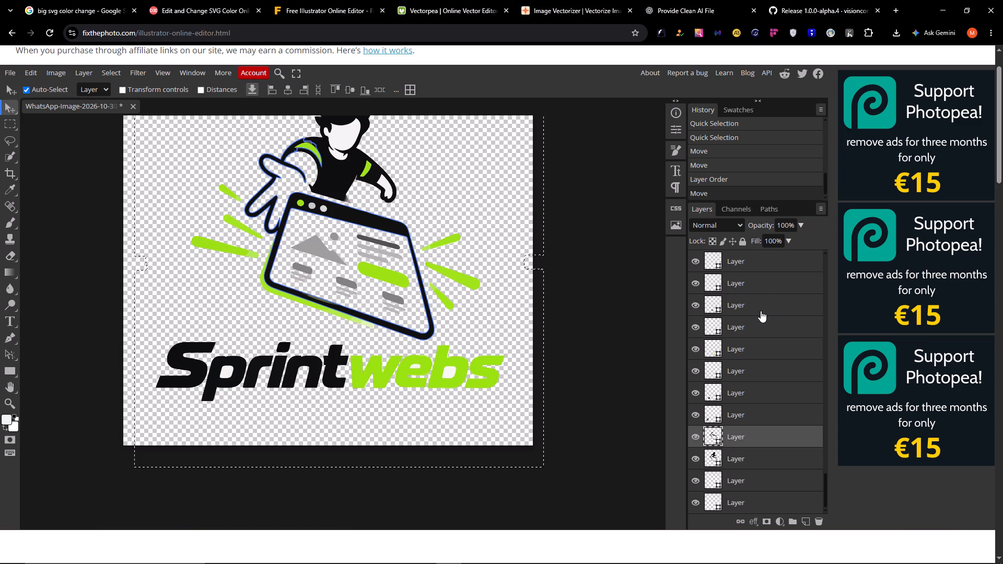
Examine the green wordmark letters, the face and the black t as separate shapes, on the artwork and through their layers.
{"action": "left_click", "coordinate": [453, 378]}
{"action": "double_click", "coordinate": [451, 369]}
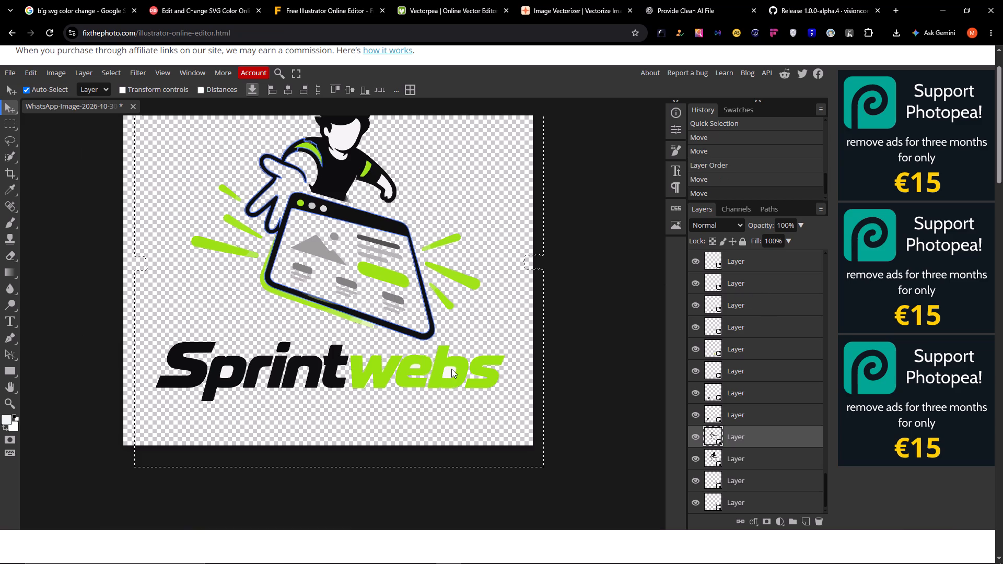
{"action": "left_click", "coordinate": [451, 369]}
{"action": "double_click", "coordinate": [445, 369]}
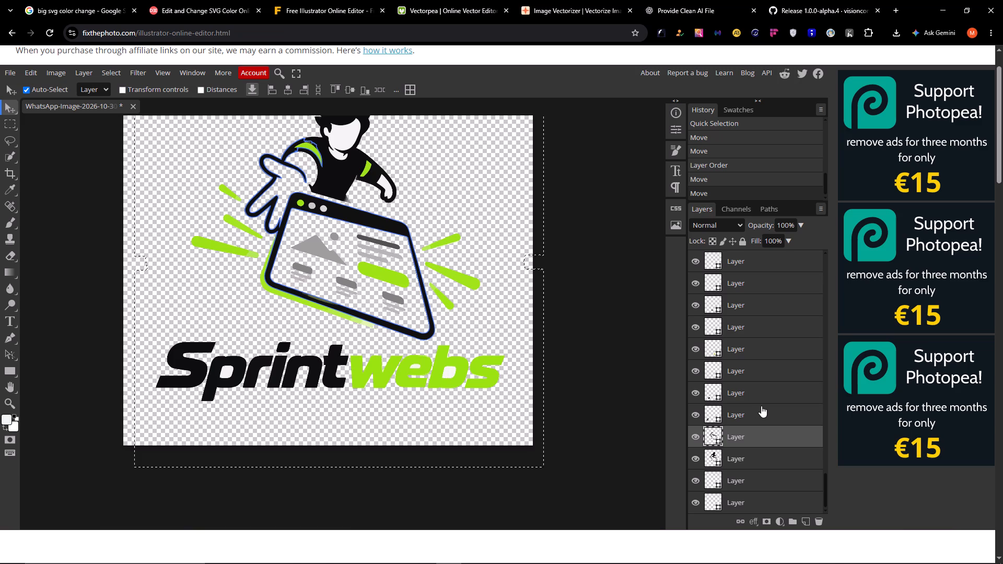
{"action": "left_click", "coordinate": [762, 406]}
{"action": "left_click", "coordinate": [756, 390]}
{"action": "left_click", "coordinate": [759, 370]}
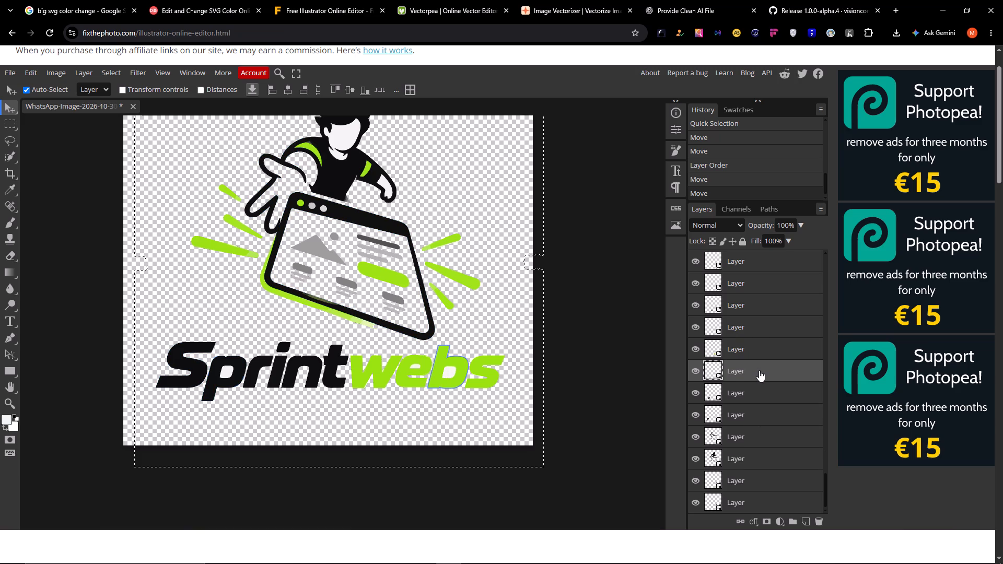
{"action": "left_click", "coordinate": [759, 357]}
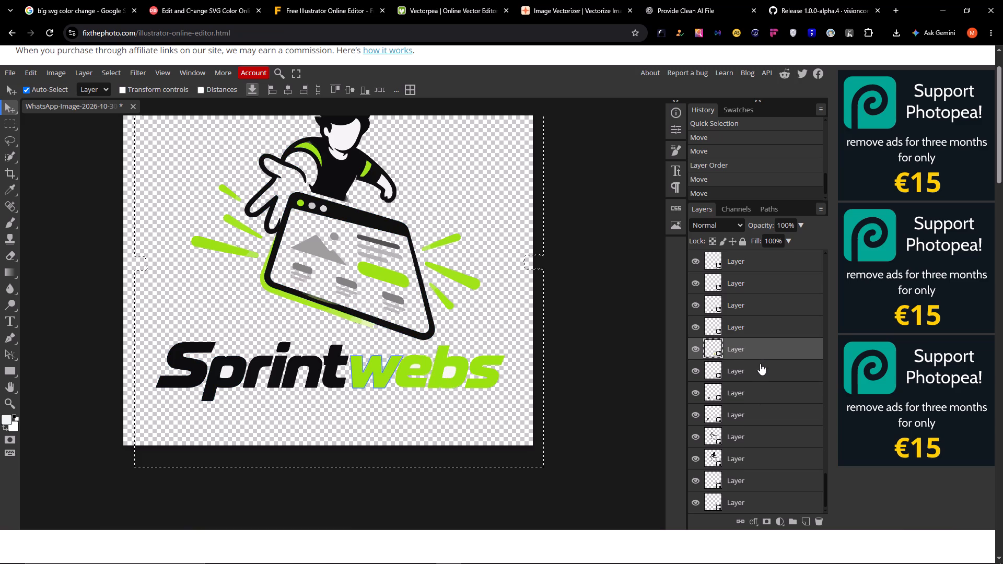
{"action": "left_click", "coordinate": [760, 325]}
{"action": "left_click", "coordinate": [759, 309]}
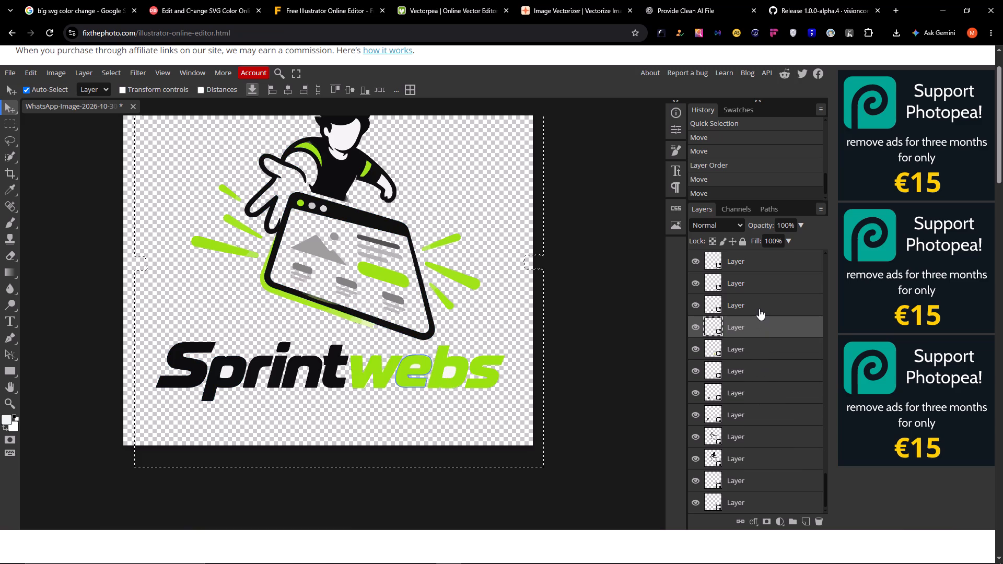
{"action": "left_click", "coordinate": [760, 287]}
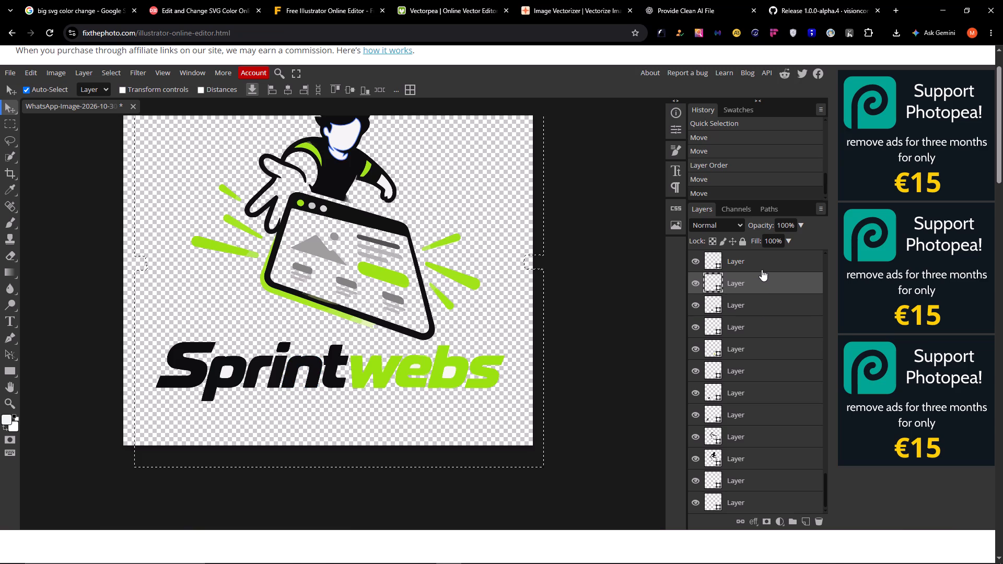
{"action": "left_click", "coordinate": [763, 258]}
{"action": "scroll", "coordinate": [767, 356], "scroll_direction": "up", "scroll_amount": 2}
{"action": "left_click", "coordinate": [752, 323]}
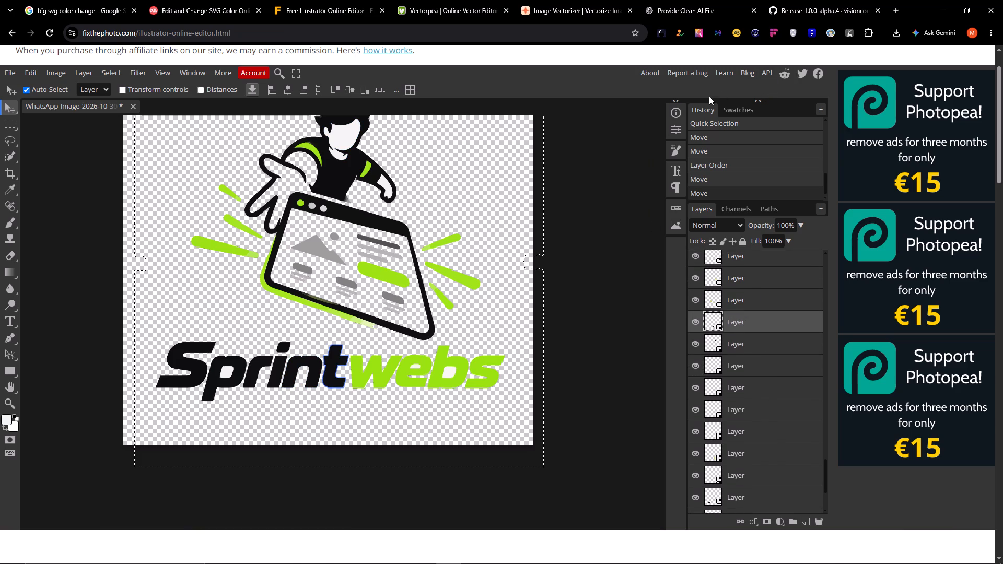
Deselect the layer and examine the whole logo on its transparent background.
{"action": "scroll", "coordinate": [669, 179], "scroll_direction": "up", "scroll_amount": 4}
{"action": "scroll", "coordinate": [634, 229], "scroll_direction": "down", "scroll_amount": 1}
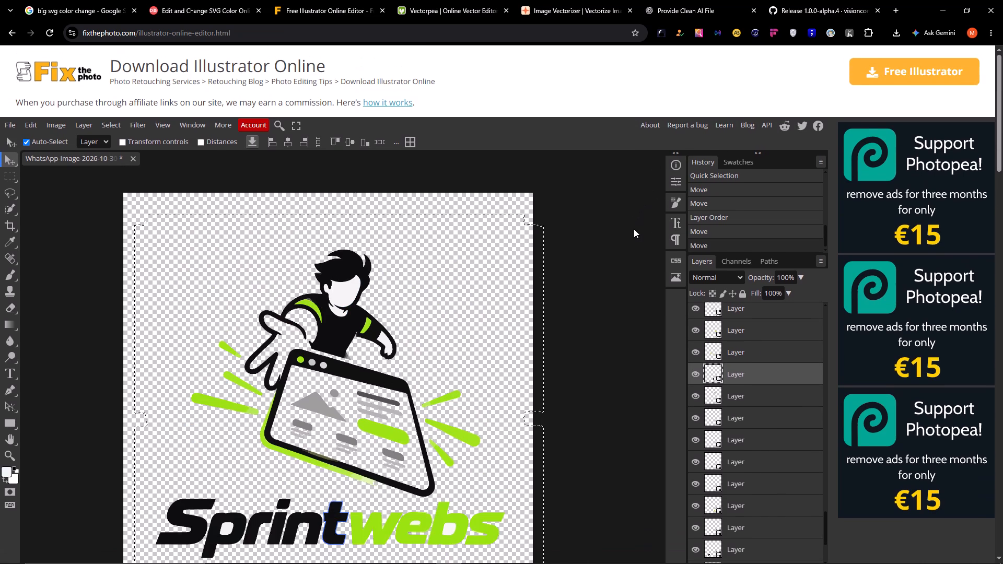
{"action": "scroll", "coordinate": [634, 229], "scroll_direction": "down", "scroll_amount": 1}
{"action": "scroll", "coordinate": [634, 229], "scroll_direction": "up", "scroll_amount": 1}
{"action": "left_click", "coordinate": [541, 276]}
{"action": "left_click", "coordinate": [550, 239]}
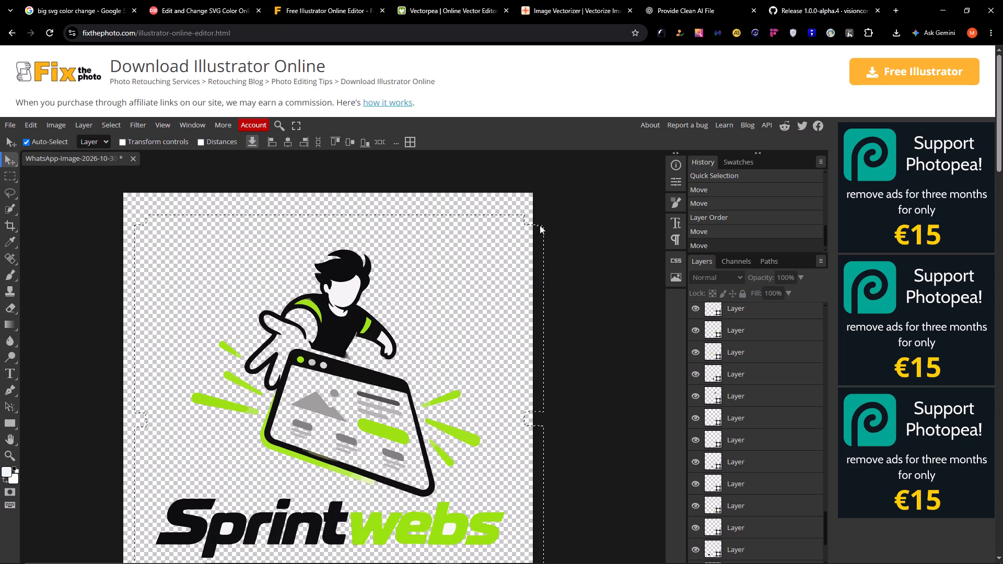
{"action": "left_click", "coordinate": [540, 225]}
{"action": "scroll", "coordinate": [581, 274], "scroll_direction": "down", "scroll_amount": 1}
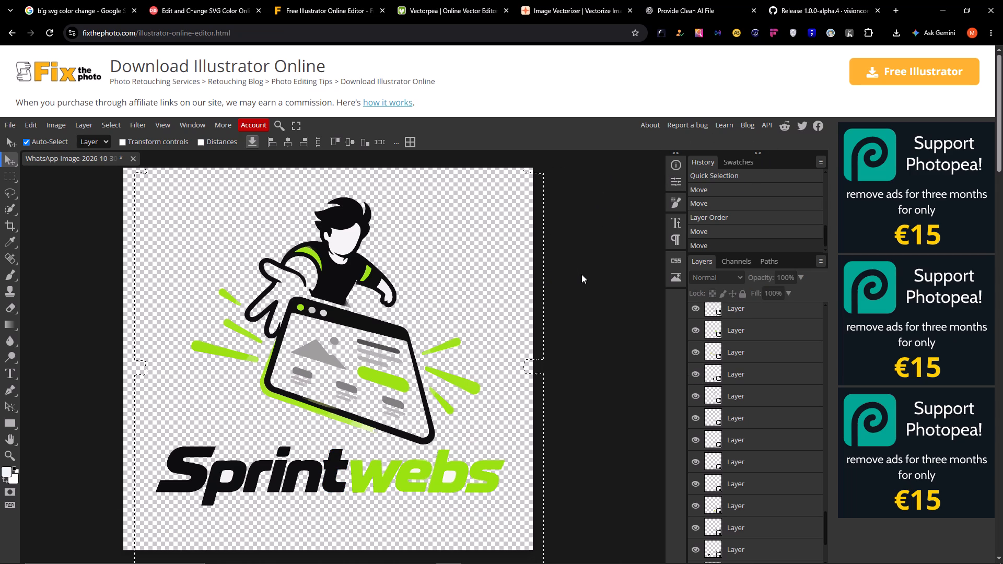
{"action": "scroll", "coordinate": [581, 274], "scroll_direction": "down", "scroll_amount": 1}
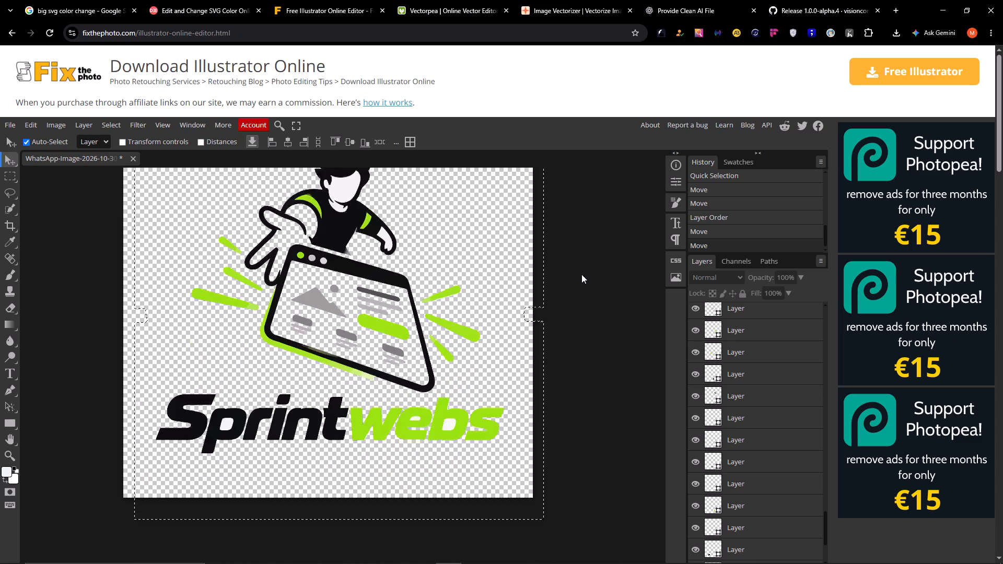